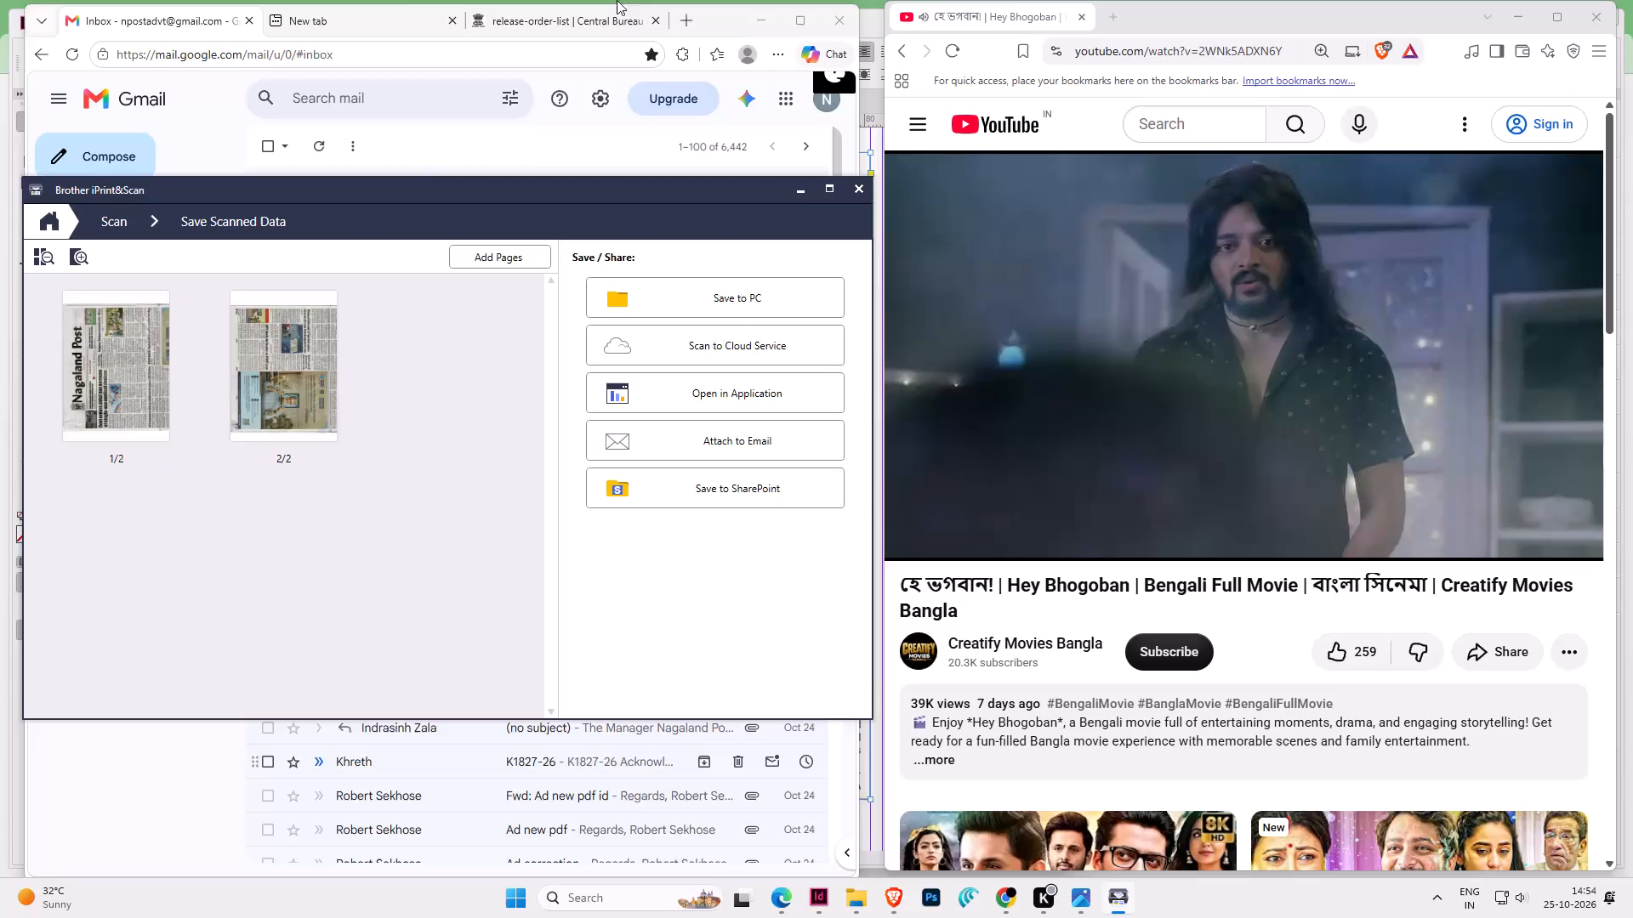
Scan four additional newspaper pages into the current scan job.
{"action": "left_click", "coordinate": [518, 257]}
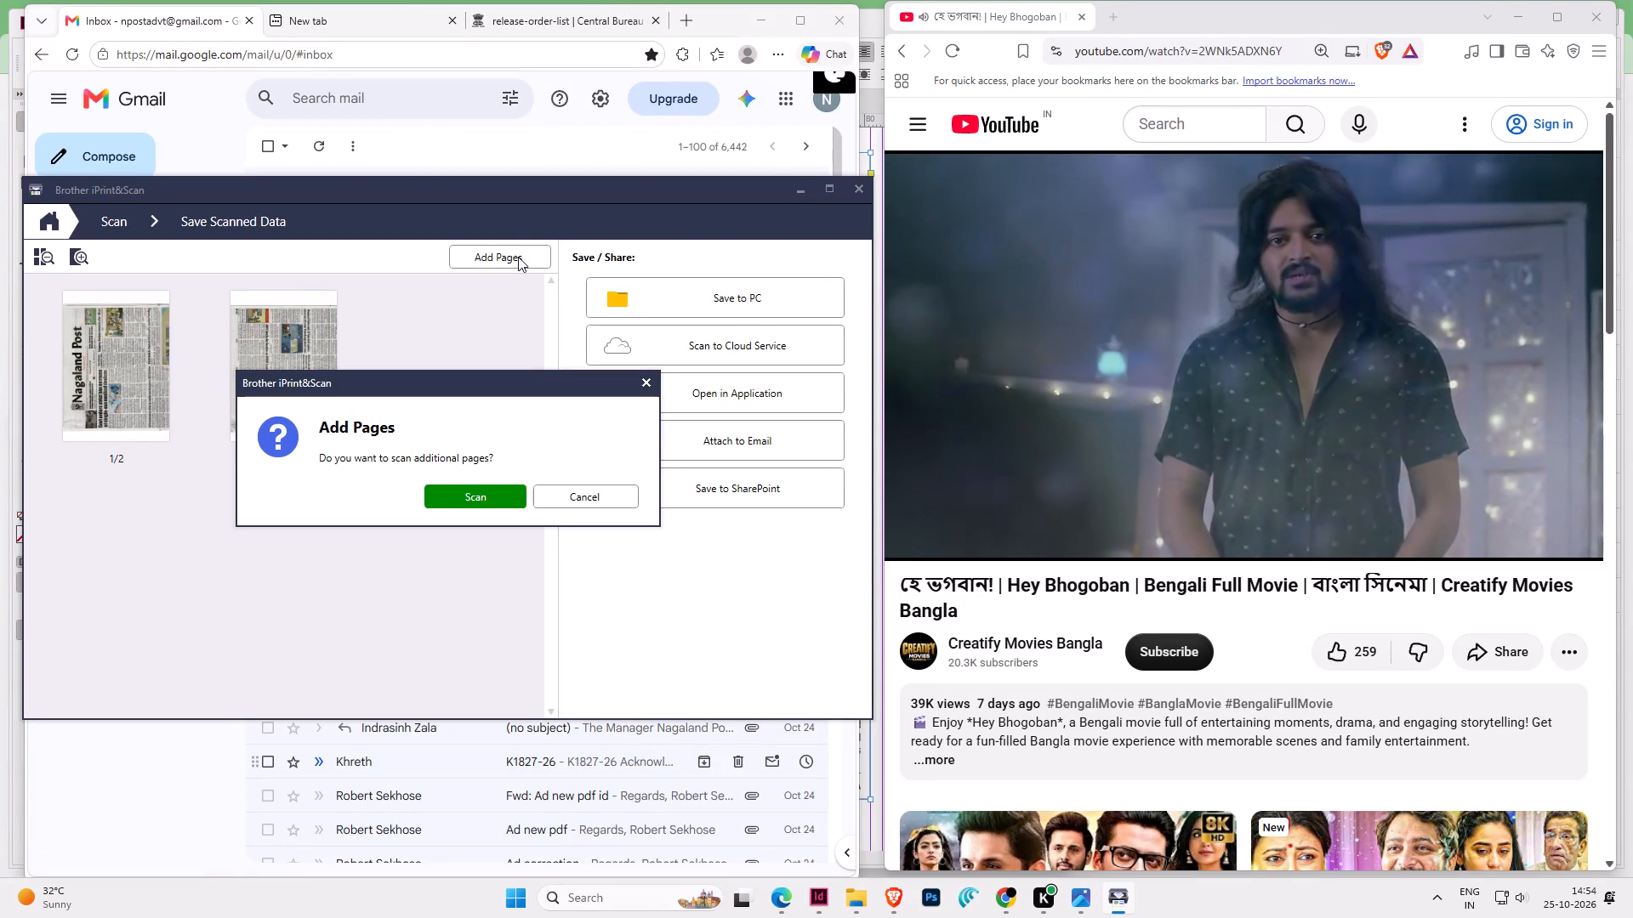
{"action": "left_click", "coordinate": [467, 498]}
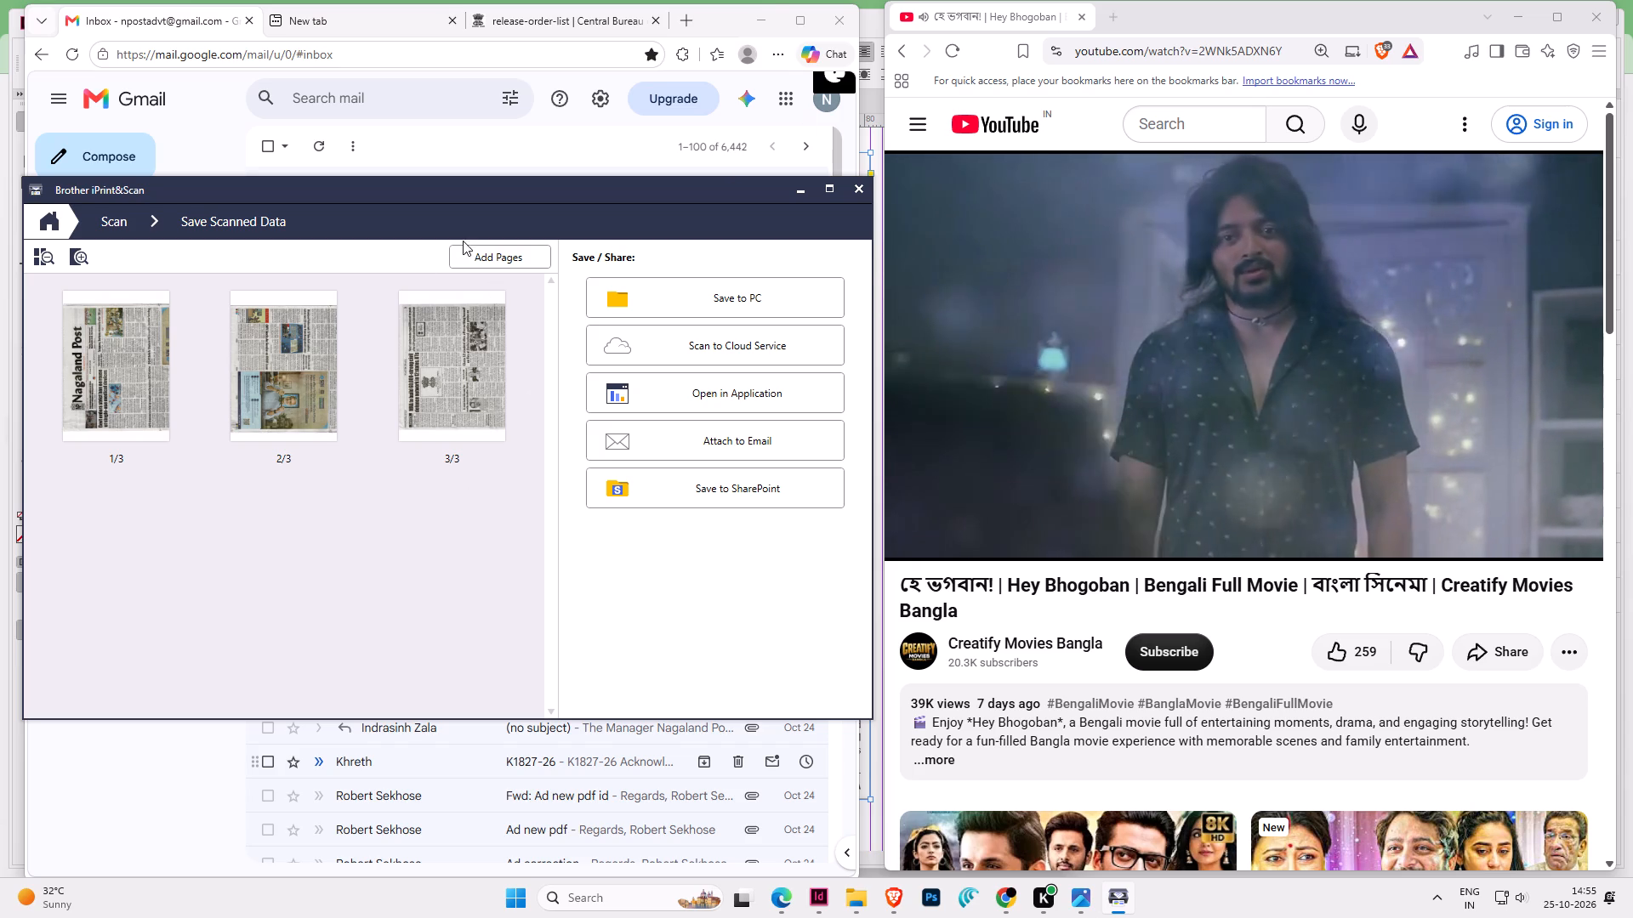
{"action": "left_click", "coordinate": [465, 247]}
{"action": "left_click", "coordinate": [468, 494]}
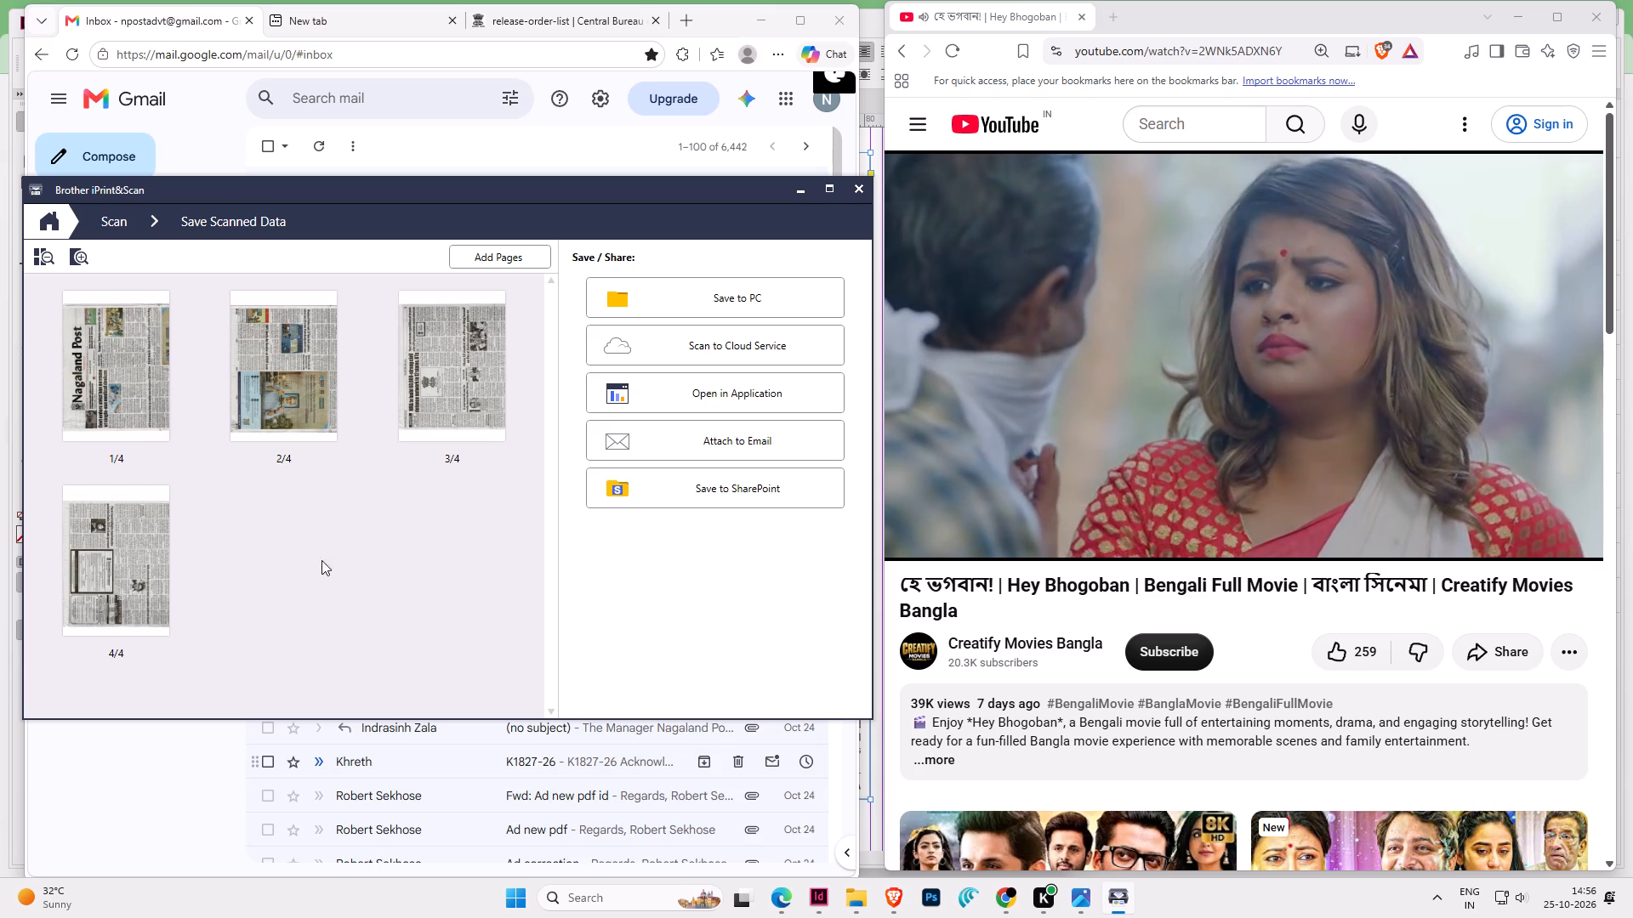
{"action": "left_click", "coordinate": [509, 254]}
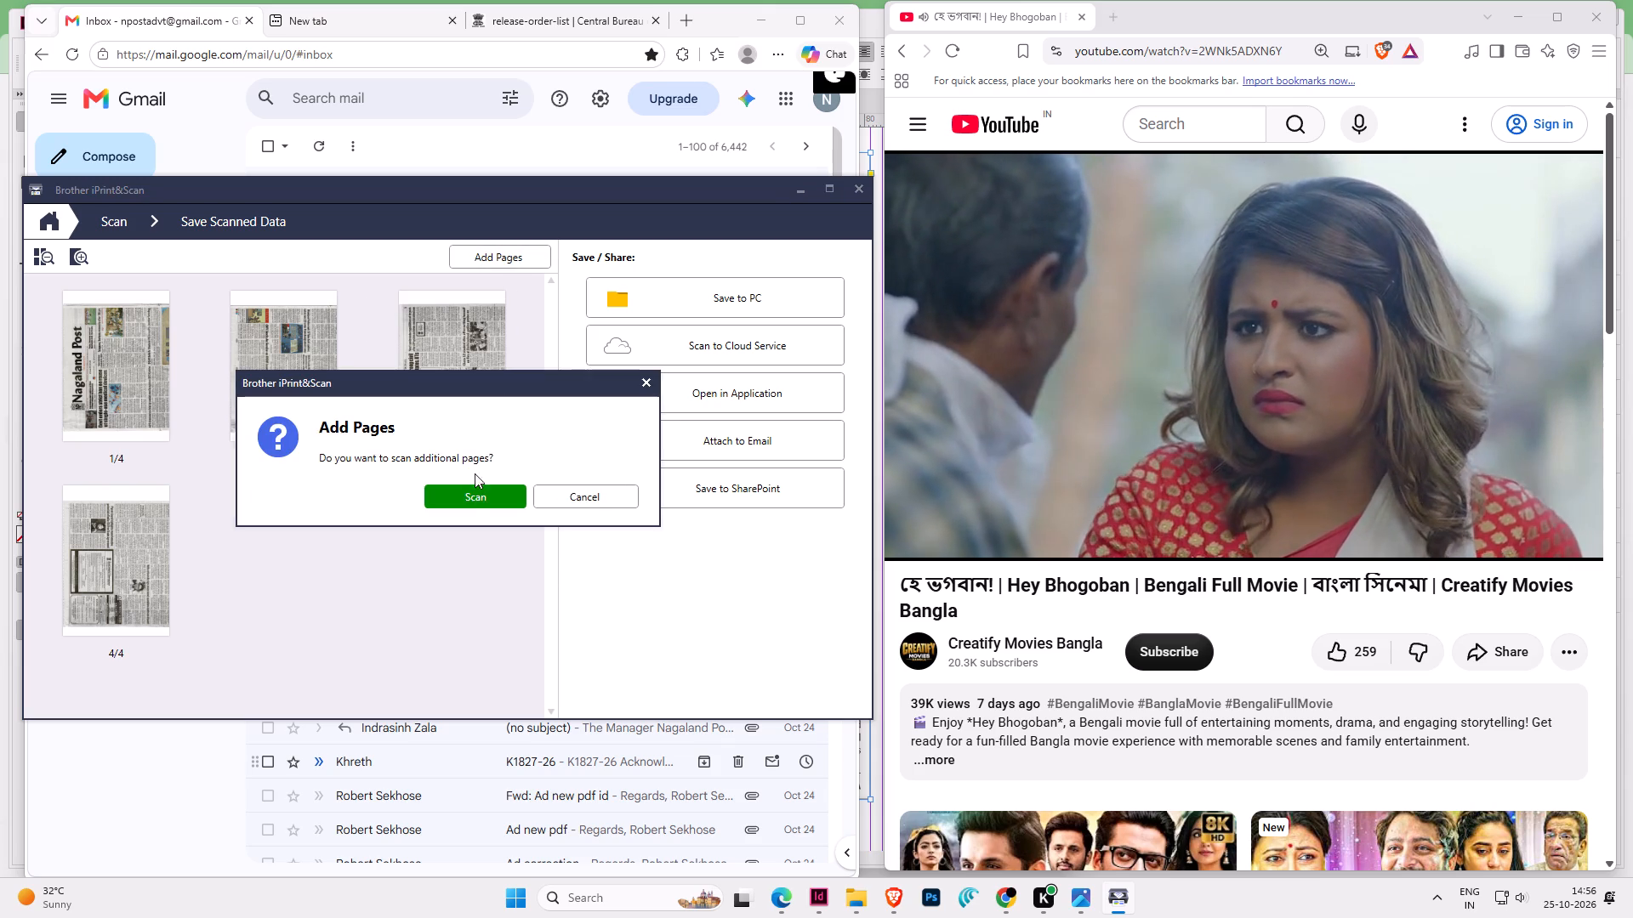
{"action": "left_click", "coordinate": [471, 494]}
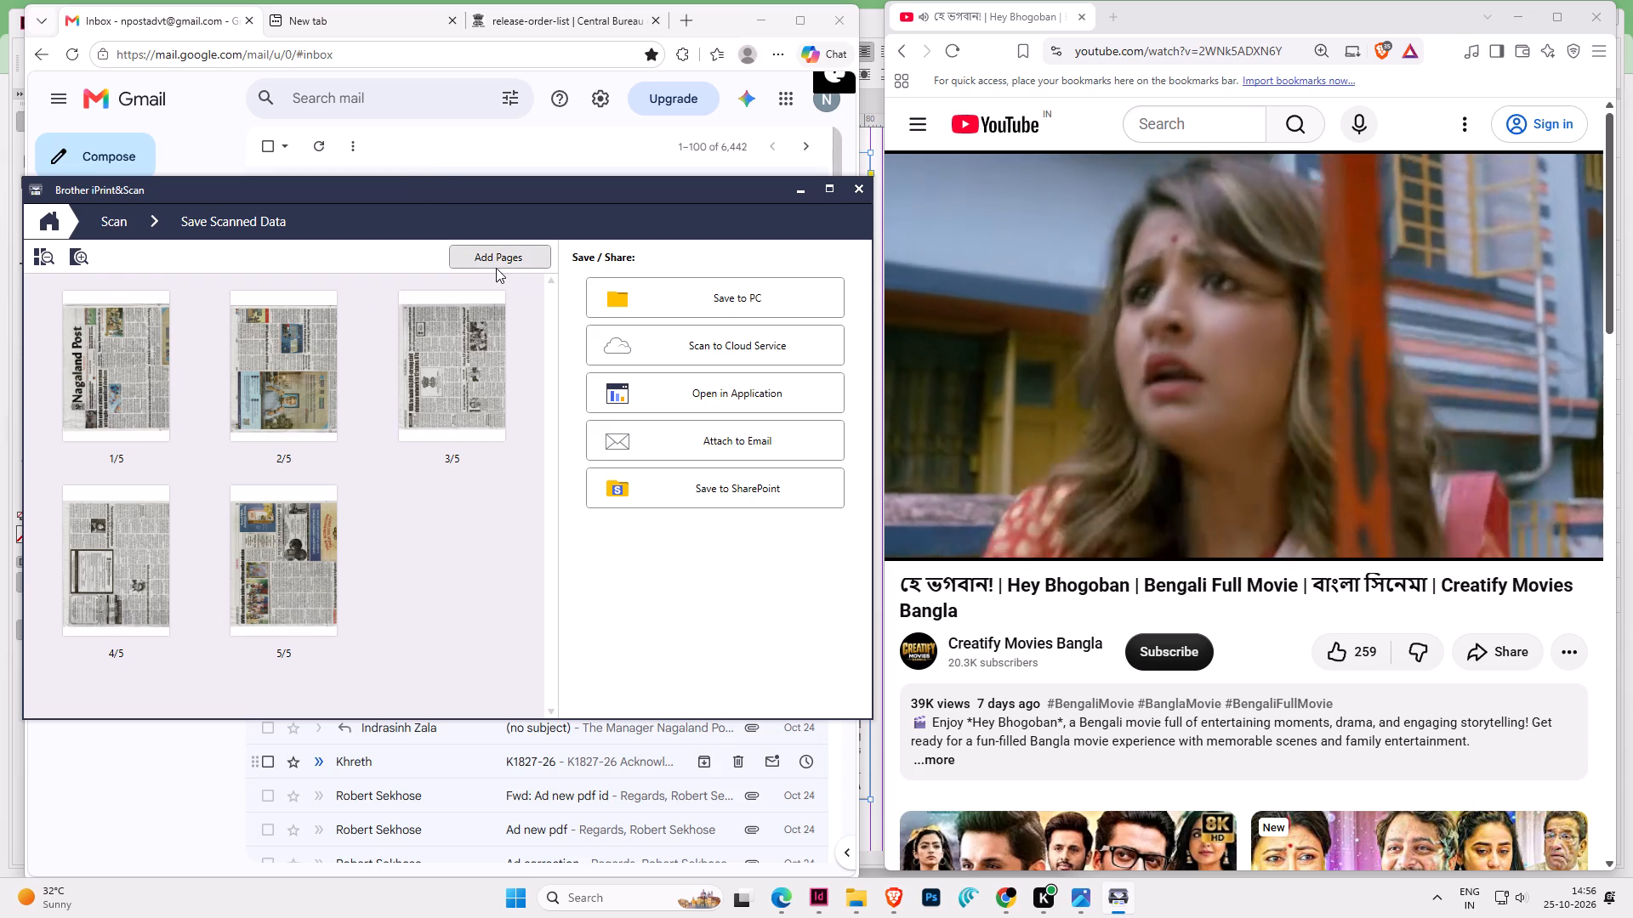
{"action": "left_click", "coordinate": [503, 253]}
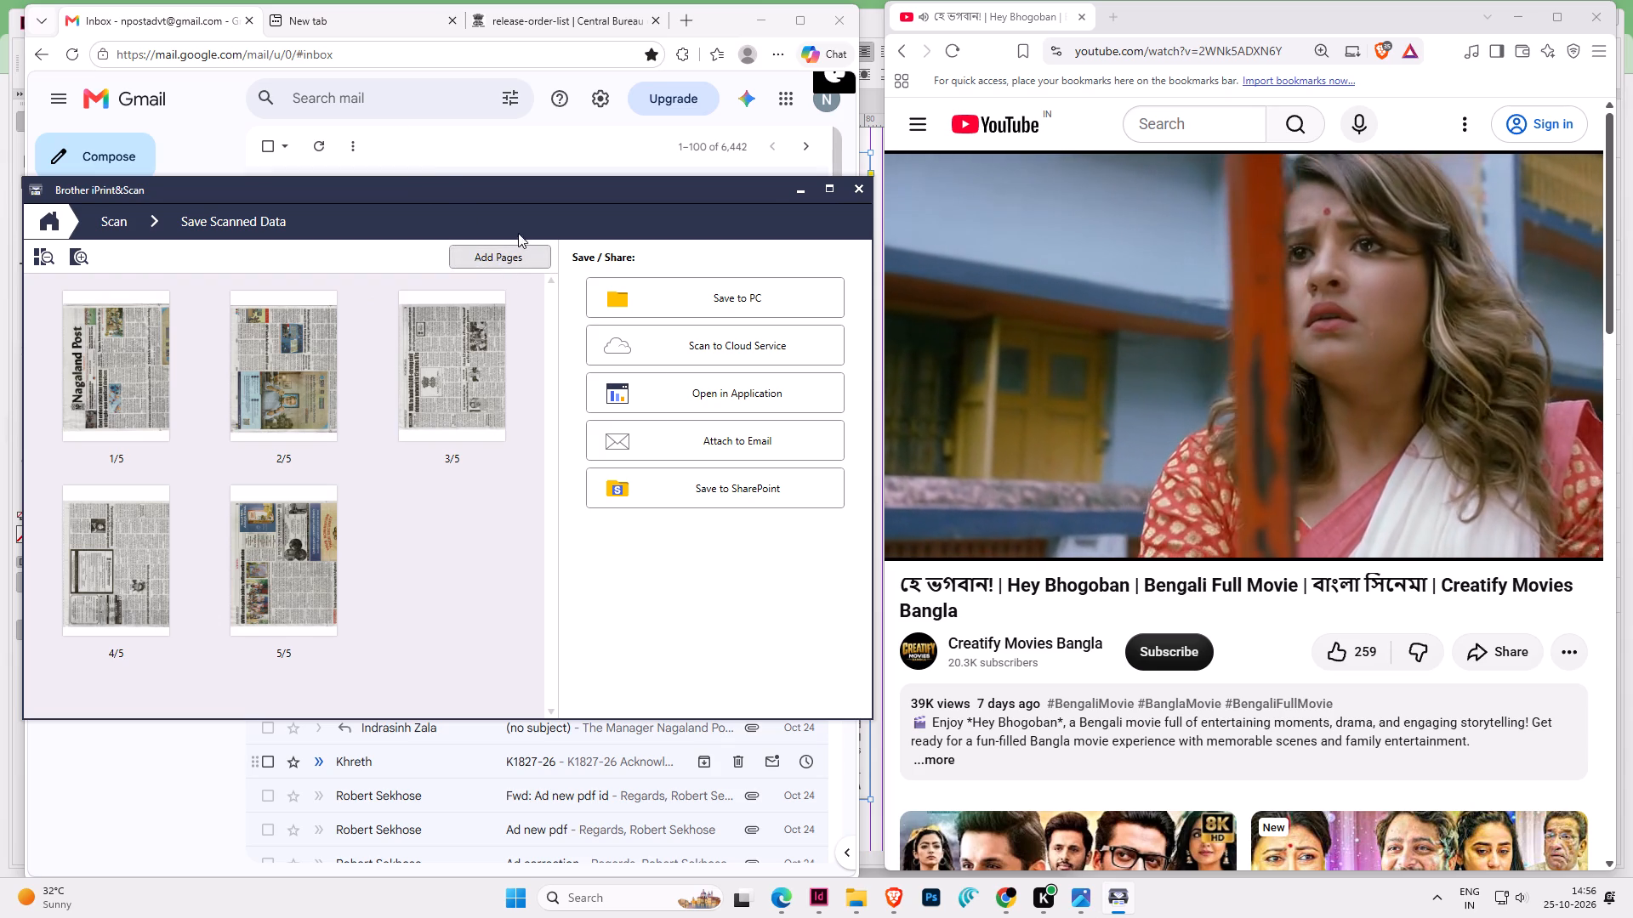
{"action": "left_click", "coordinate": [480, 496]}
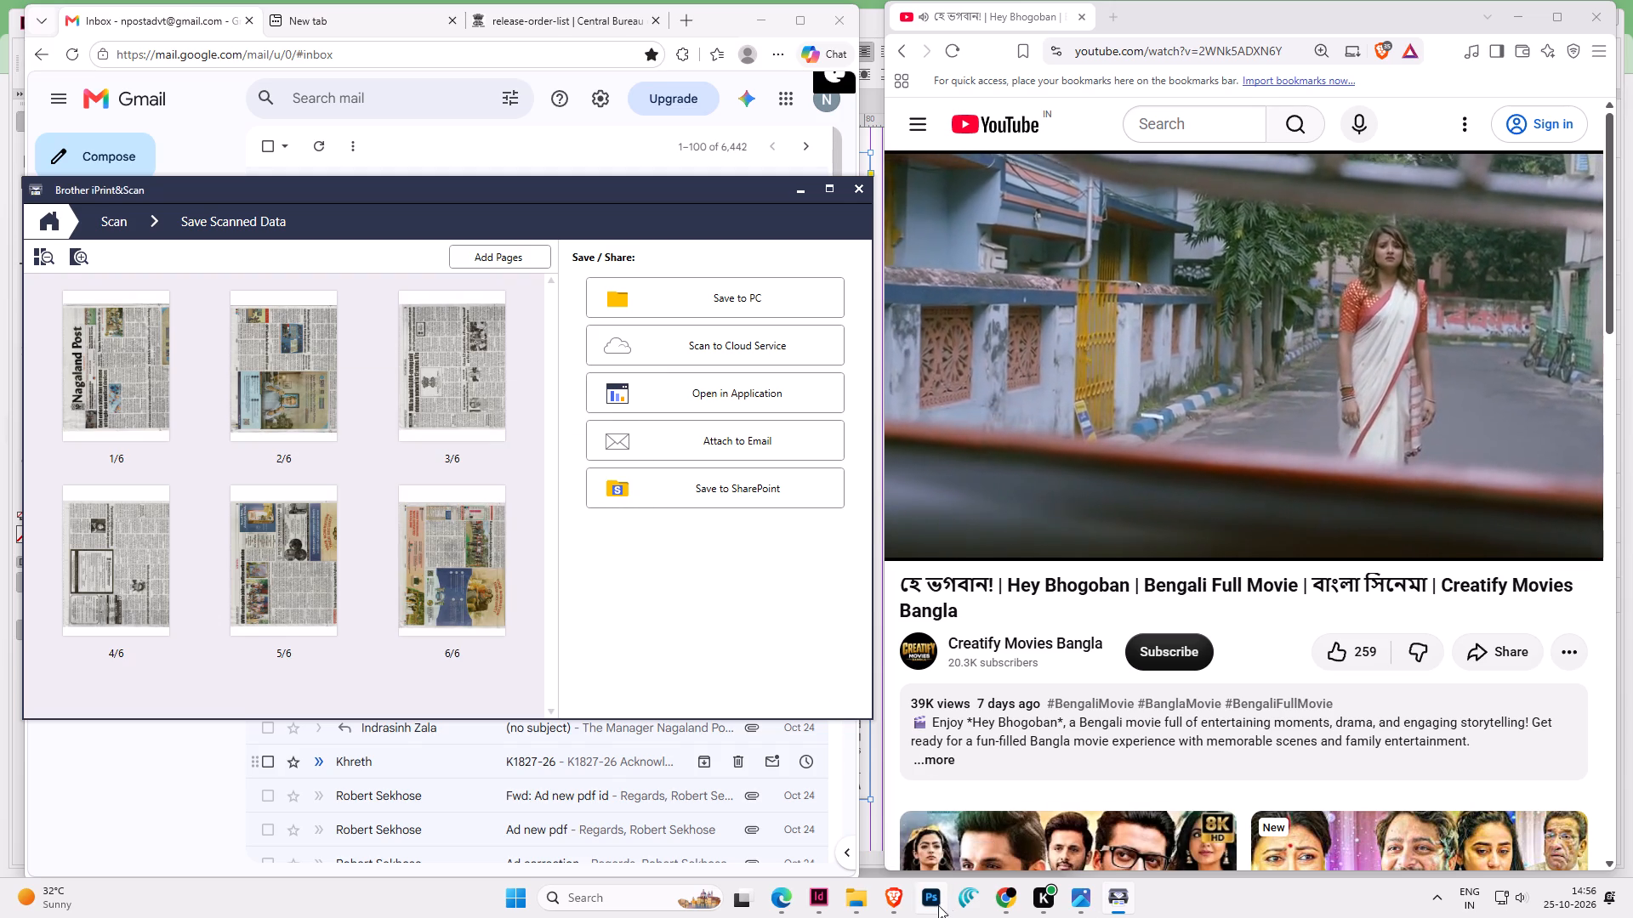
Launch Adobe Photoshop.
{"action": "left_click", "coordinate": [938, 904]}
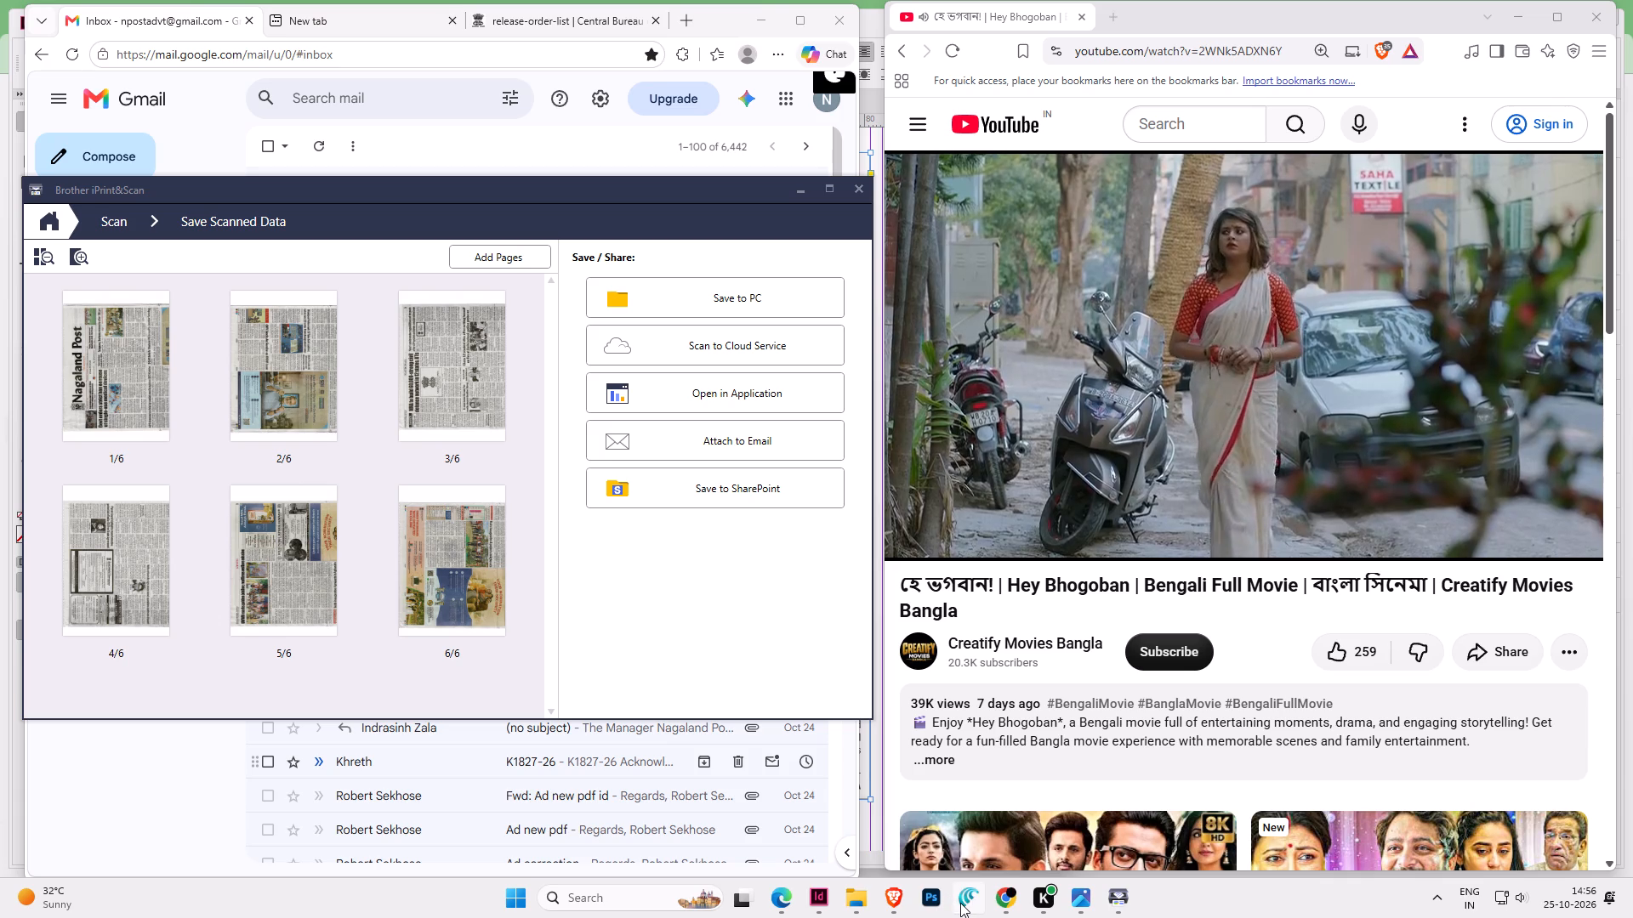
Switch to Chrome and review the Nagaland Post local advertisement quotation.
{"action": "left_click", "coordinate": [1002, 908]}
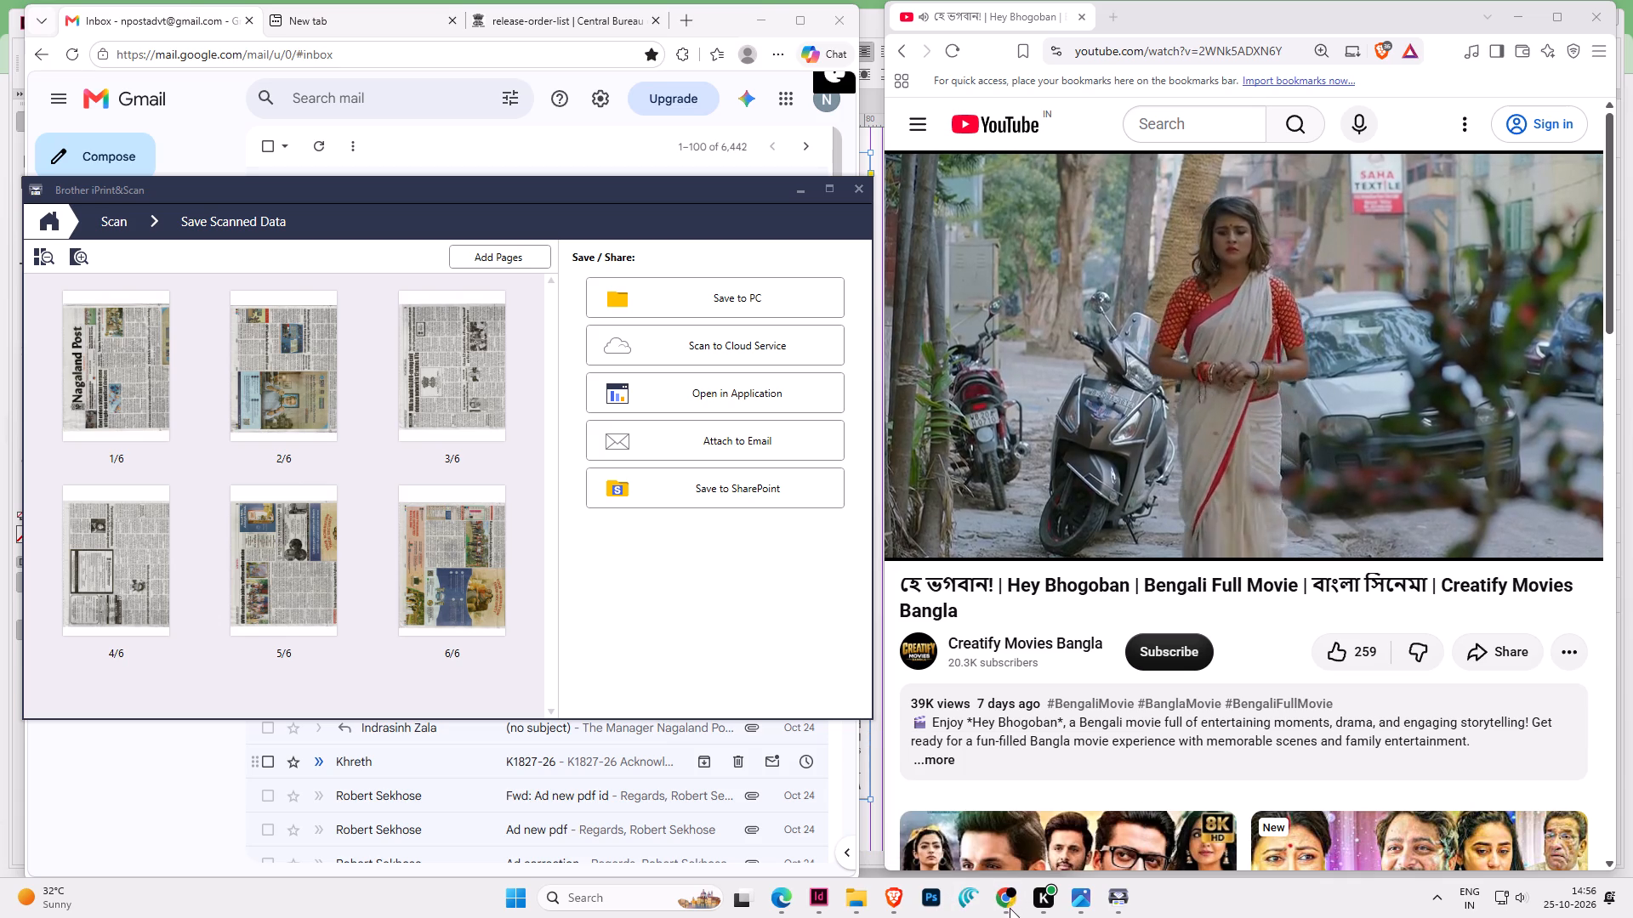
{"action": "left_click", "coordinate": [1010, 908]}
{"action": "left_click", "coordinate": [1080, 824]}
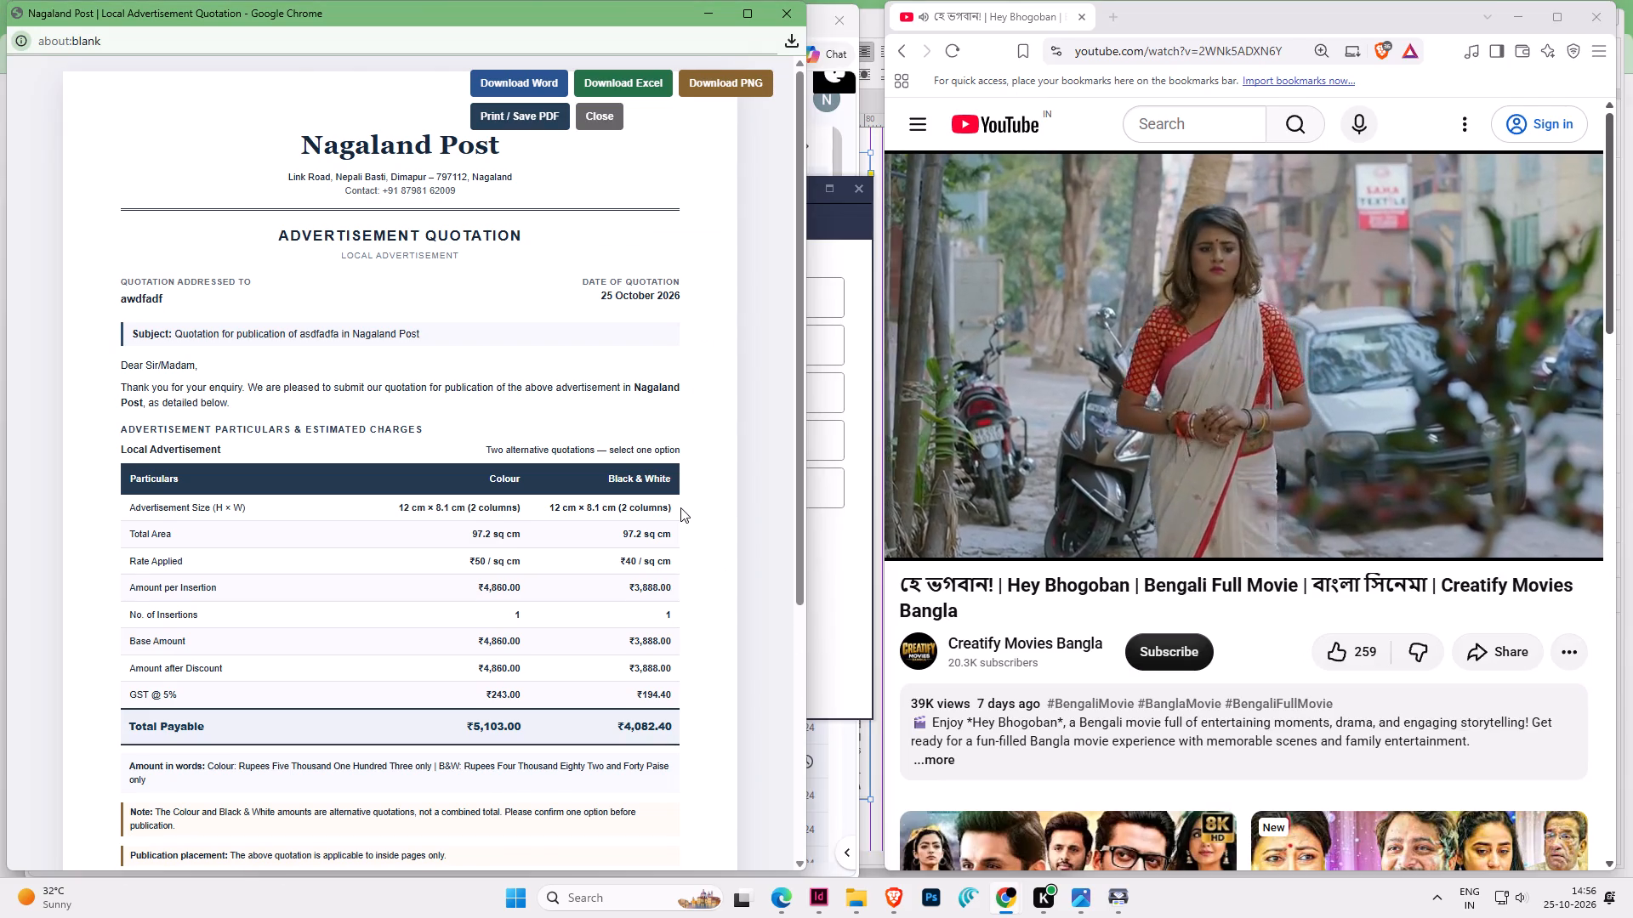
{"action": "scroll", "coordinate": [680, 507], "scroll_direction": "down", "scroll_amount": 6}
{"action": "scroll", "coordinate": [680, 512], "scroll_direction": "up", "scroll_amount": 5}
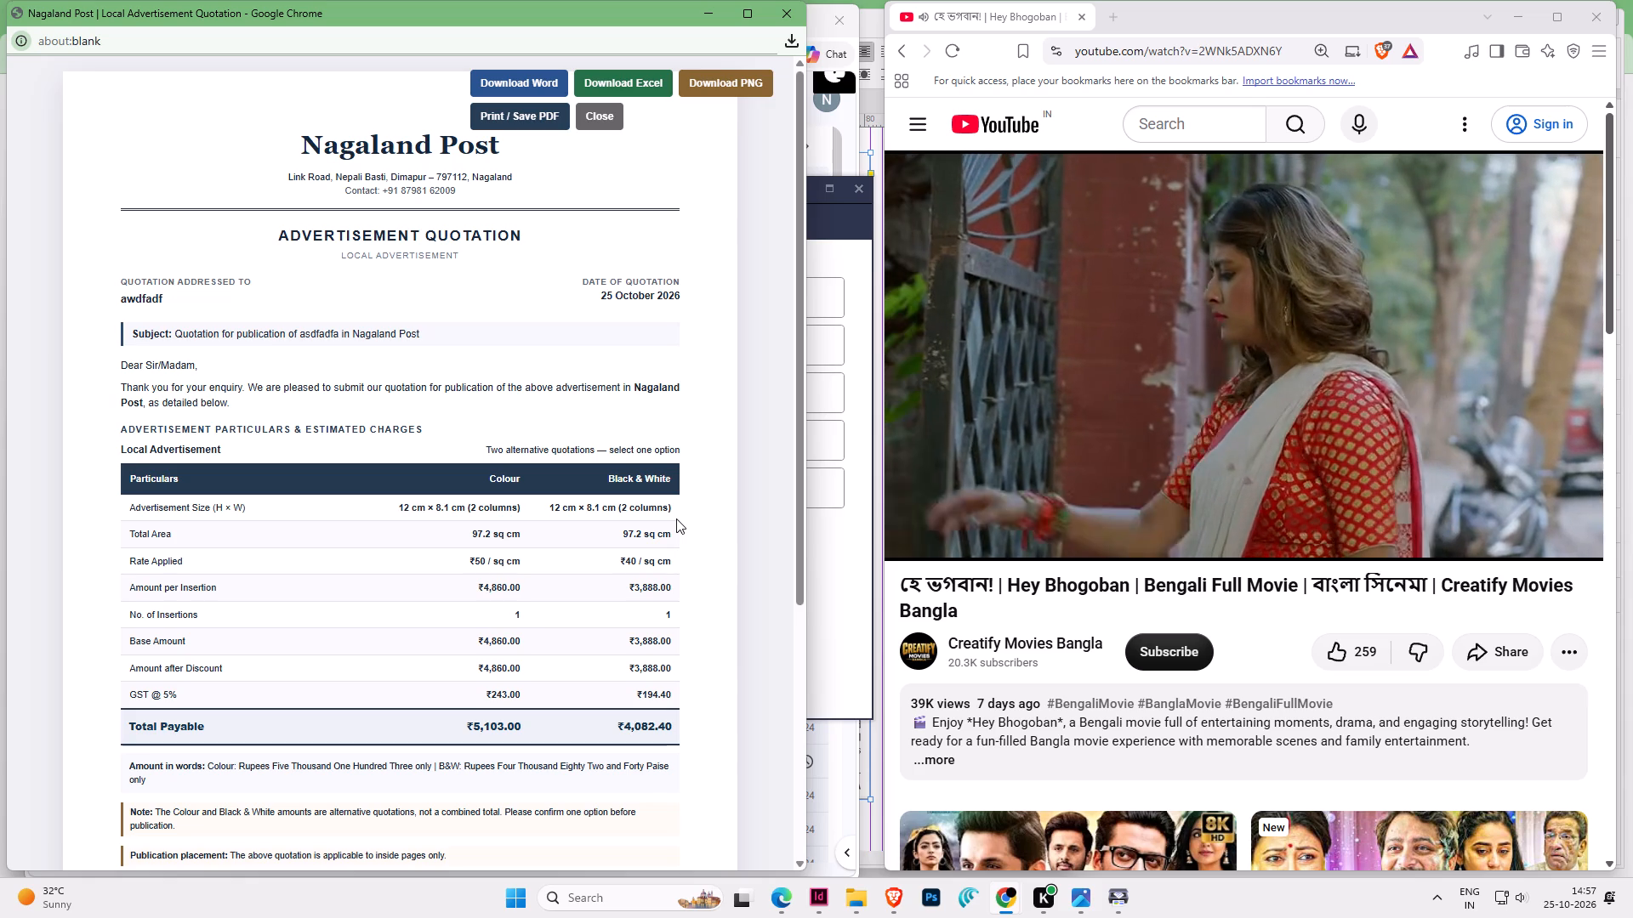
{"action": "scroll", "coordinate": [654, 510], "scroll_direction": "down", "scroll_amount": 4}
{"action": "scroll", "coordinate": [654, 510], "scroll_direction": "up", "scroll_amount": 3}
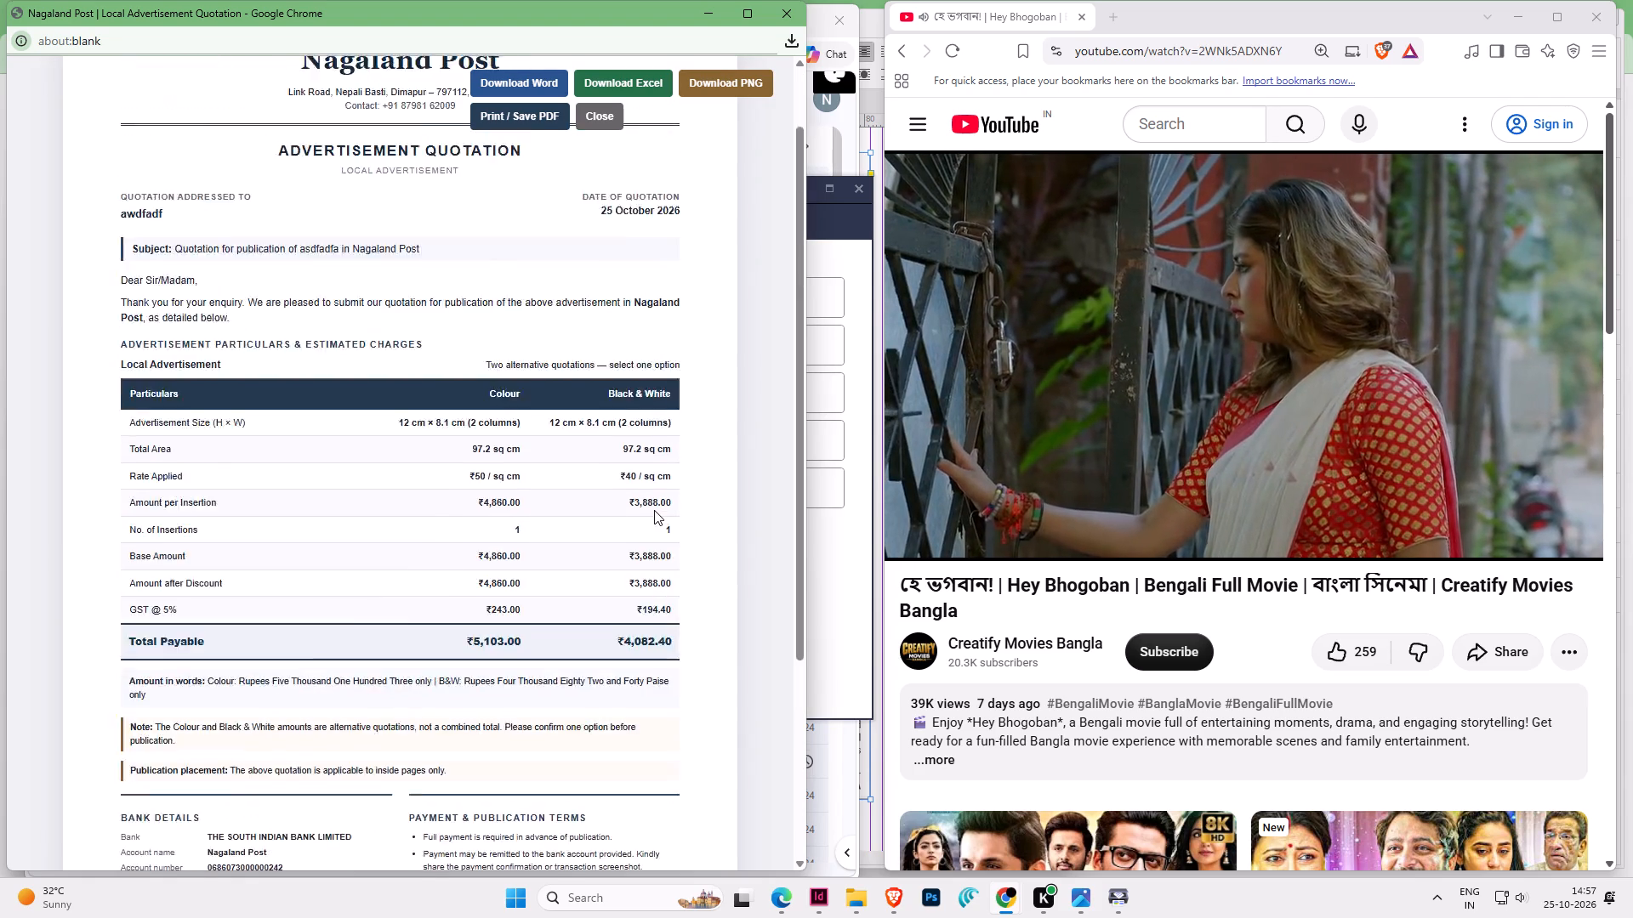
{"action": "scroll", "coordinate": [654, 510], "scroll_direction": "up", "scroll_amount": 2}
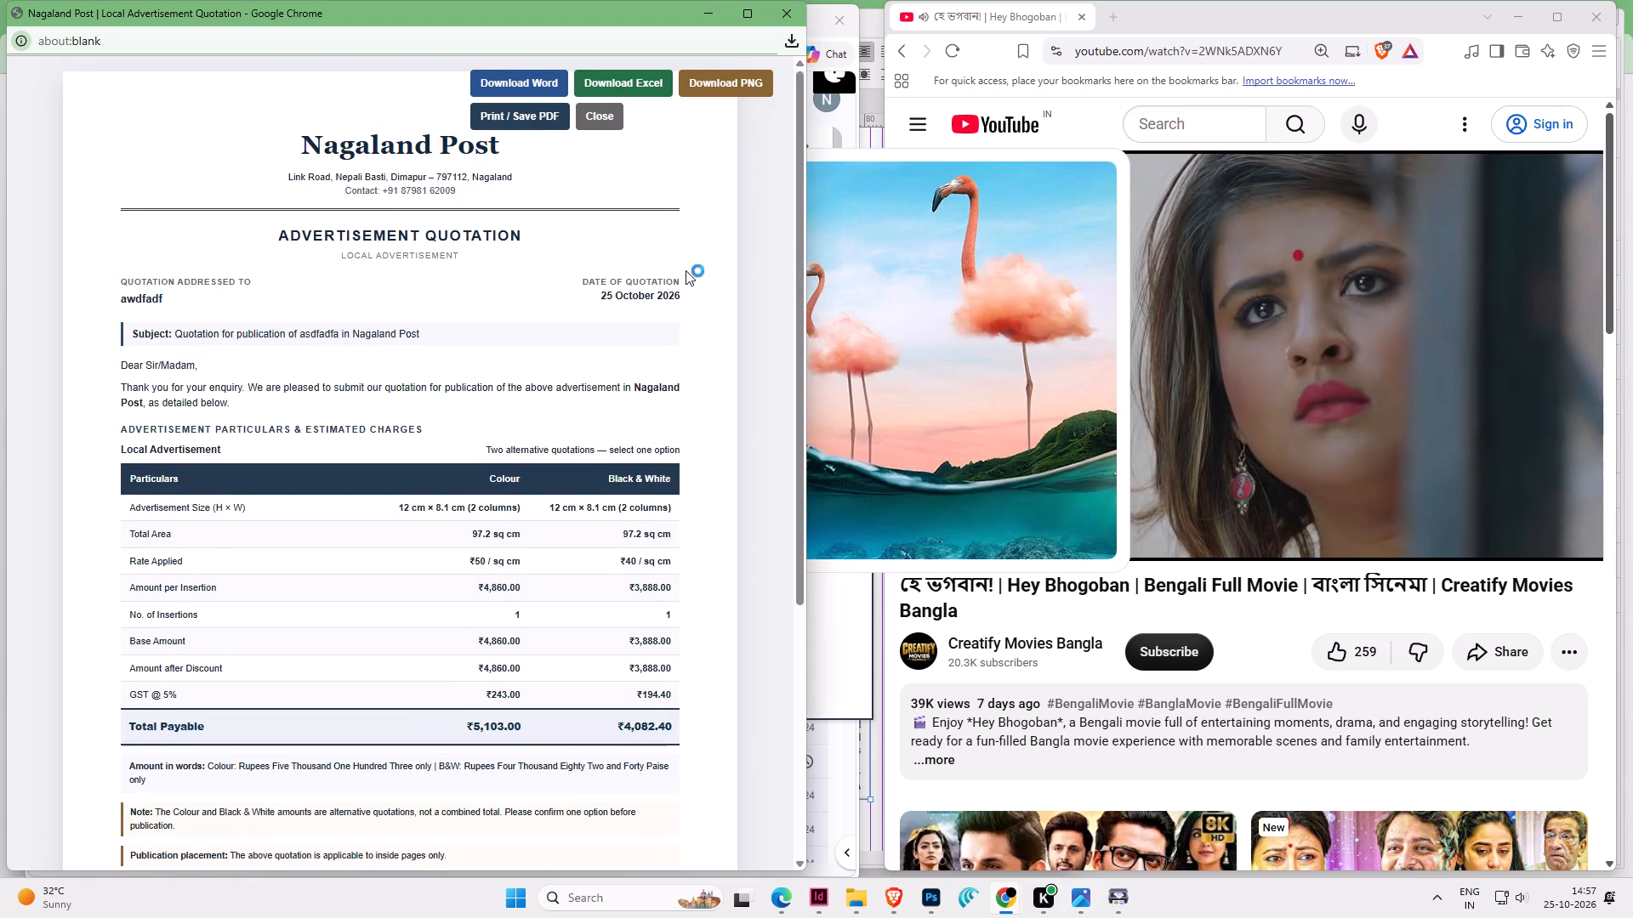
Close the Nagaland Post local advertisement quotation window.
{"action": "left_click", "coordinate": [784, 11]}
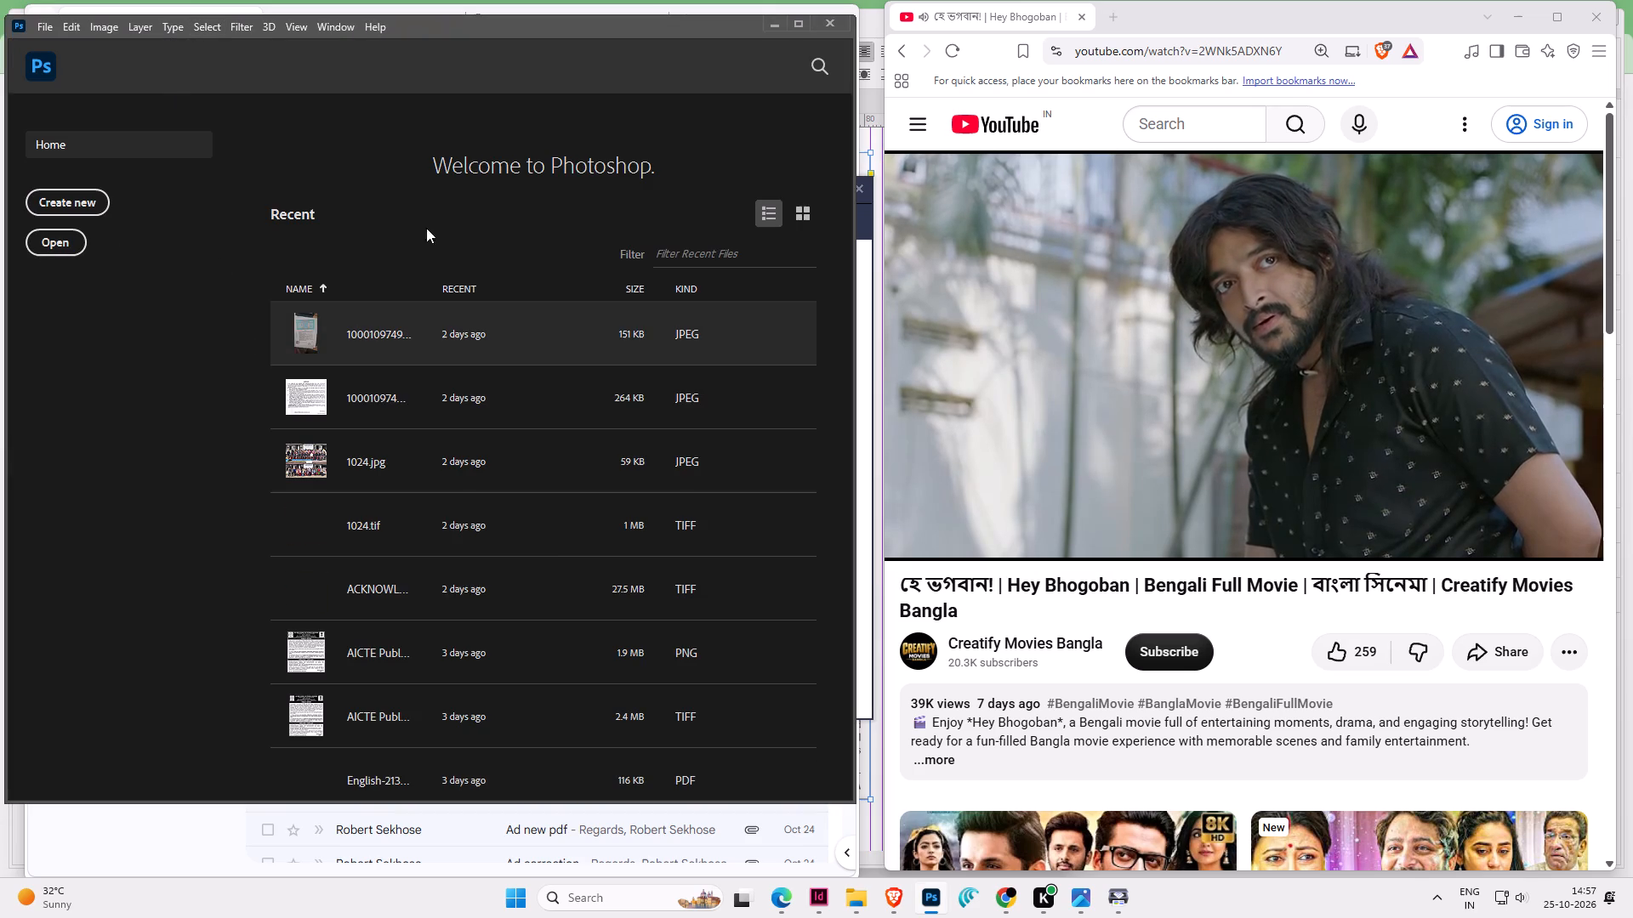
Bring up the 26 Oct folder in File Explorer and switch to the scanned newspaper pages in Brother iPrint&Scan.
{"action": "left_click", "coordinate": [857, 893]}
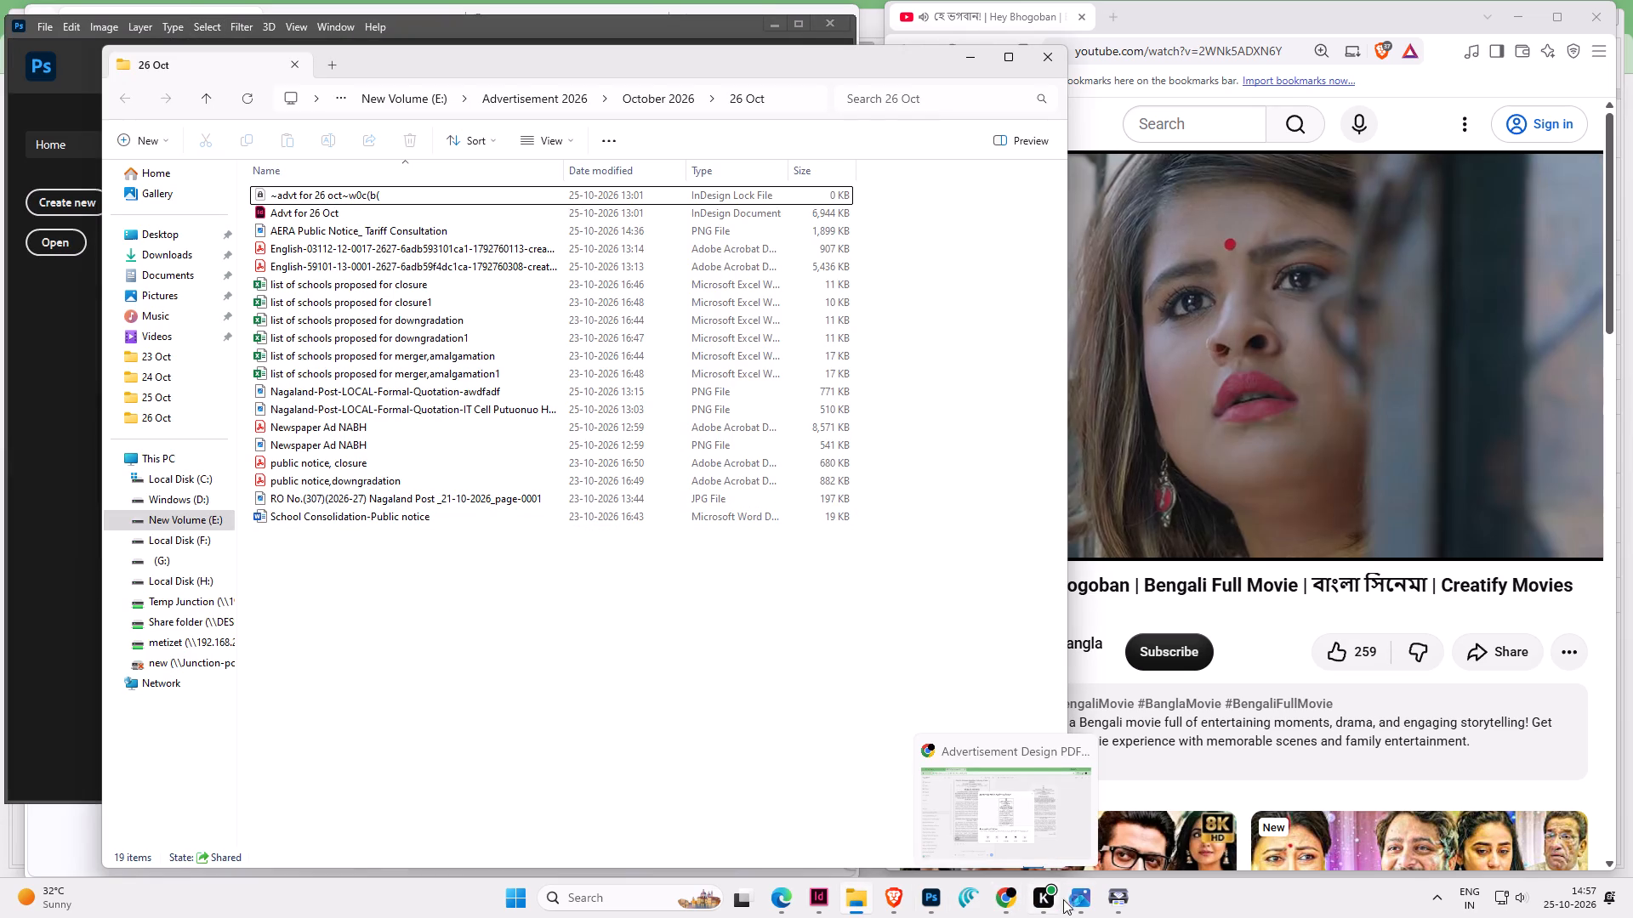
{"action": "left_click", "coordinate": [1114, 898]}
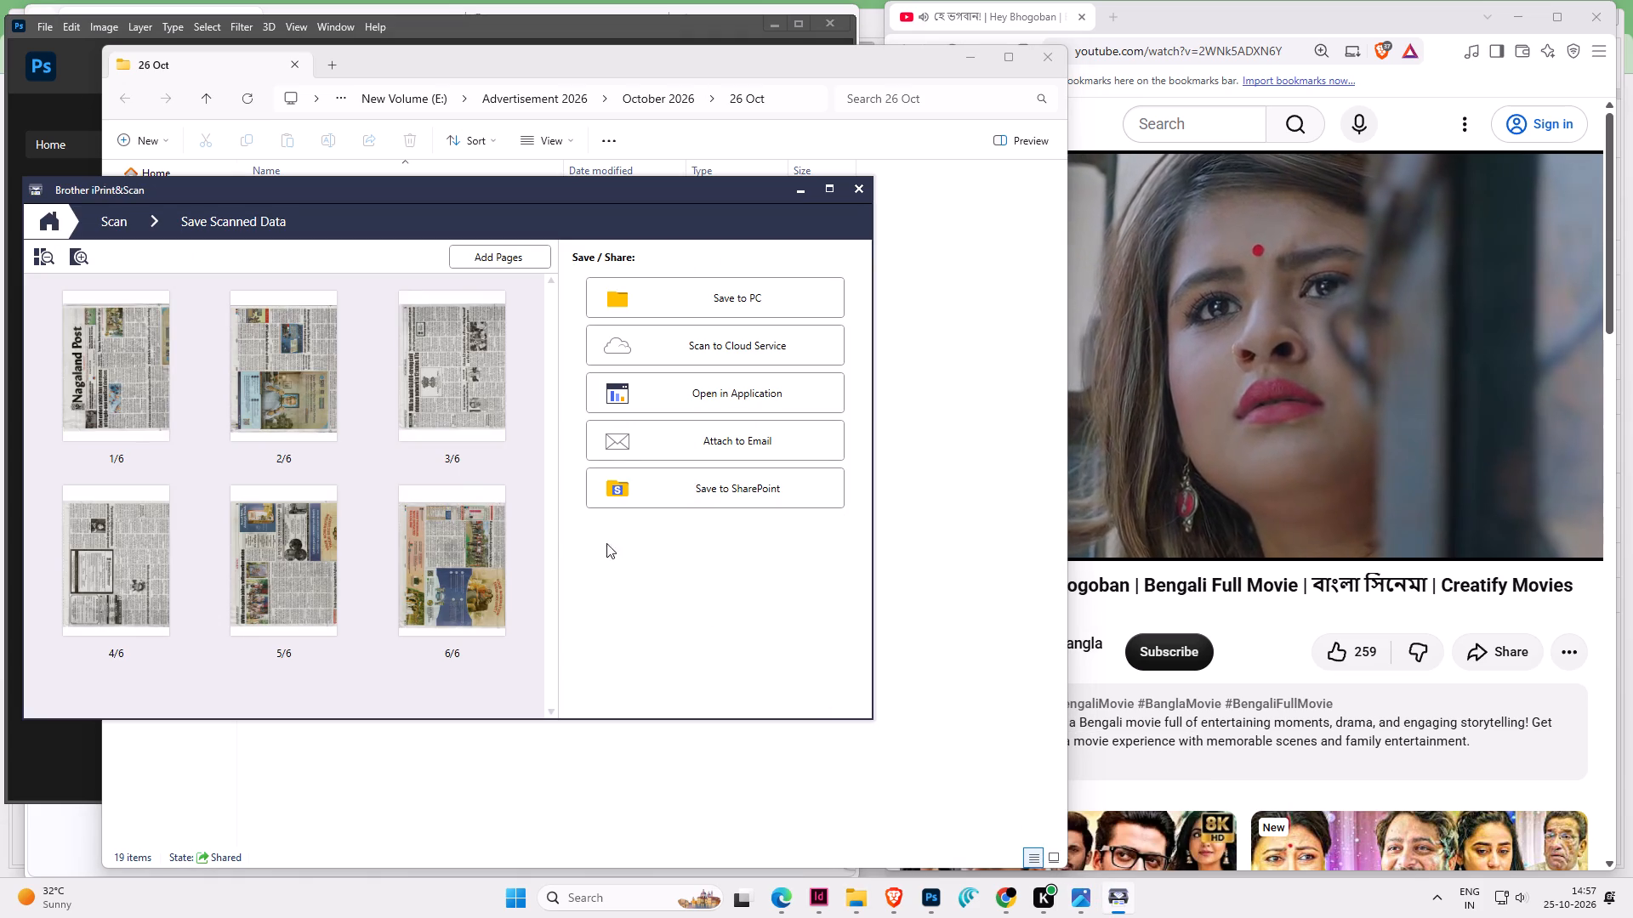
In Brother iPrint&Scan, rotate scanned pages 1, 3 and 5 clockwise and pages 2, 4 and 6 counterclockwise.
{"action": "left_click", "coordinate": [403, 307]}
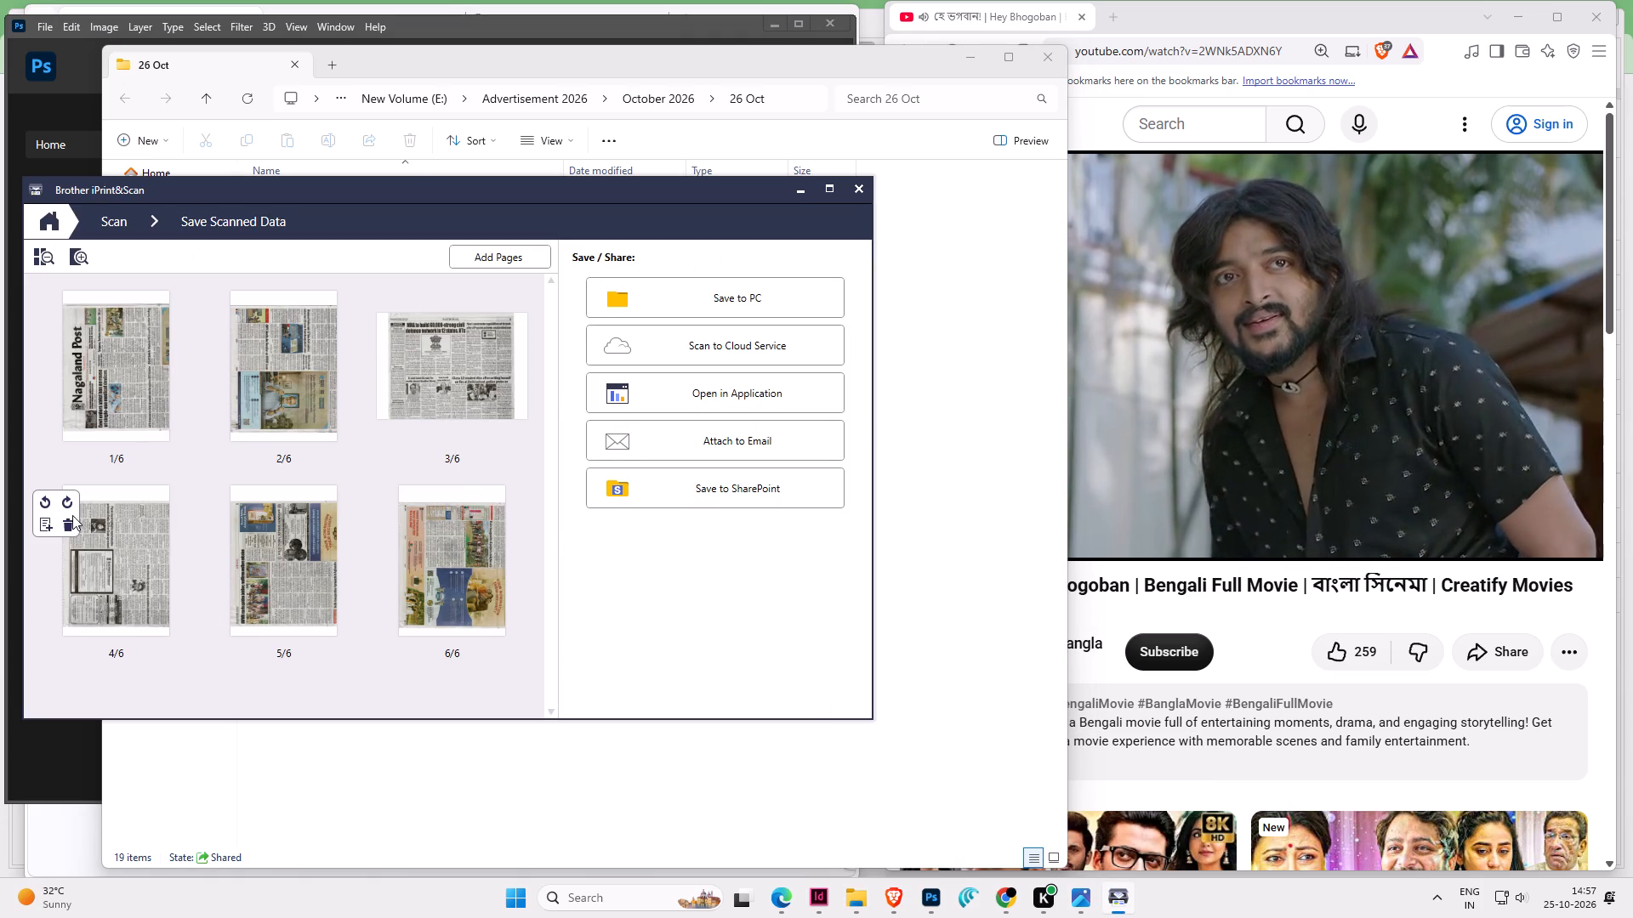
{"action": "left_click", "coordinate": [41, 502]}
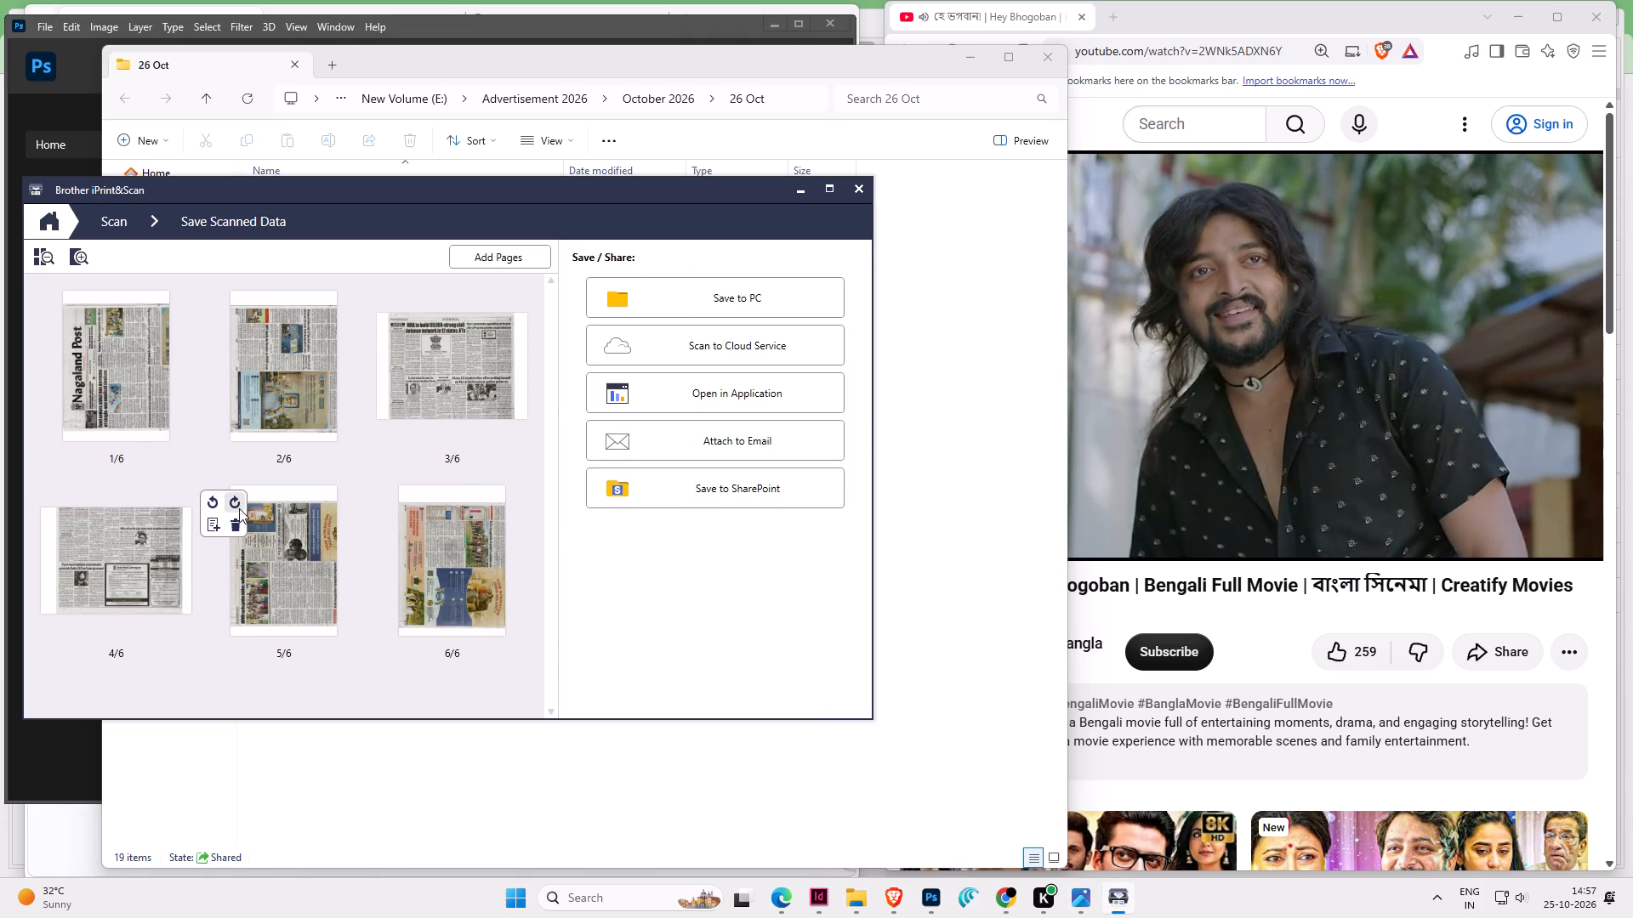
{"action": "left_click", "coordinate": [235, 503]}
{"action": "left_click", "coordinate": [381, 498]}
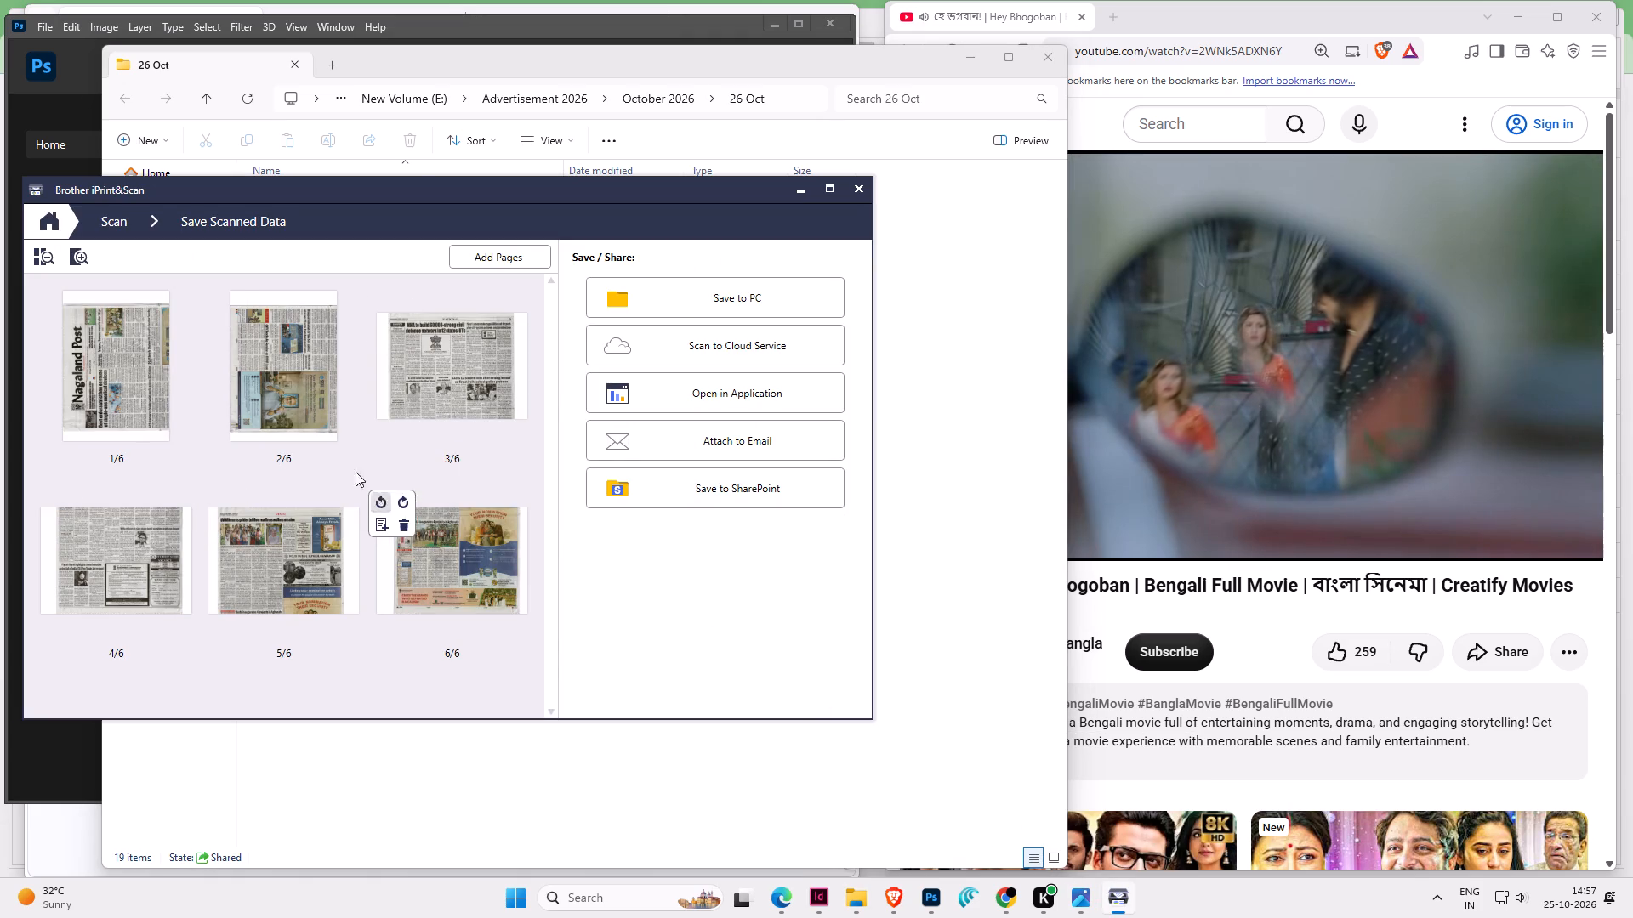
{"action": "left_click", "coordinate": [213, 309]}
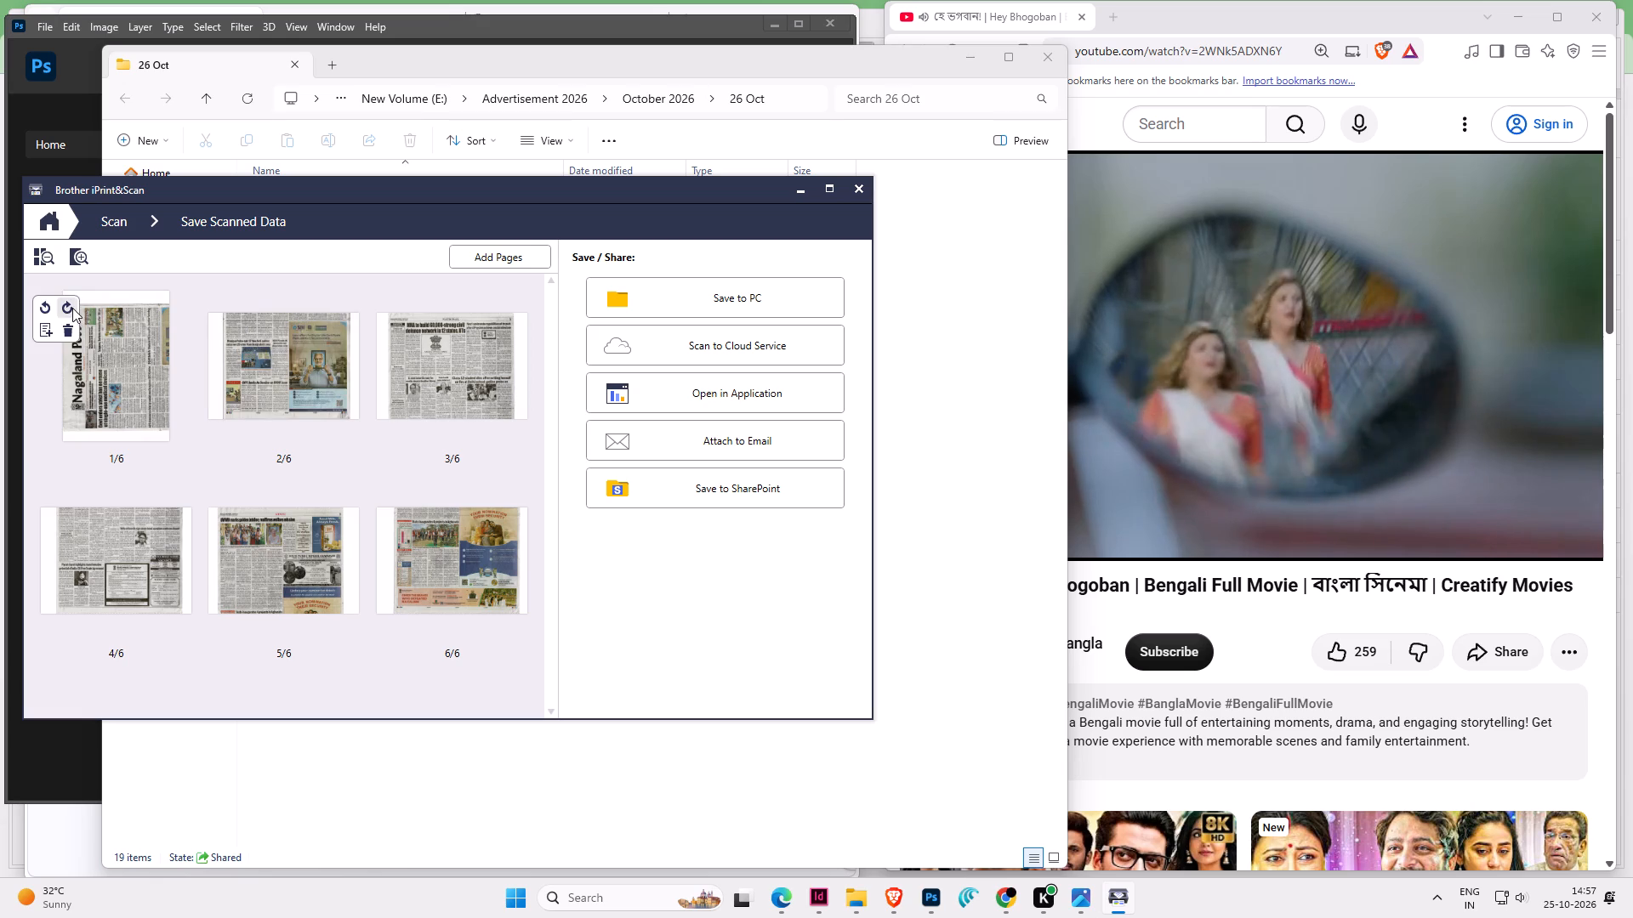
{"action": "left_click", "coordinate": [72, 308]}
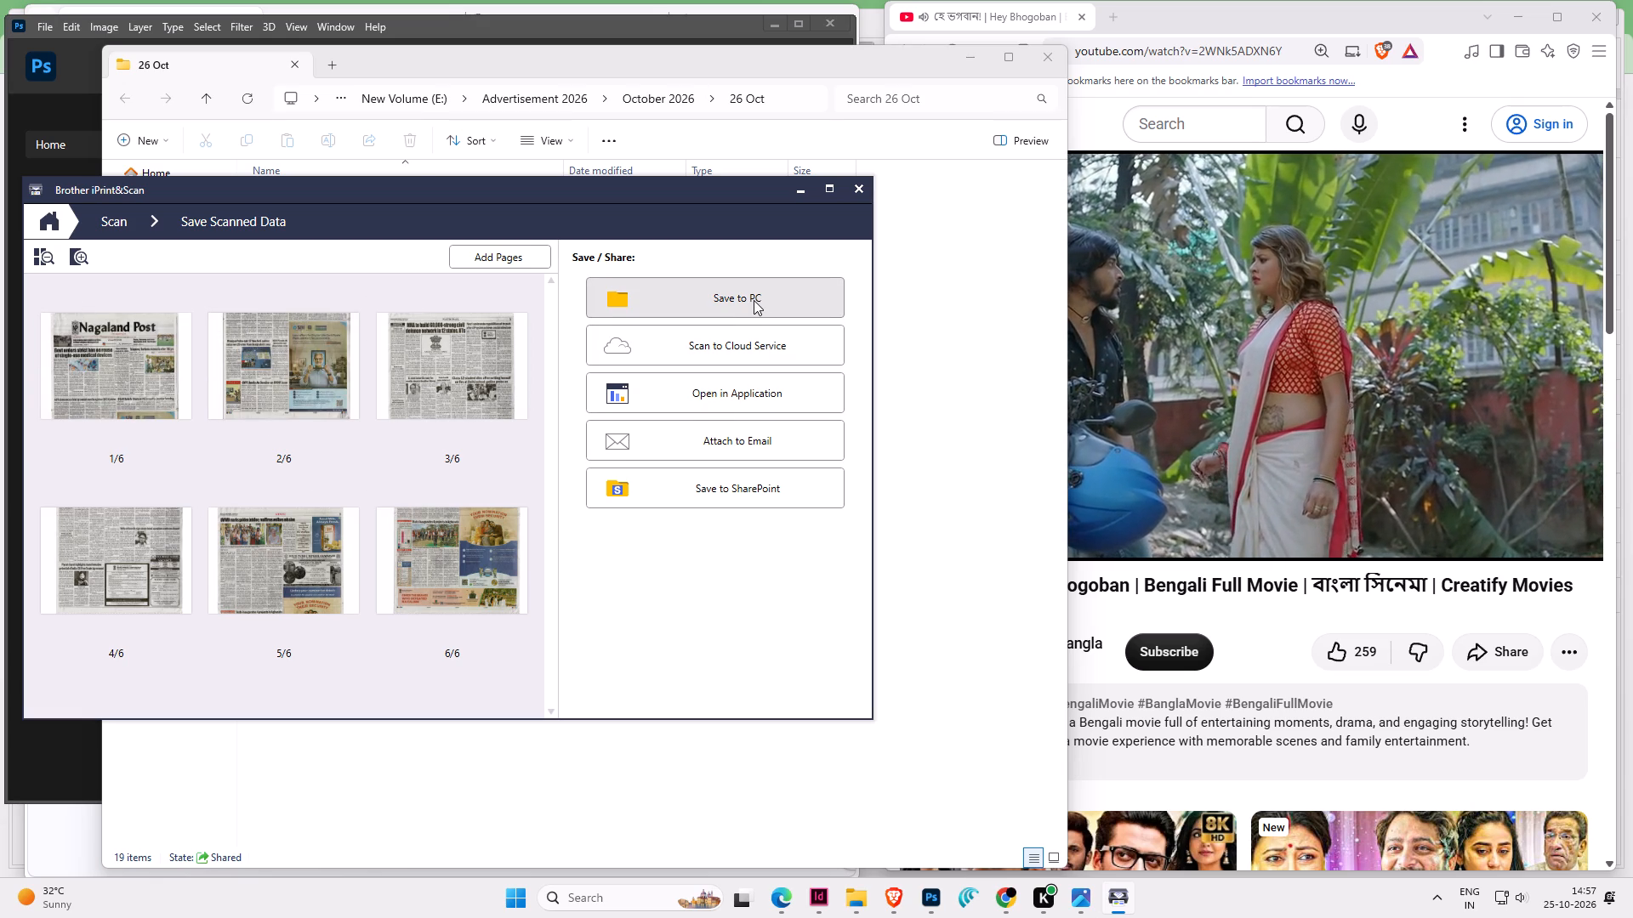
Open the scanned pages as a PDF in Adobe Photoshop 2021.
{"action": "left_click", "coordinate": [739, 403]}
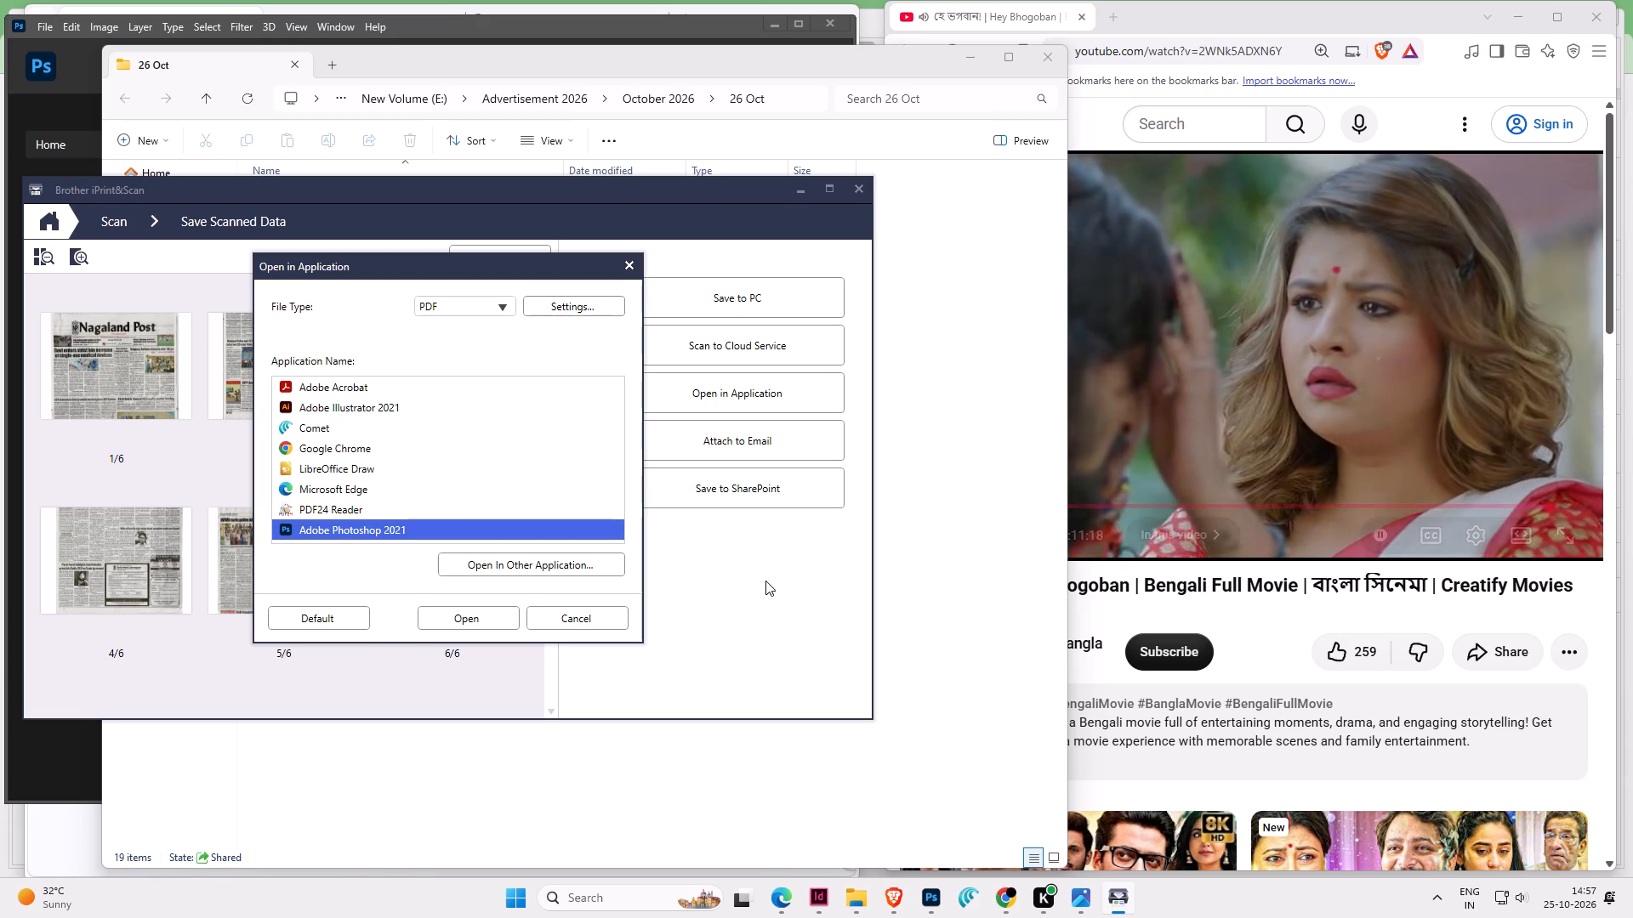
{"action": "left_click", "coordinate": [450, 615]}
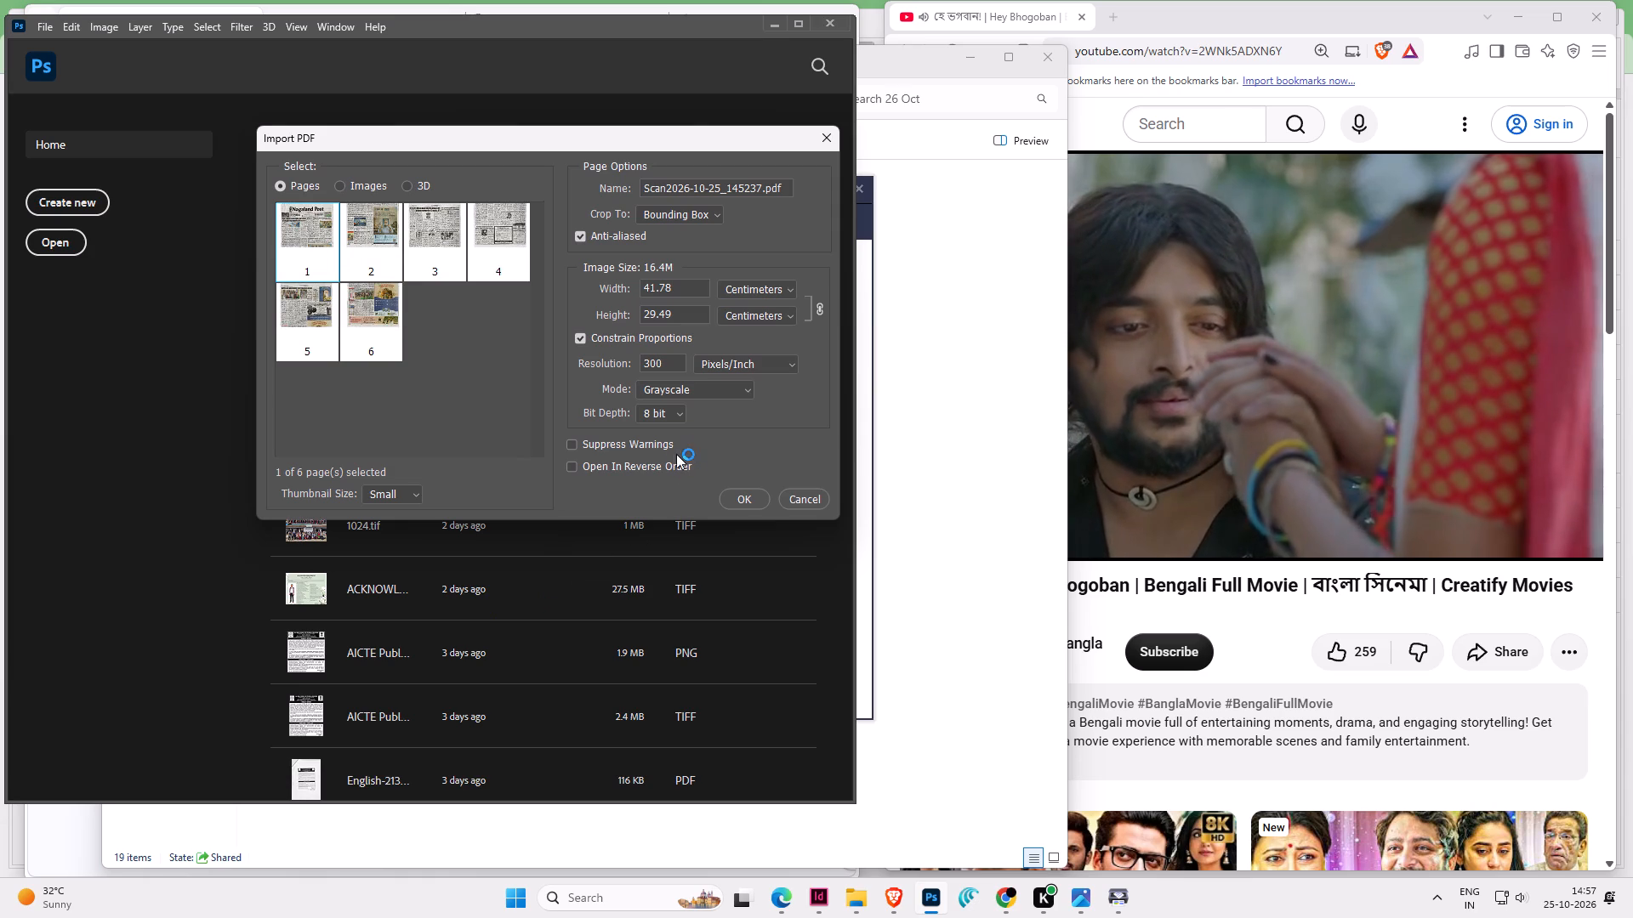
Import all six pages of the scanned PDF in RGB Color mode.
{"action": "left_click", "coordinate": [388, 328], "text": "ctrl"}
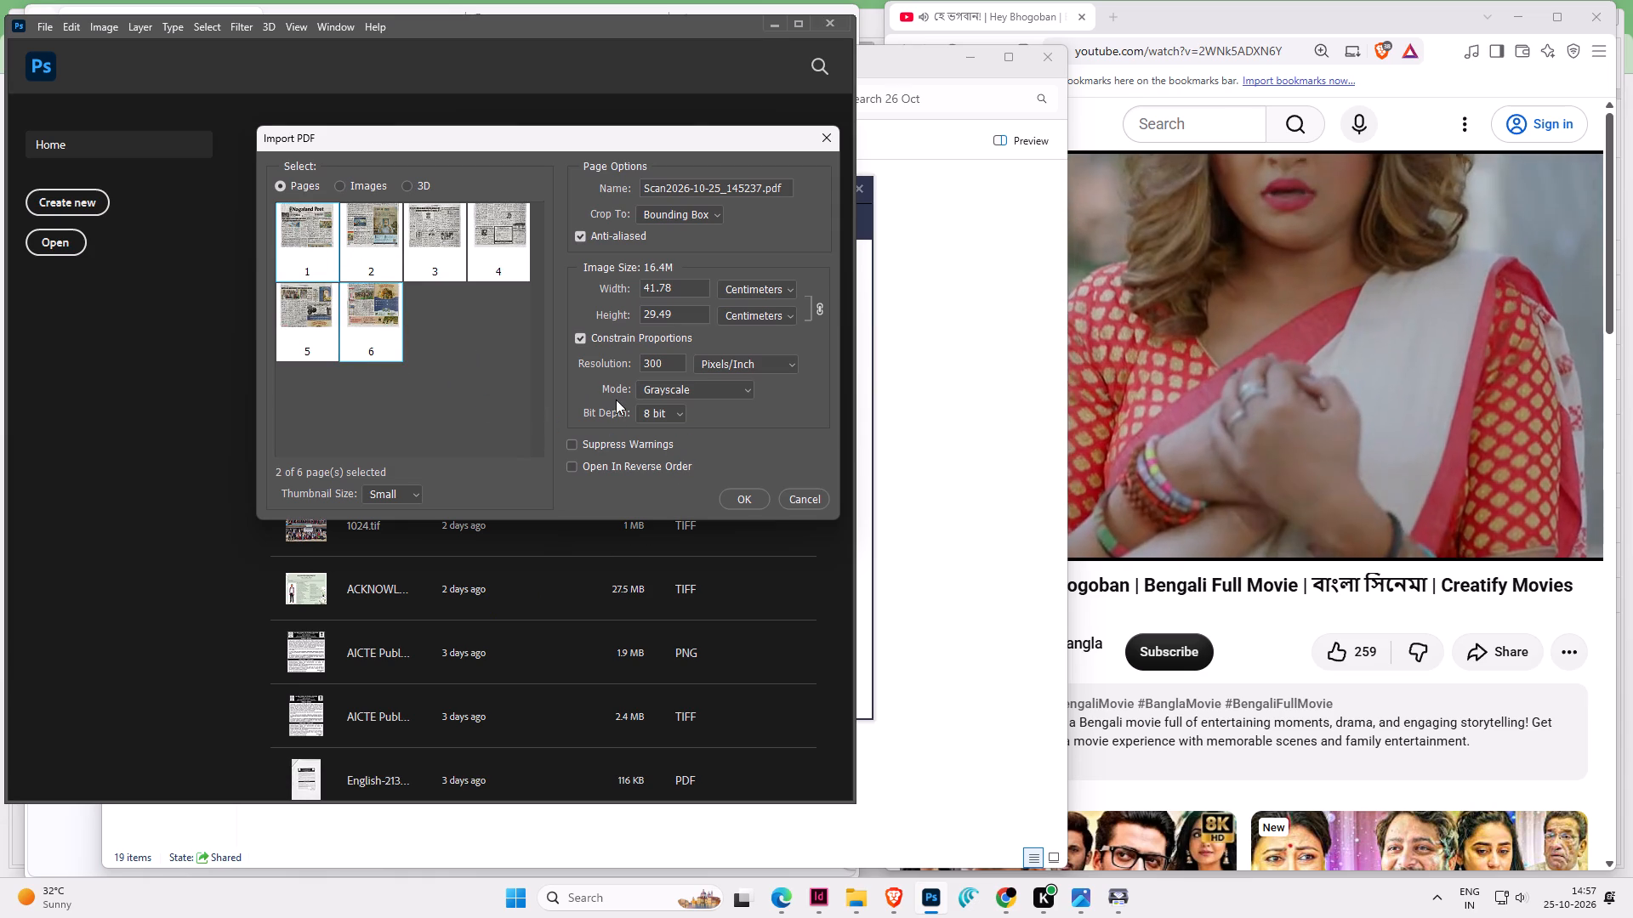
{"action": "left_click", "coordinate": [297, 236]}
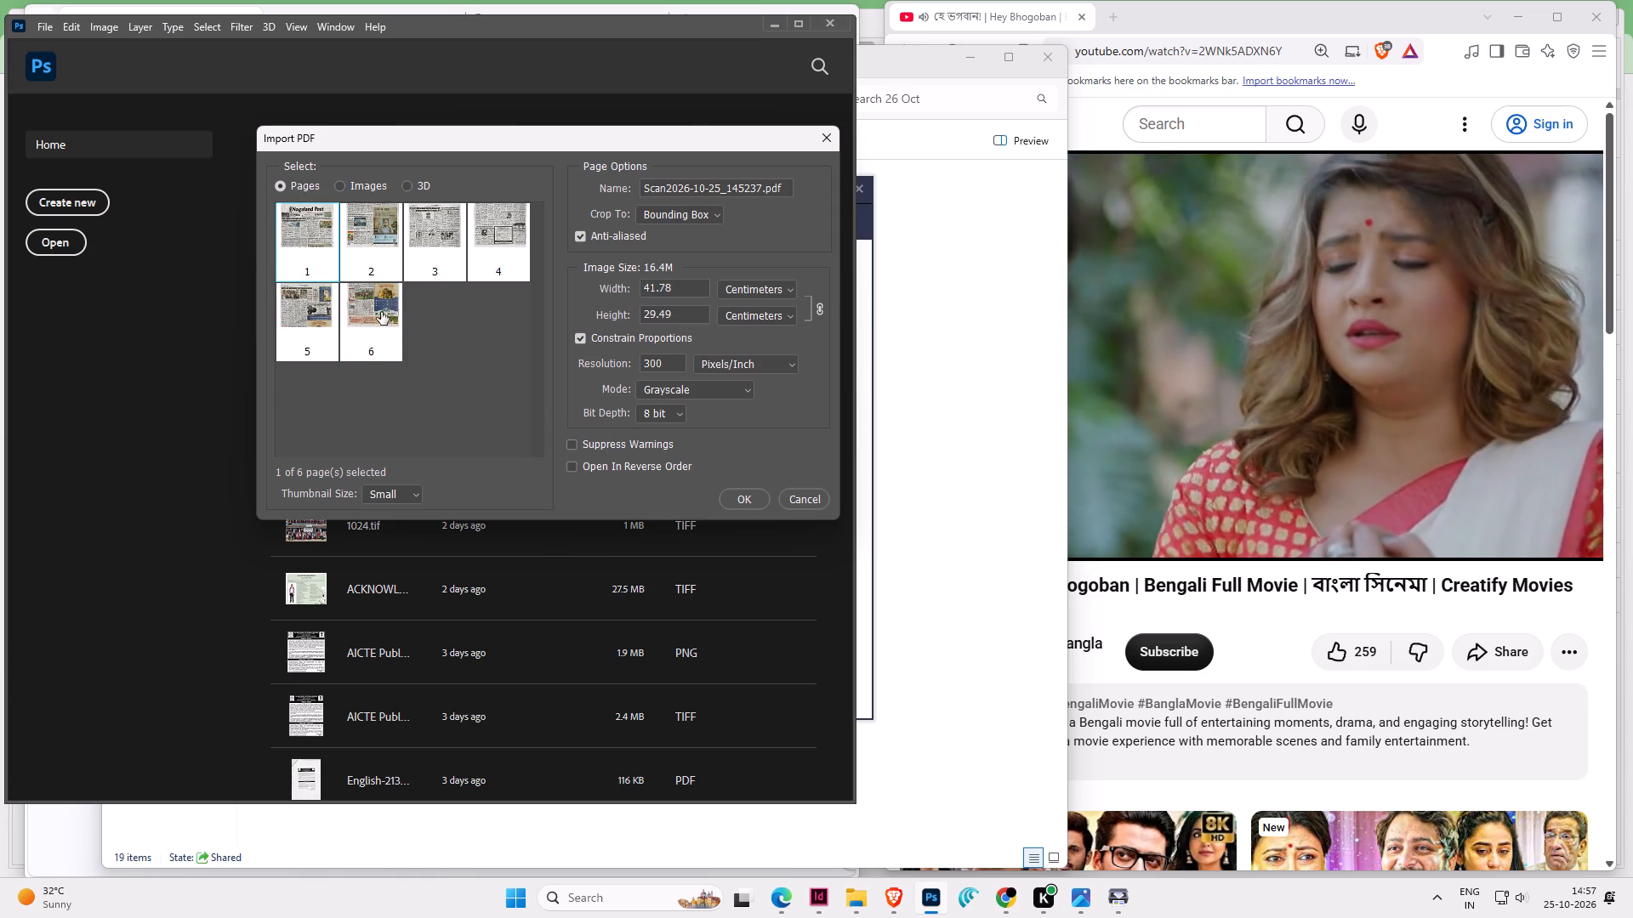
{"action": "left_click", "coordinate": [381, 311], "text": "shift"}
{"action": "left_click", "coordinate": [708, 384]}
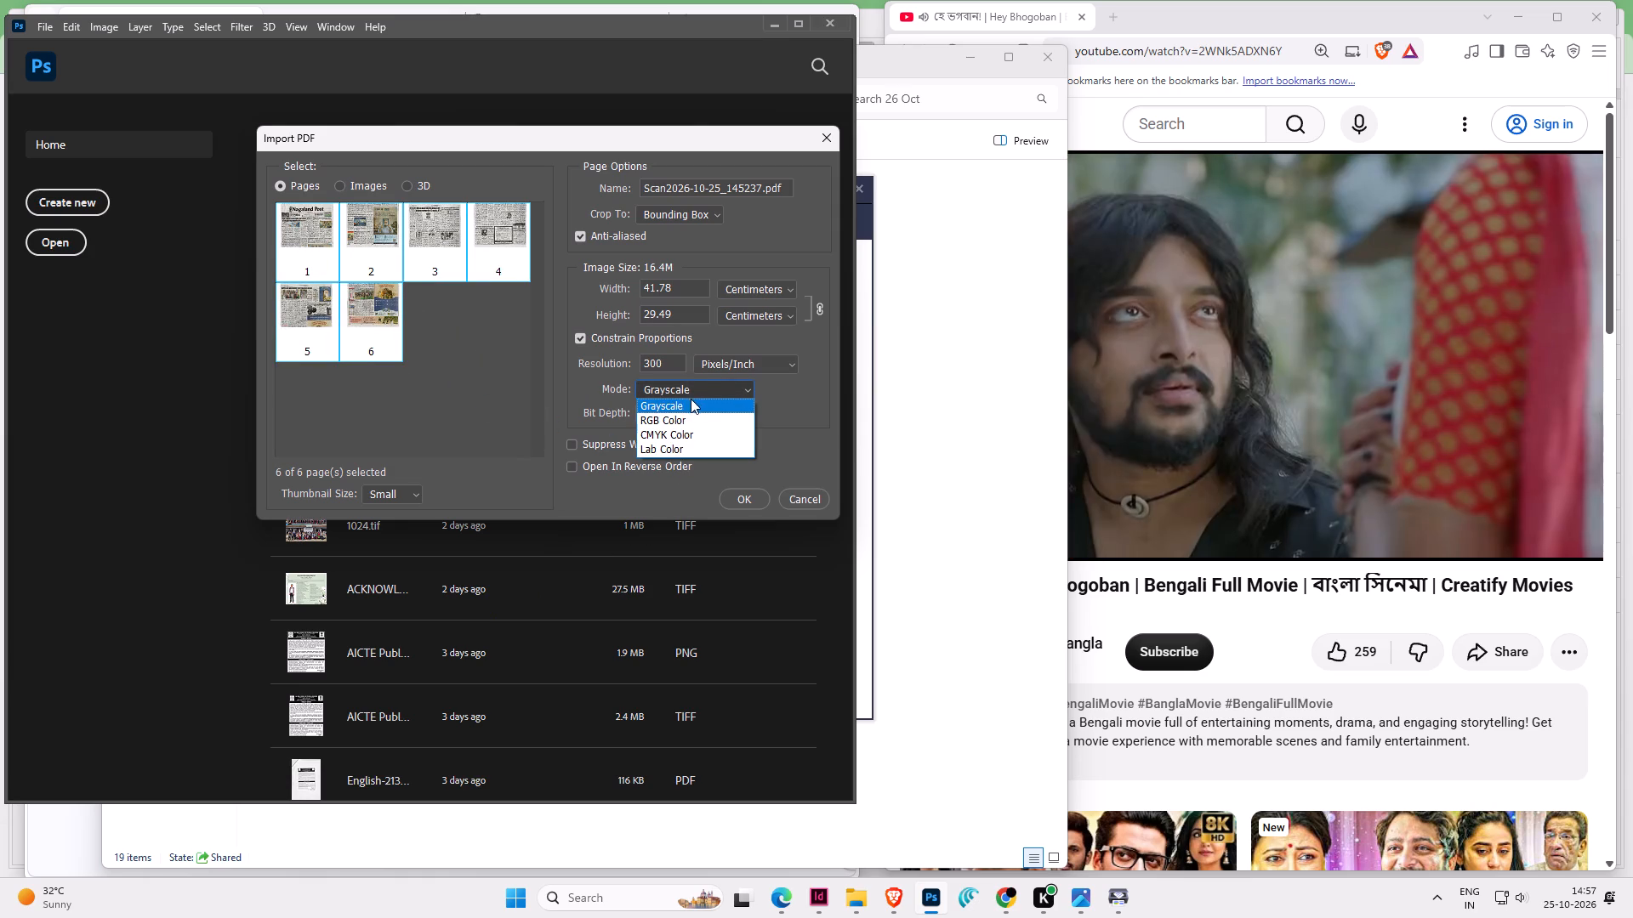
{"action": "left_click", "coordinate": [686, 417]}
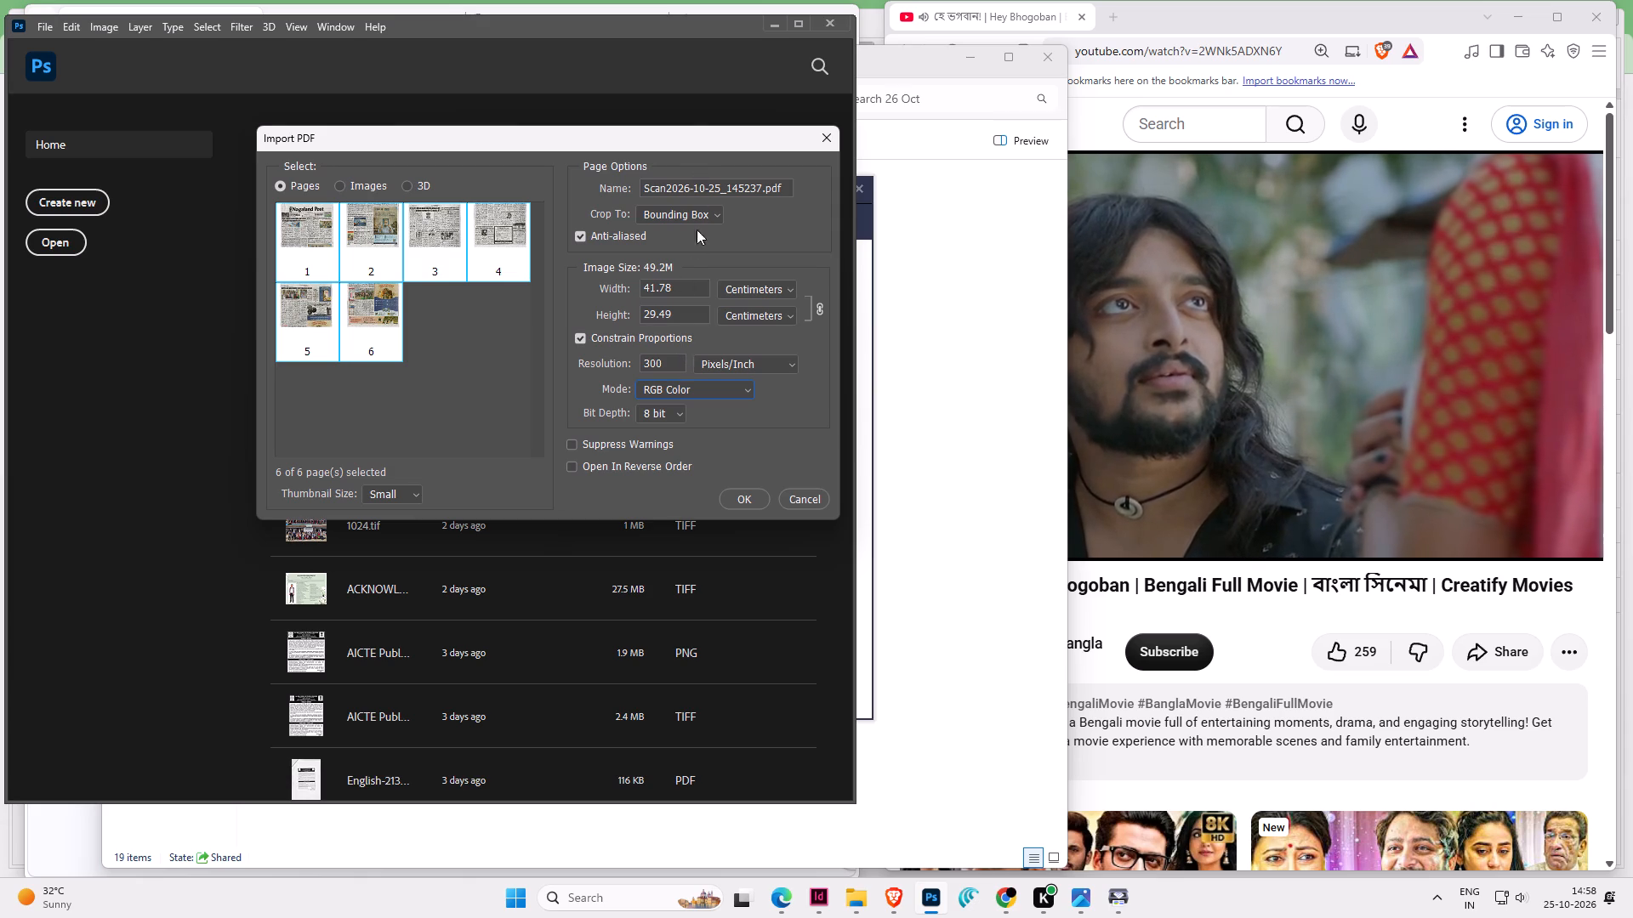
{"action": "left_click", "coordinate": [741, 497]}
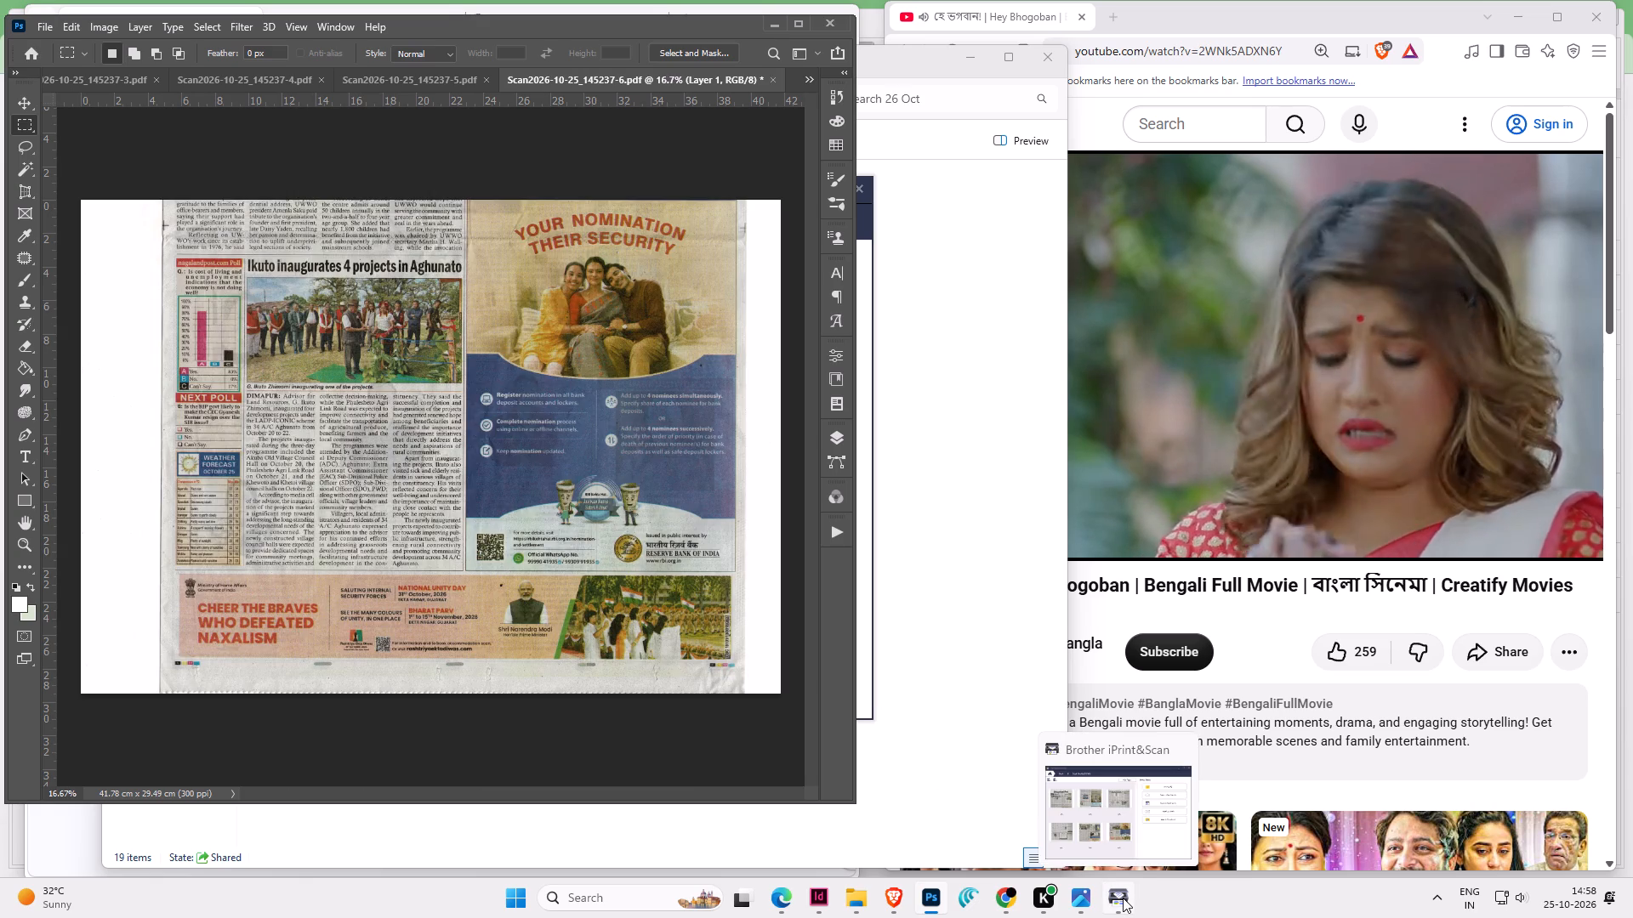
Bring forward the 26 Oct folder window, move it away from the video and narrow it to fit beside it.
{"action": "left_click", "coordinate": [1123, 898]}
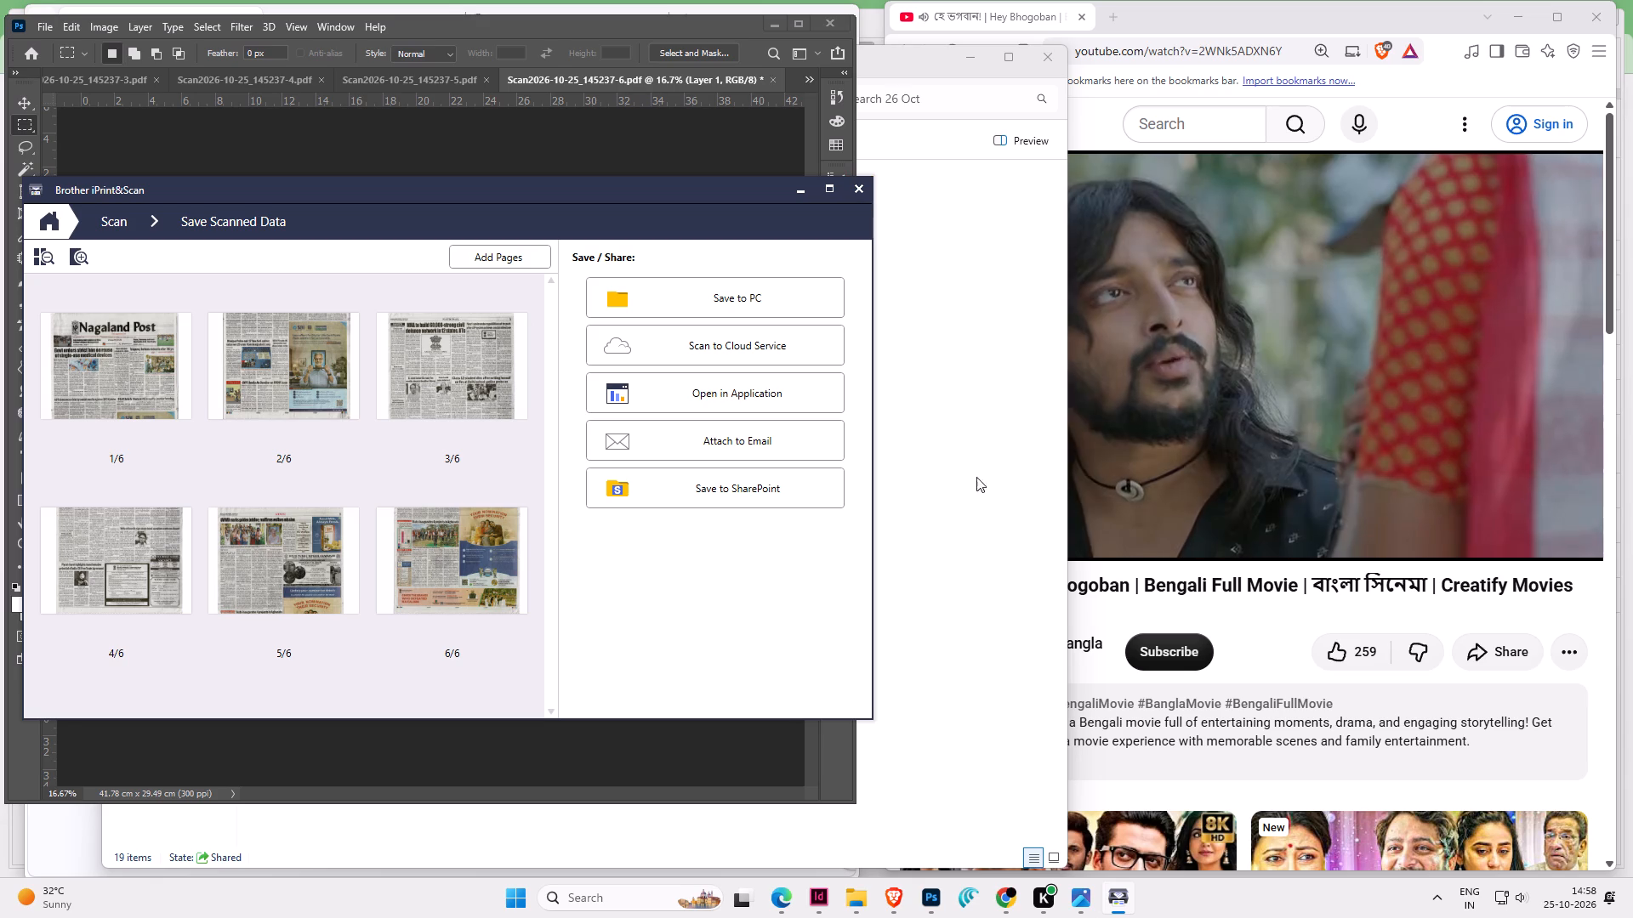
{"action": "left_click", "coordinate": [1013, 630]}
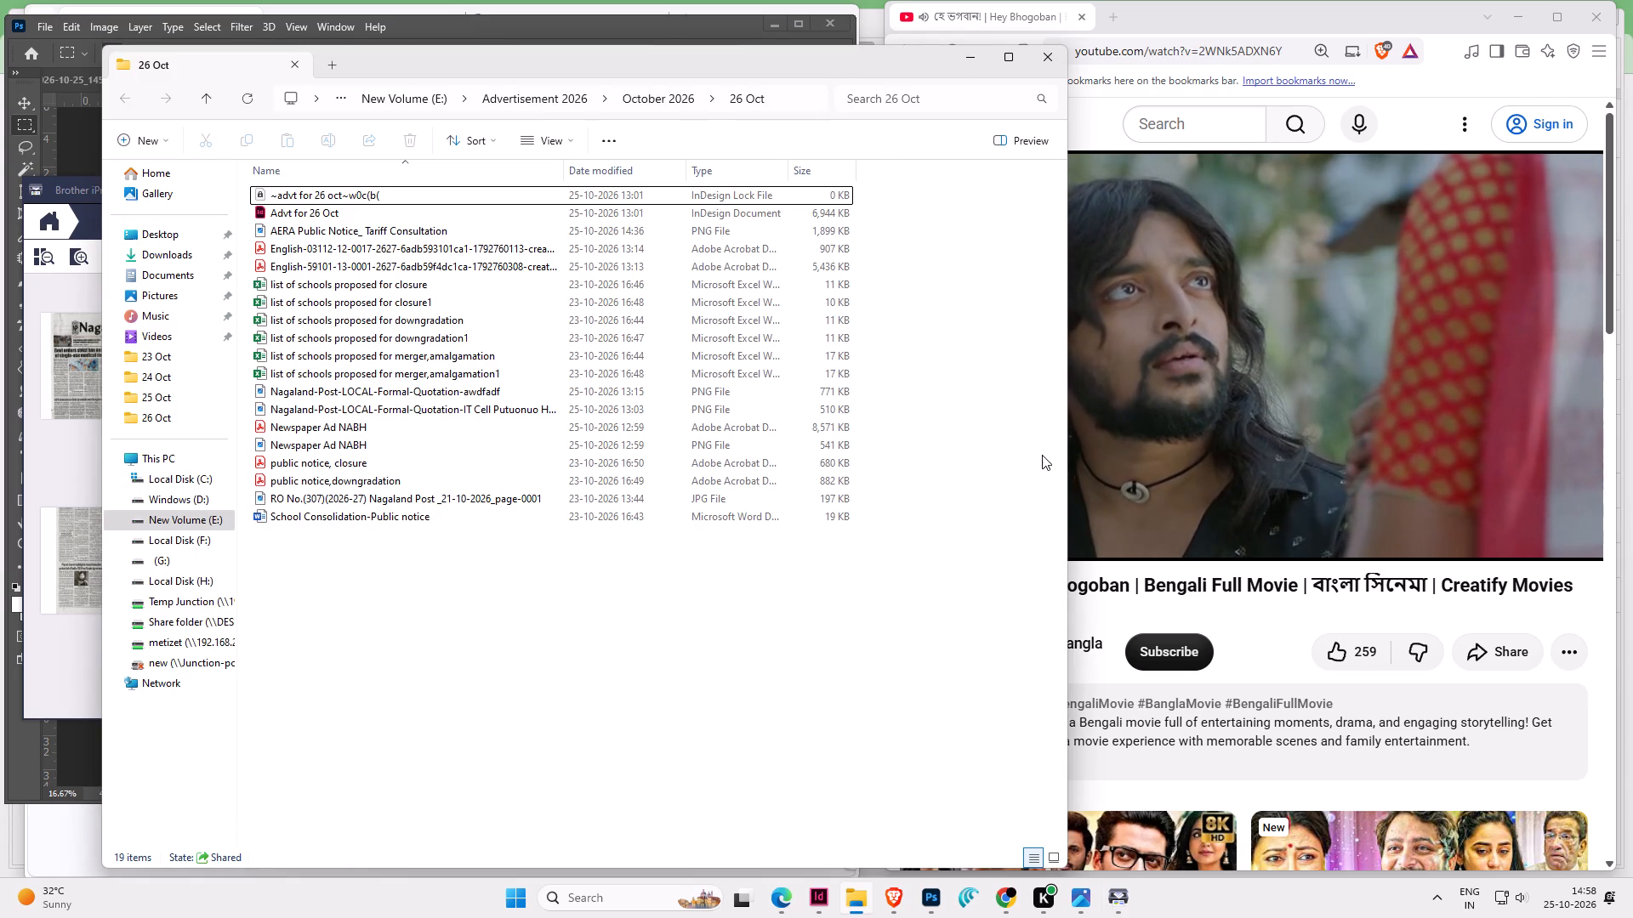
{"action": "left_click_drag", "start_coordinate": [712, 67], "coordinate": [623, 44]}
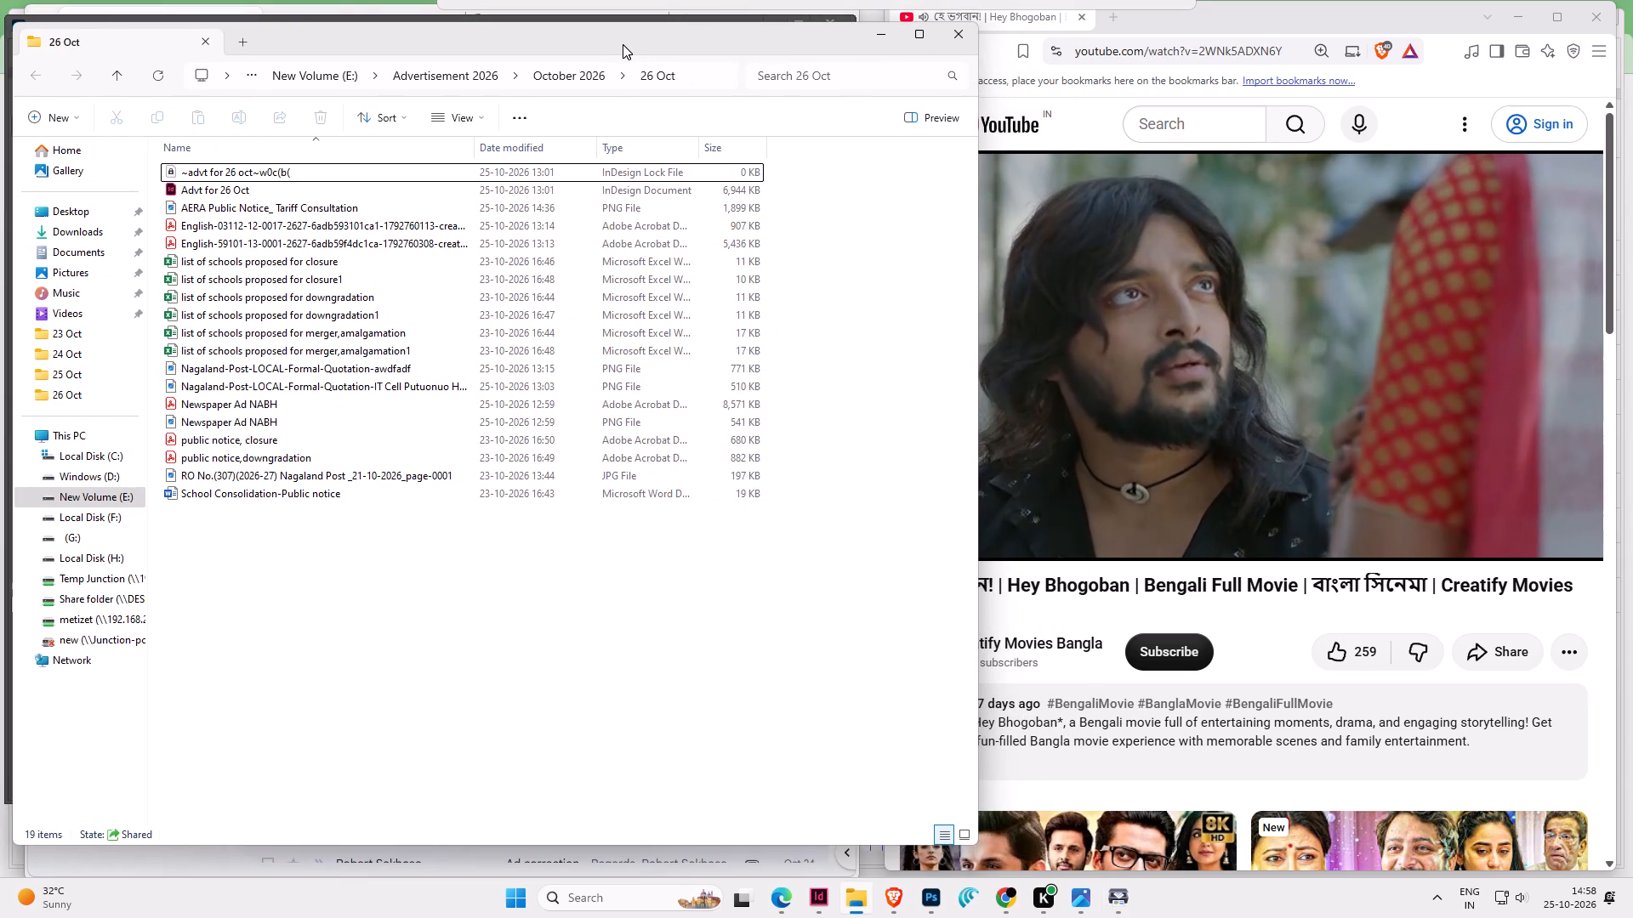
{"action": "left_click_drag", "start_coordinate": [623, 44], "coordinate": [620, 43]}
{"action": "left_click_drag", "start_coordinate": [977, 297], "coordinate": [964, 298]}
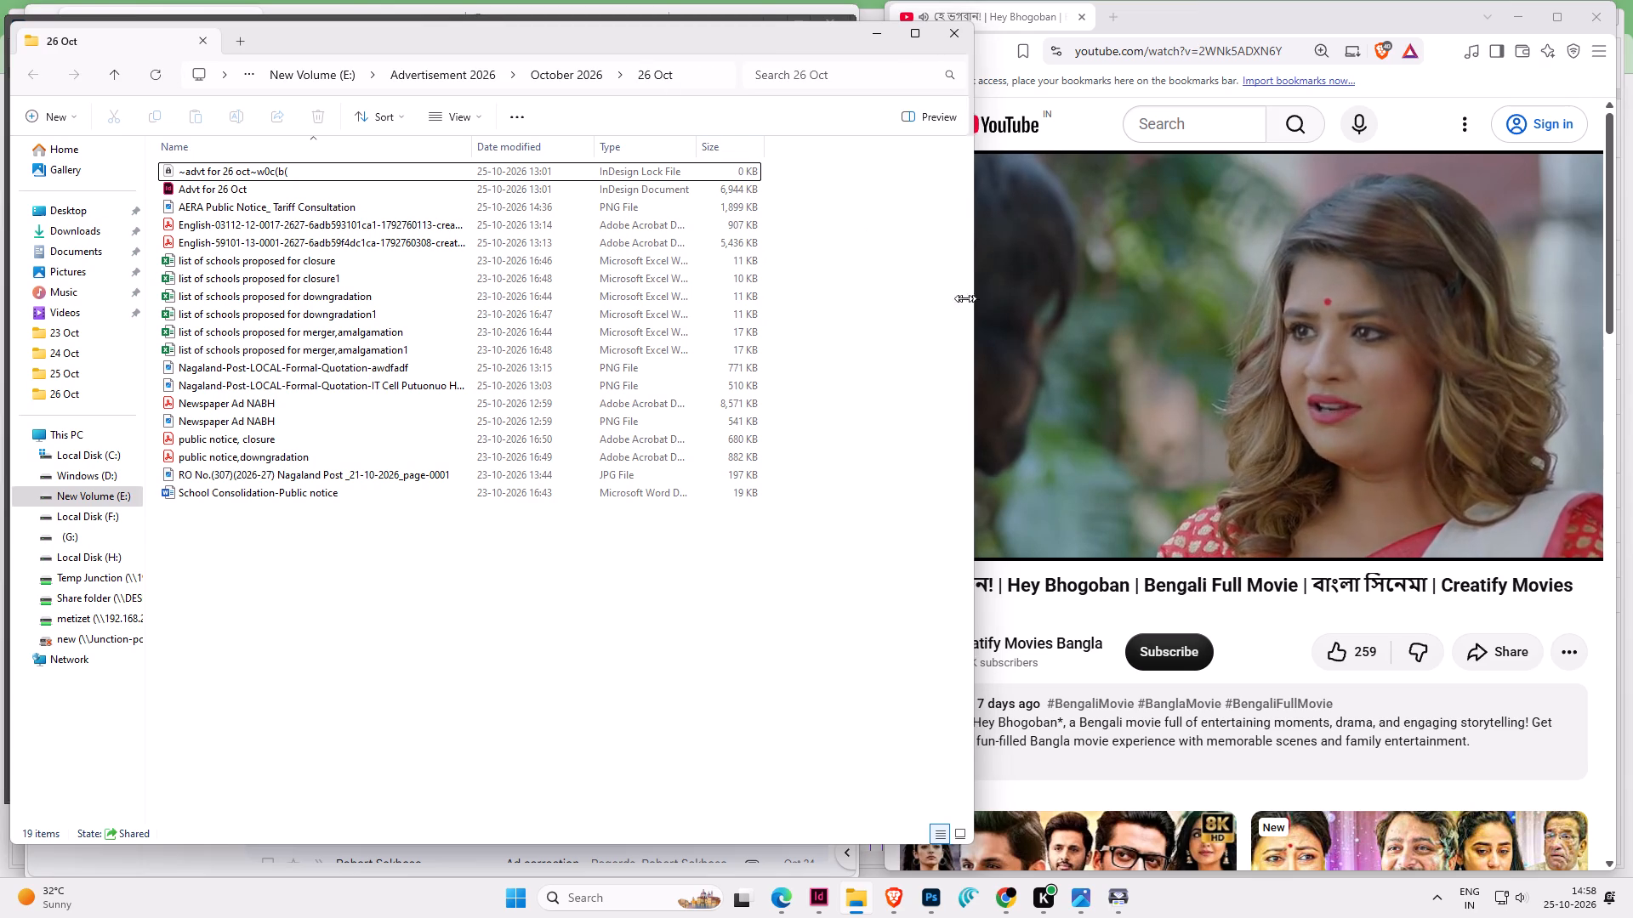
{"action": "left_click_drag", "start_coordinate": [964, 298], "coordinate": [866, 294]}
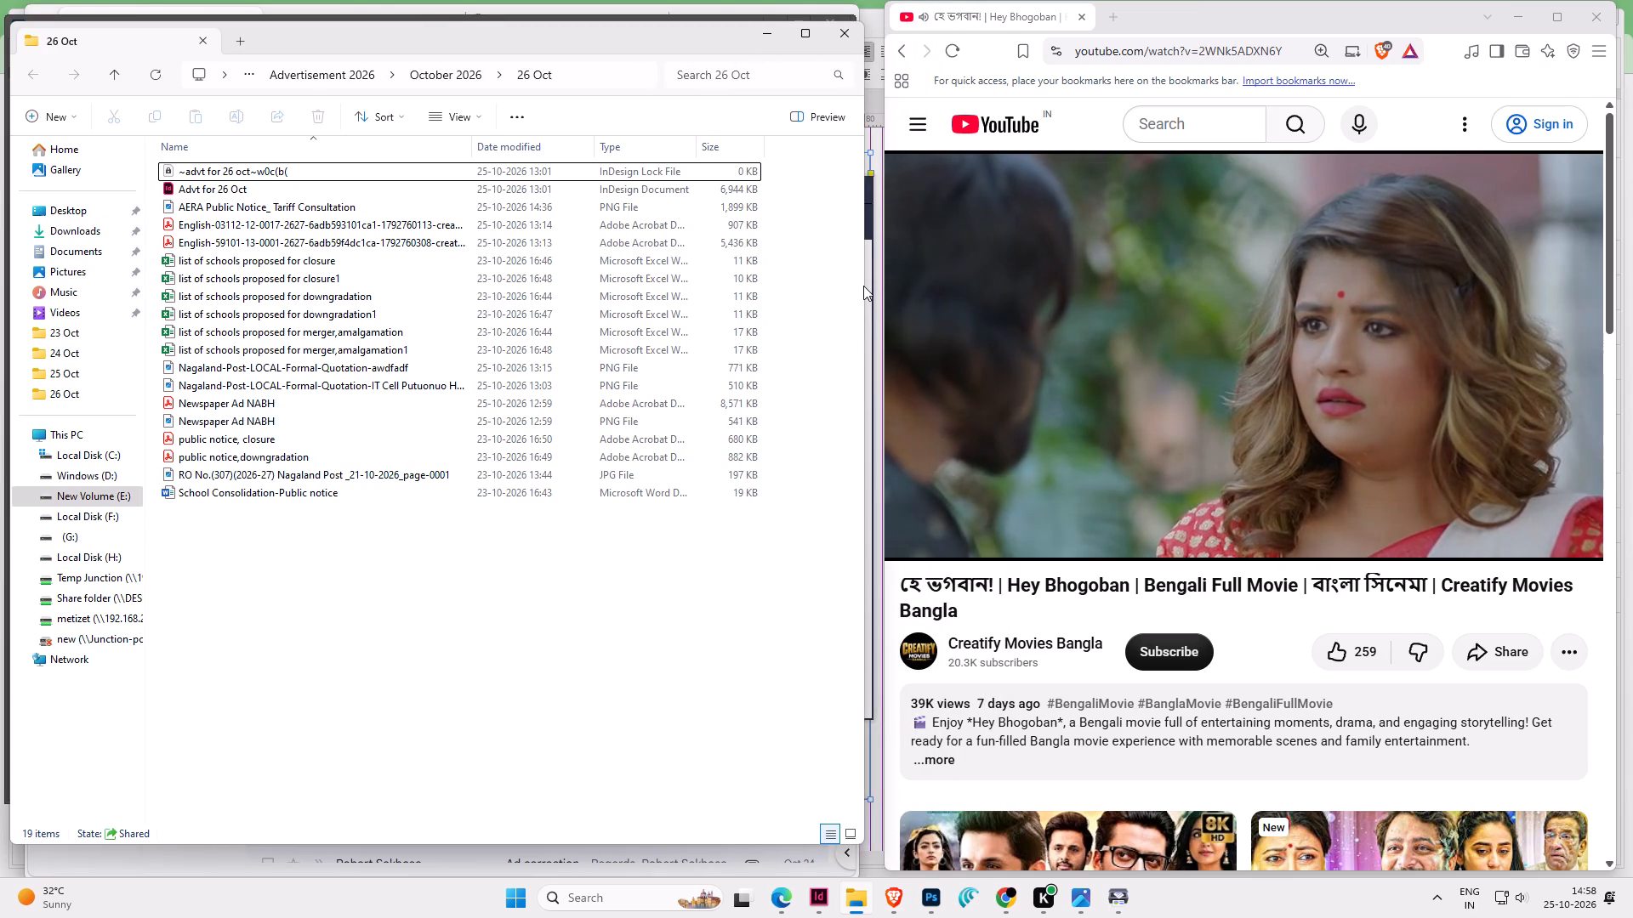
Switch to Photoshop and display the page 5 scan, Scan2026-10-25_145237-5.pdf.
{"action": "left_click", "coordinate": [925, 898]}
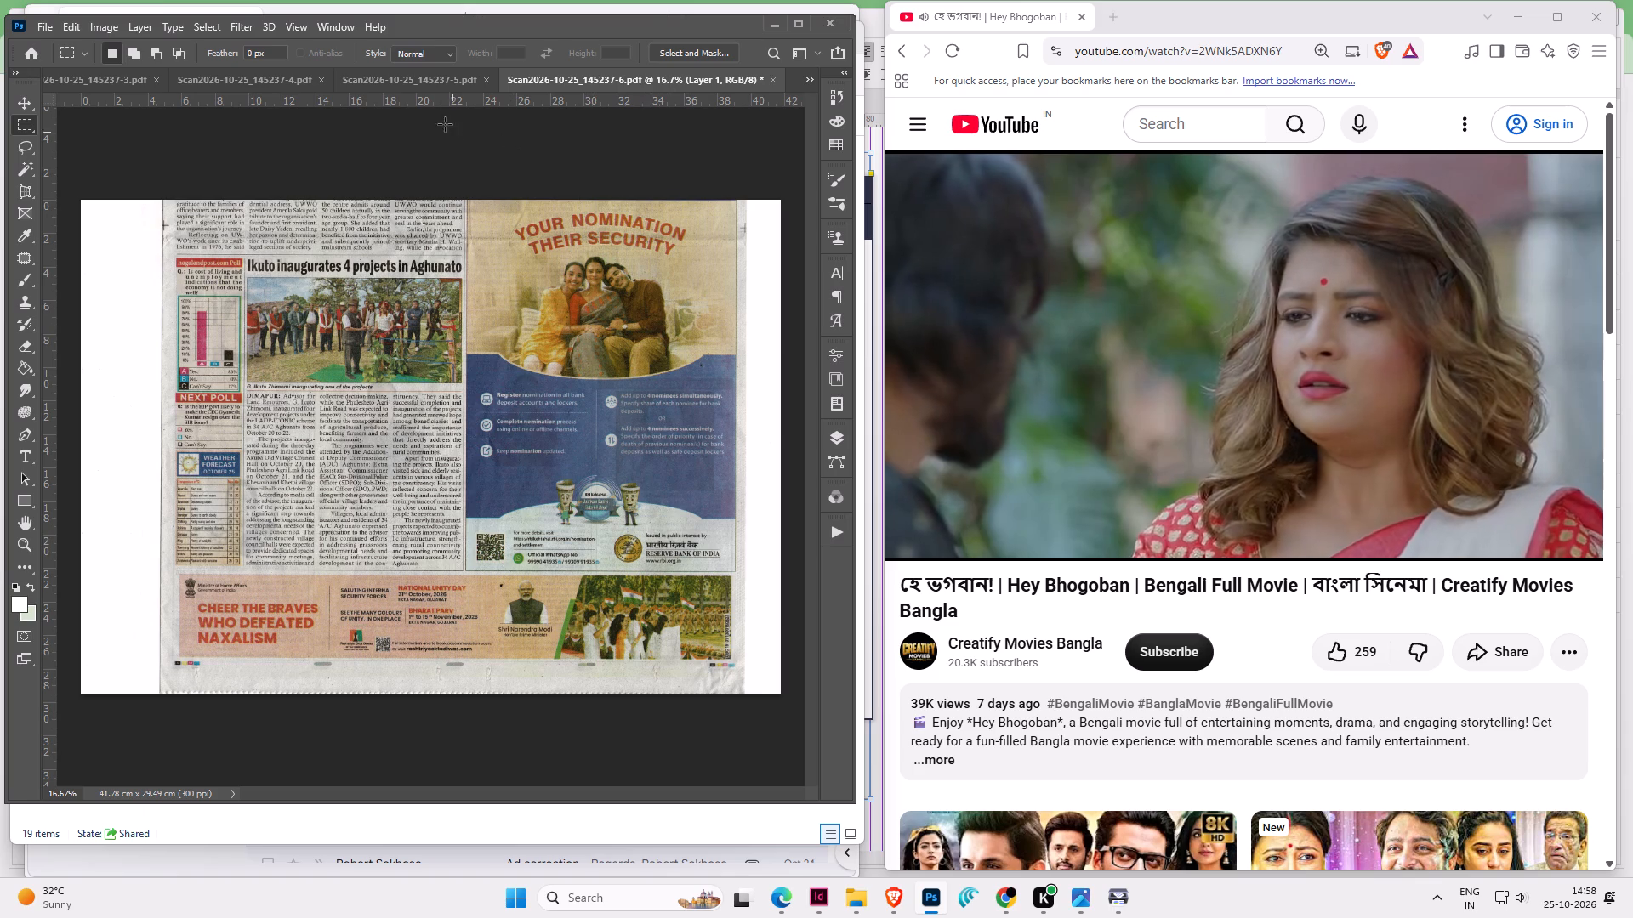
{"action": "left_click", "coordinate": [424, 83]}
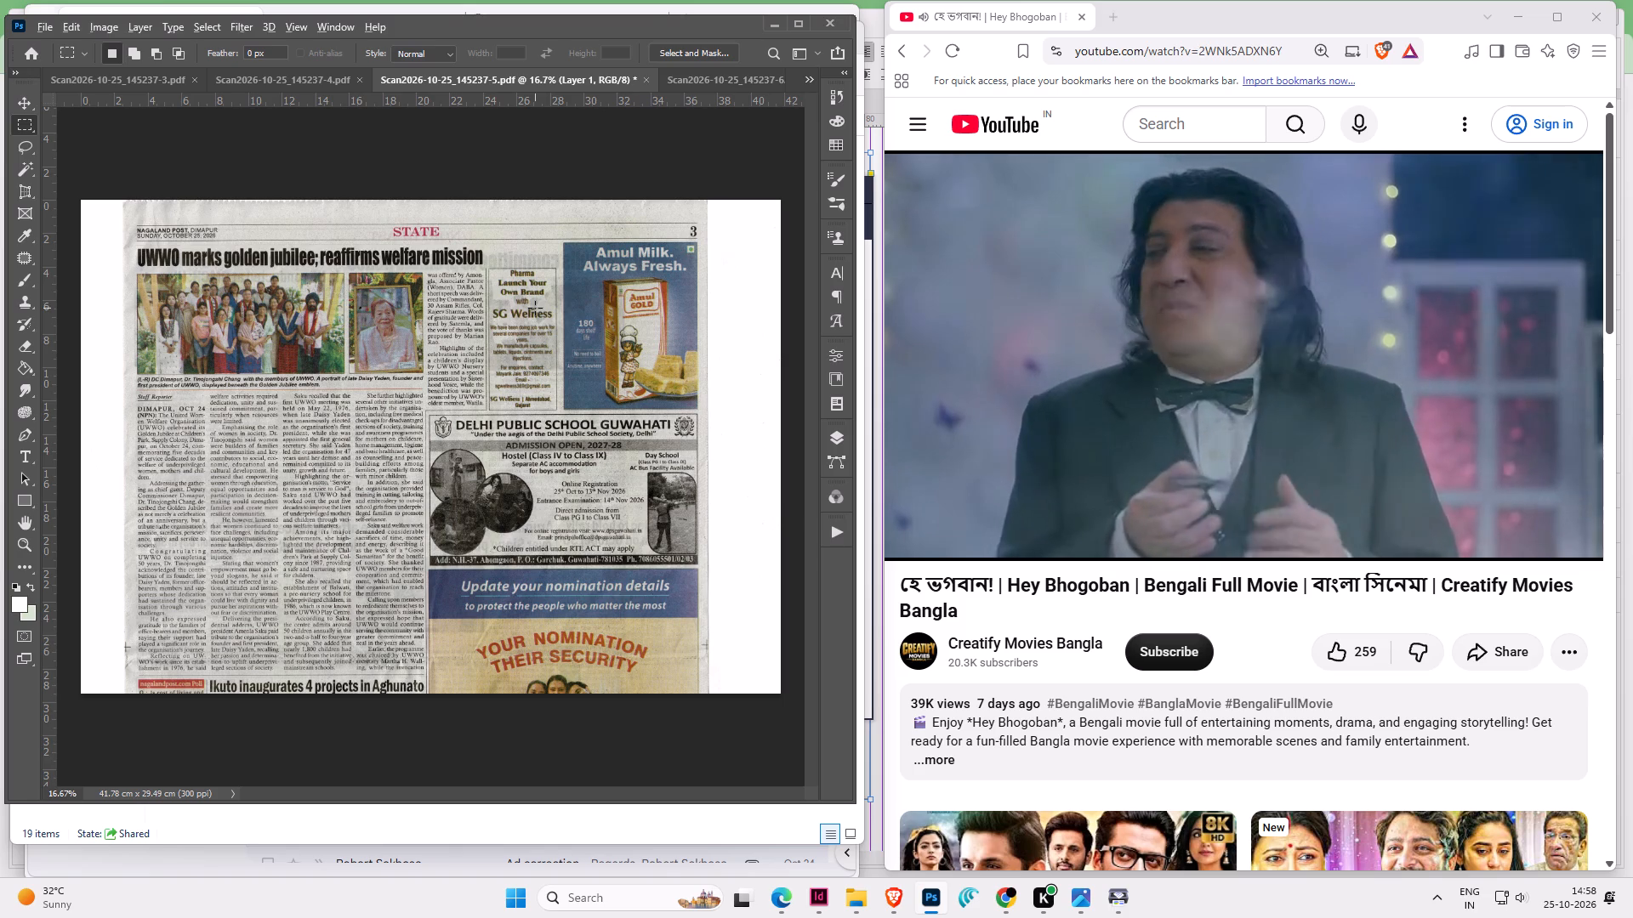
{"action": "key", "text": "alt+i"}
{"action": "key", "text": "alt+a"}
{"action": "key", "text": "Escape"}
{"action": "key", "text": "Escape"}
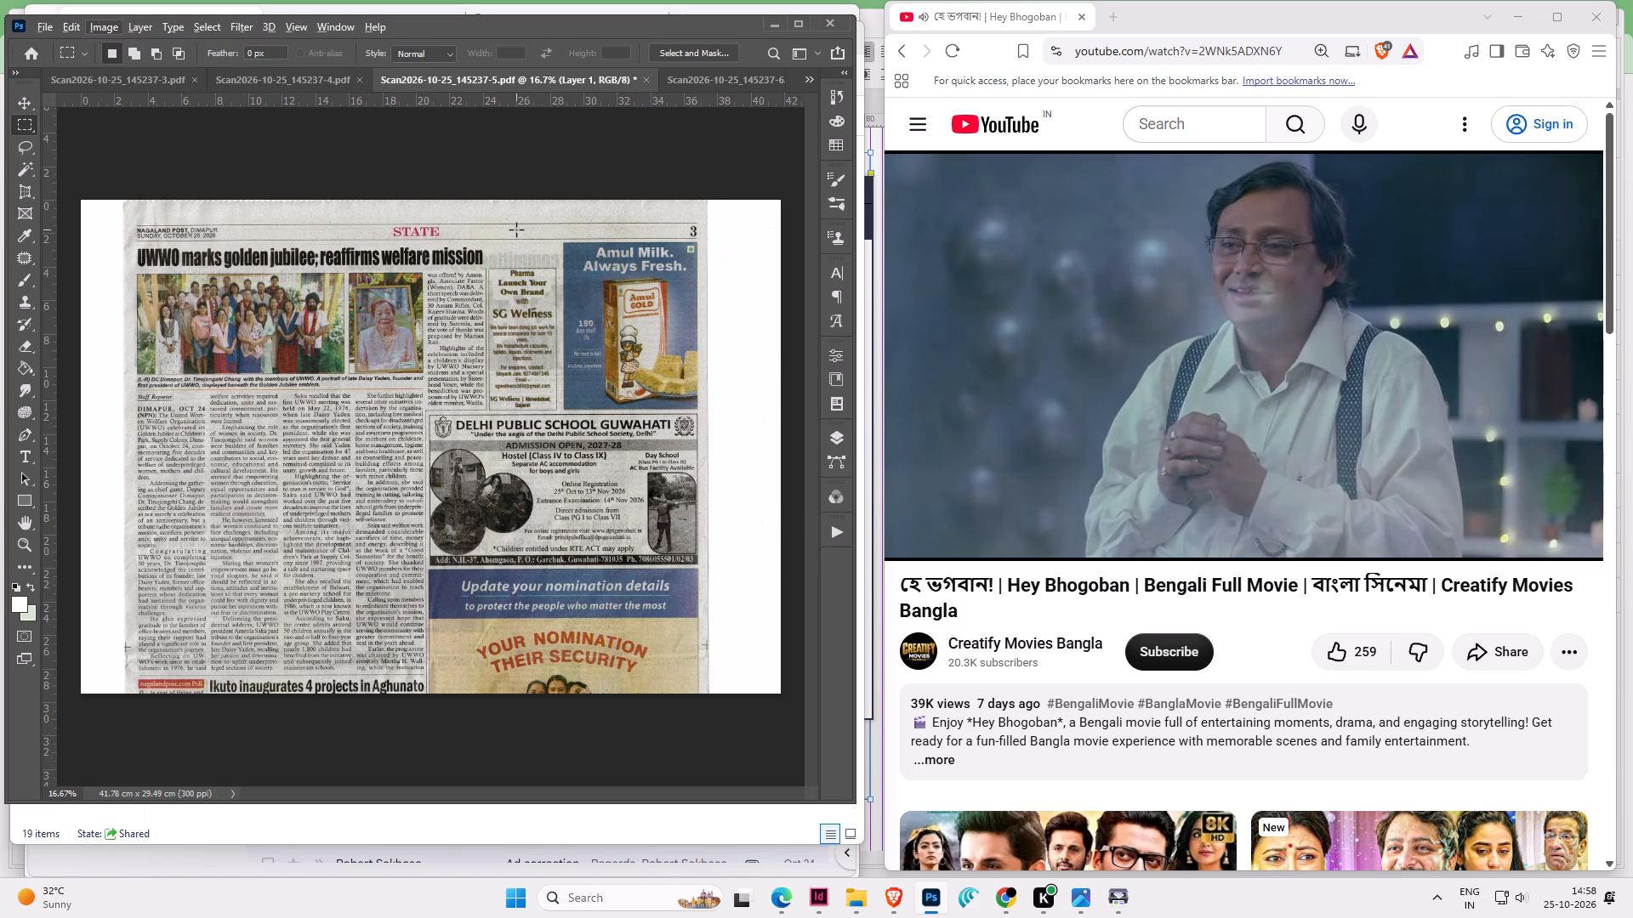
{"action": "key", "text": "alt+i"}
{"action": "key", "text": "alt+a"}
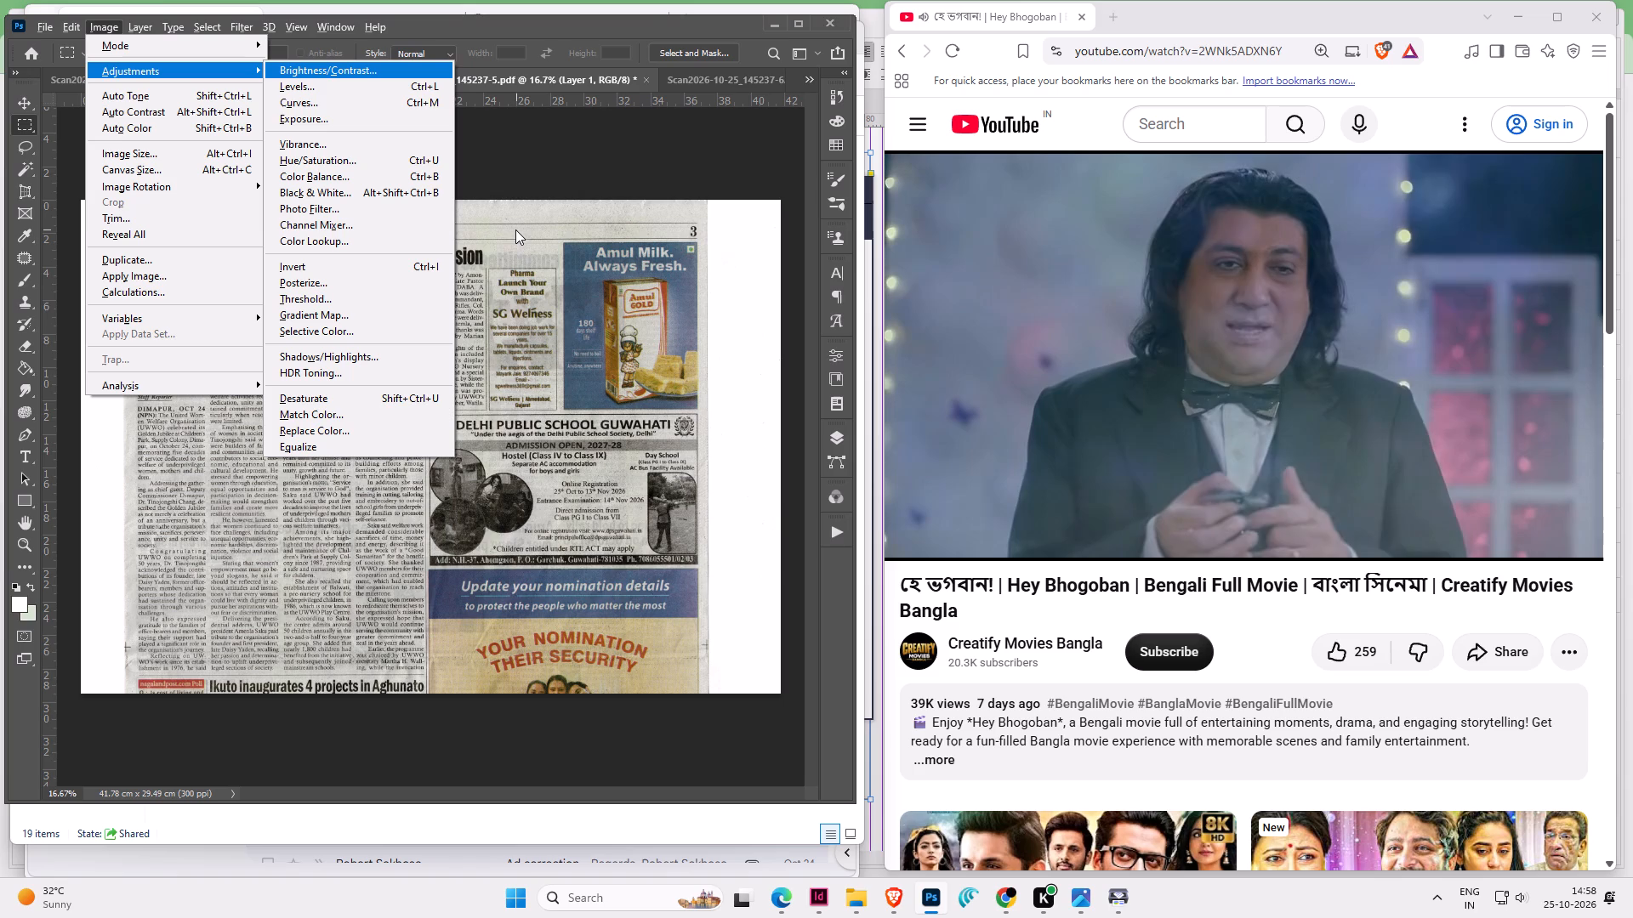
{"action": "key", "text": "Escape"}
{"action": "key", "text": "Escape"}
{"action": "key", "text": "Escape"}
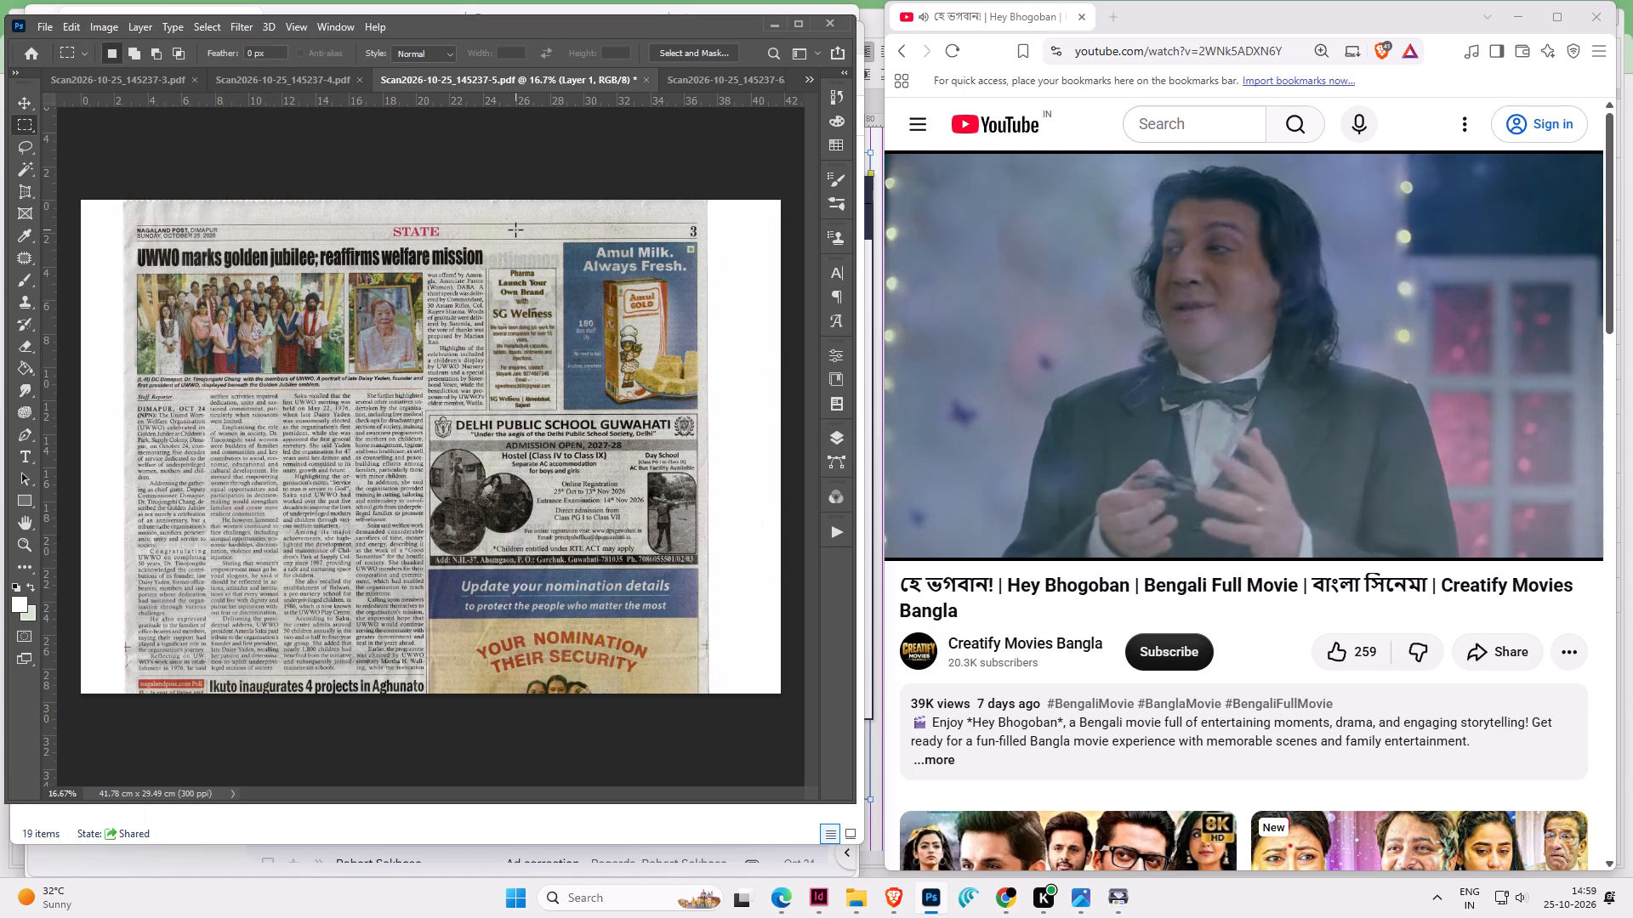
Extend the page 5 canvas height to 60 cm, anchored at the top centre so the extra space falls below the scan.
{"action": "key", "text": "alt+i"}
{"action": "key", "text": "alt+s"}
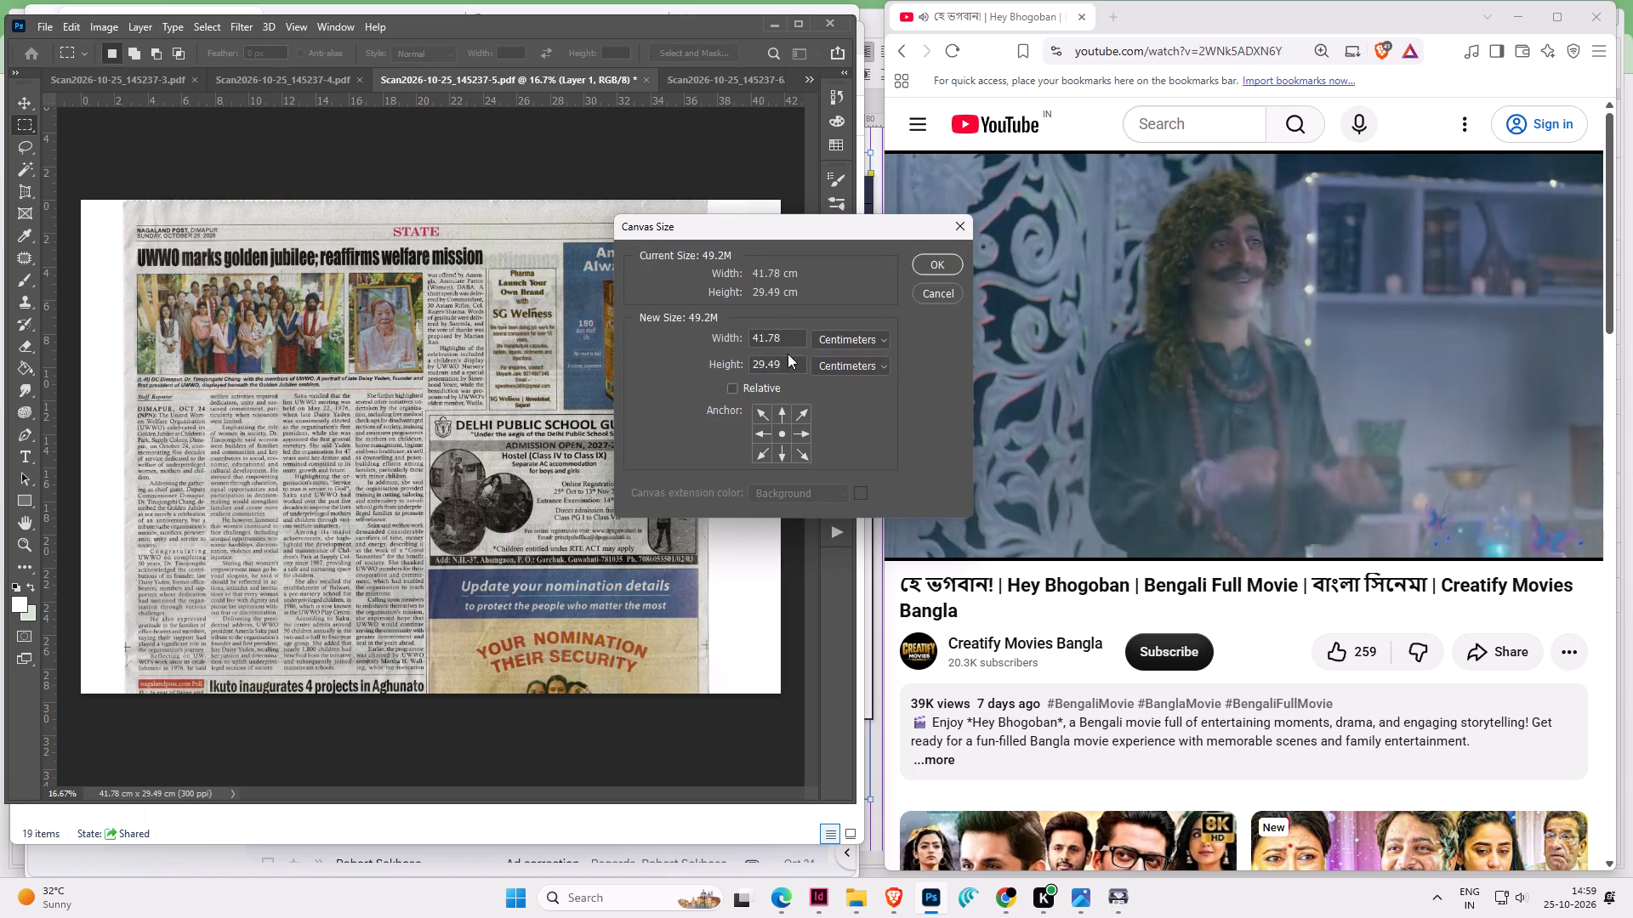
{"action": "left_click_drag", "start_coordinate": [787, 360], "coordinate": [520, 307]}
{"action": "type", "text": "60"}
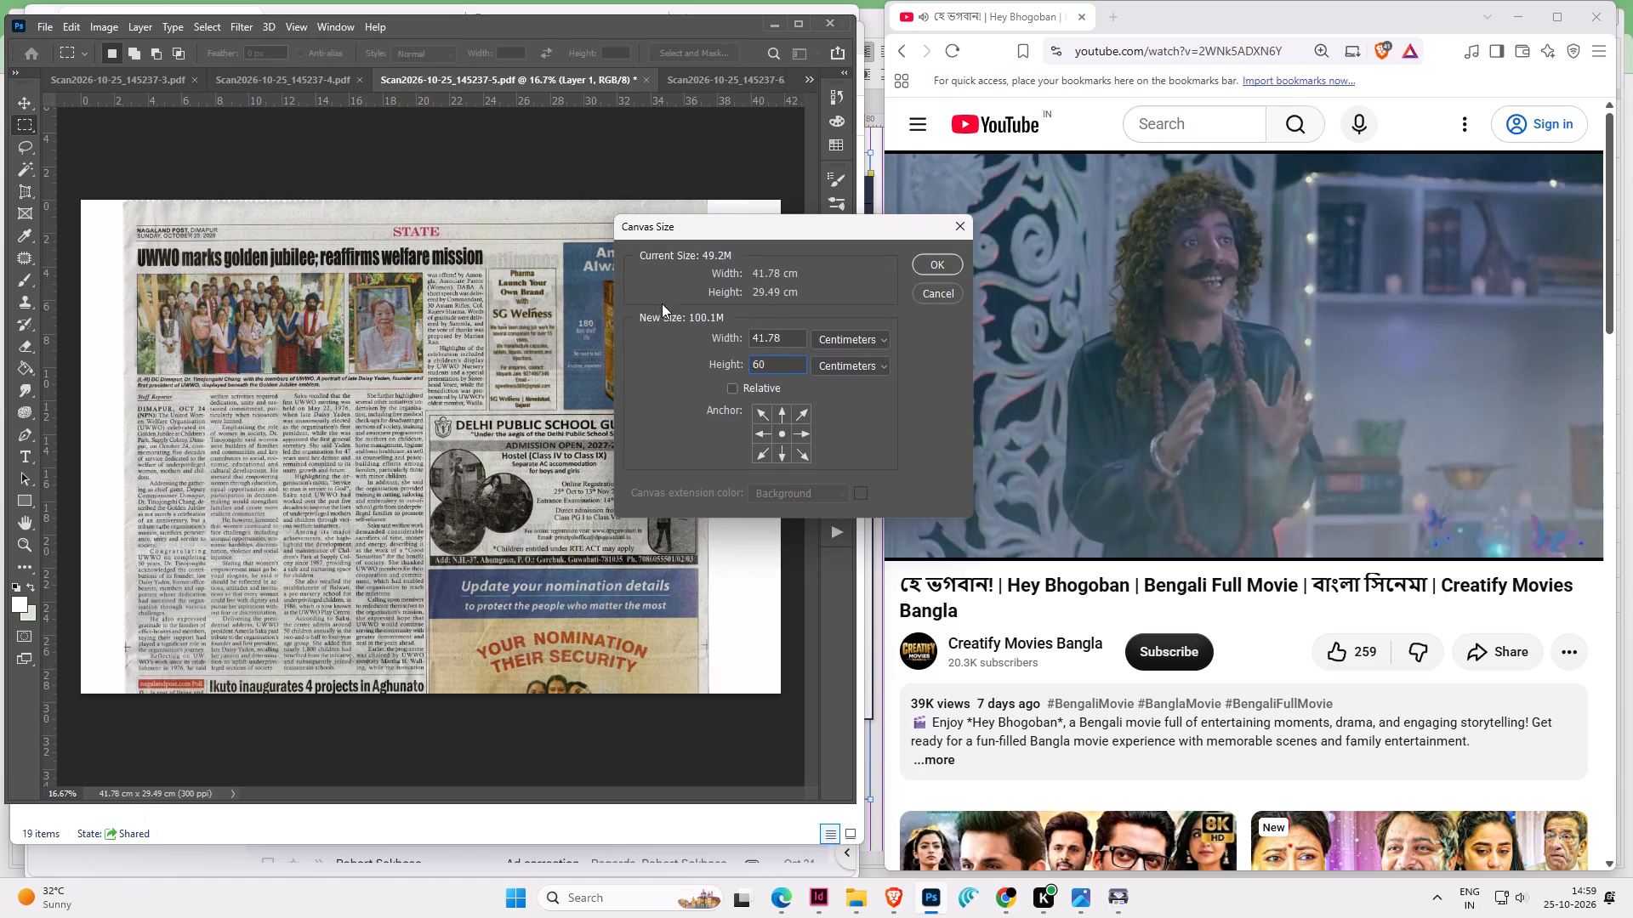
{"action": "left_click", "coordinate": [785, 413]}
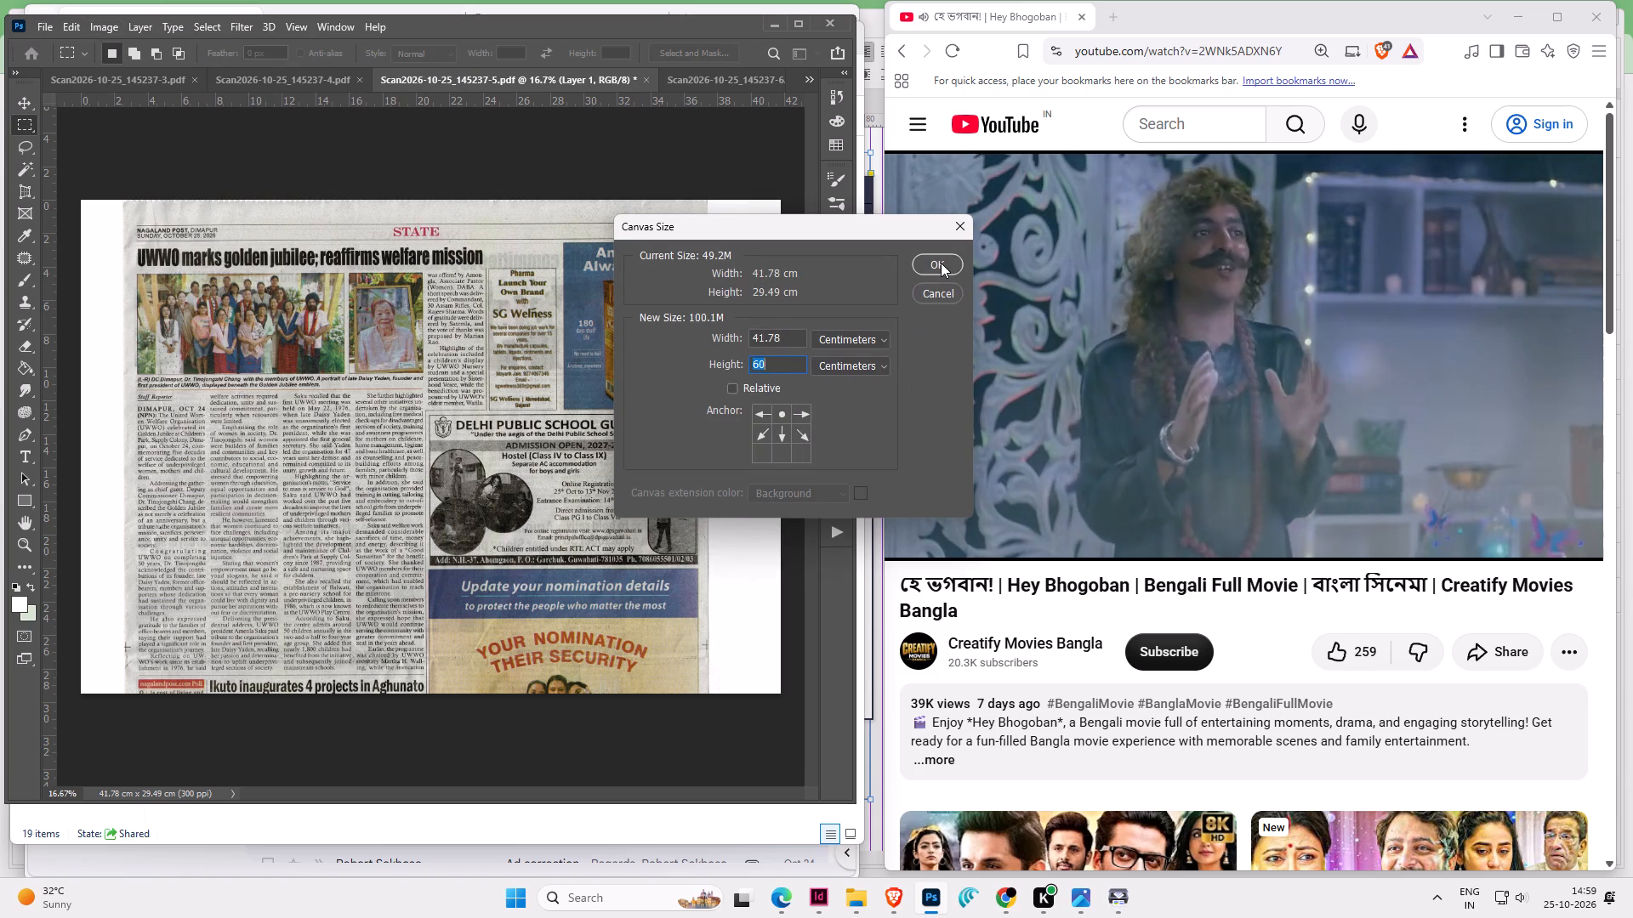
{"action": "left_click", "coordinate": [941, 263]}
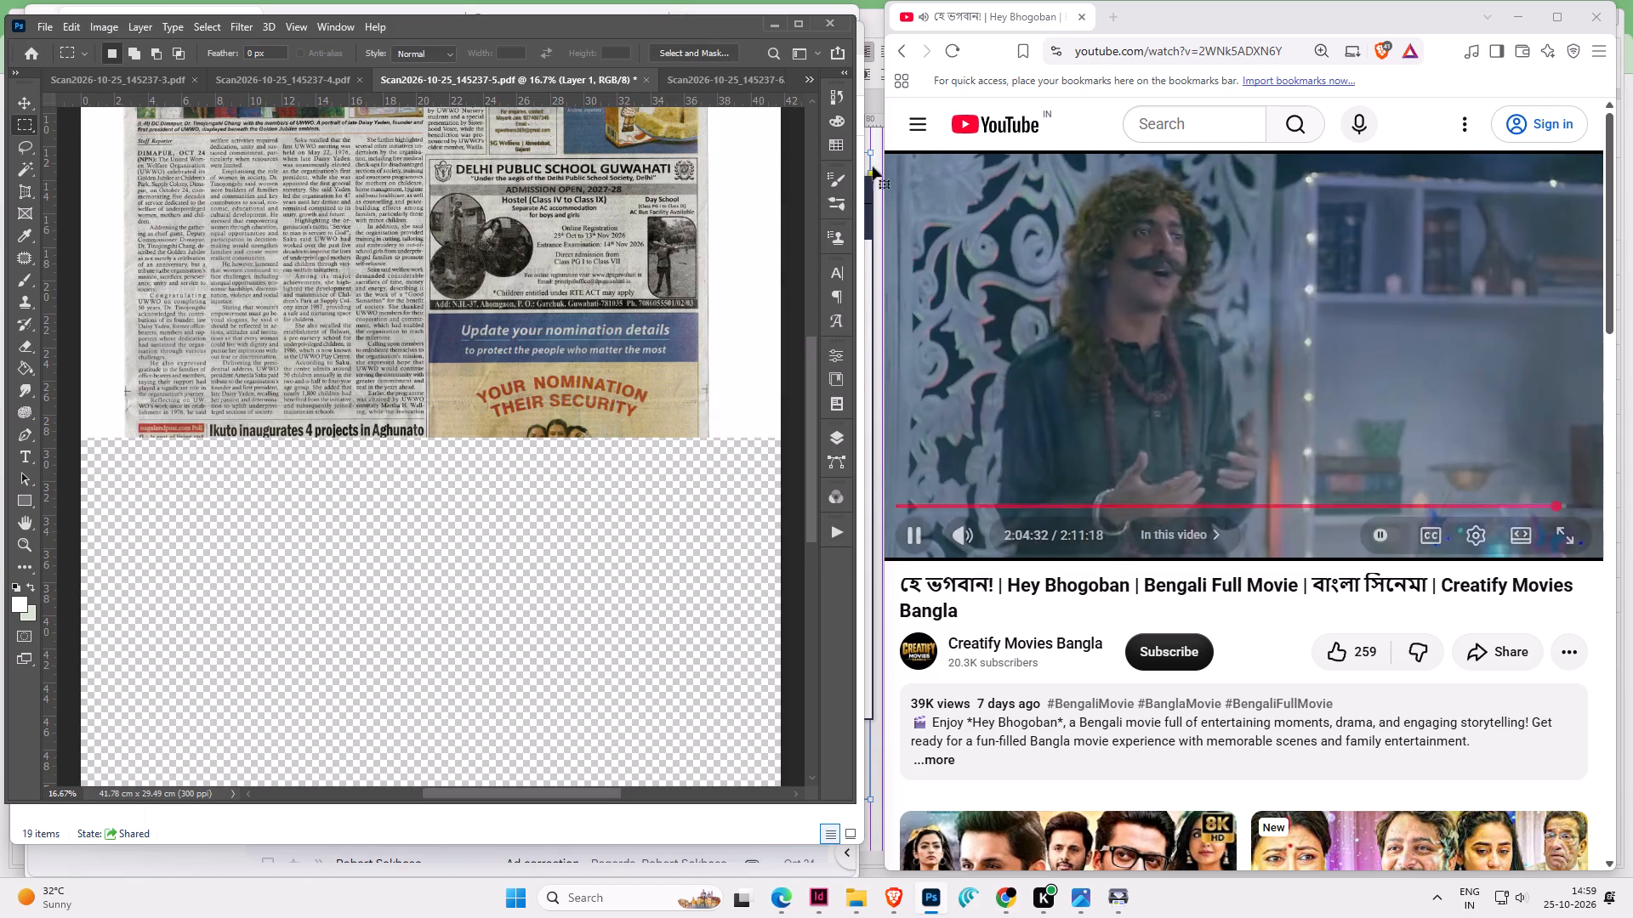
Bring the page 6 scan into the page 5 document with the Move tool and place it below, overlapping the repeated newspaper content.
{"action": "left_click", "coordinate": [738, 72]}
{"action": "left_click", "coordinate": [14, 95]}
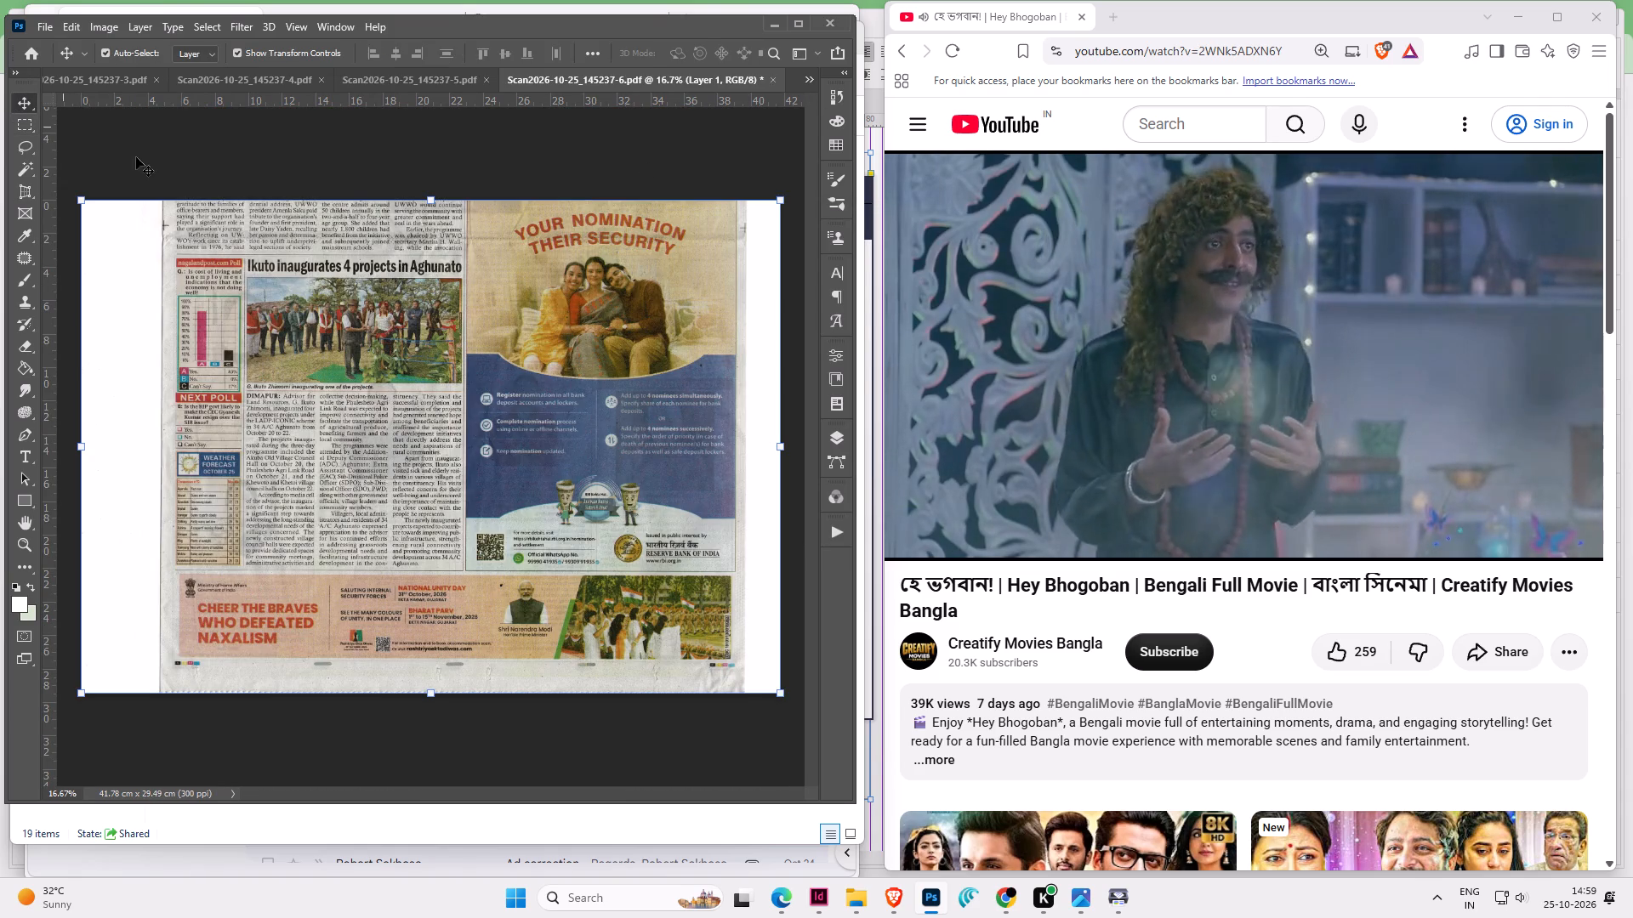
{"action": "left_click_drag", "start_coordinate": [566, 293], "coordinate": [431, 81]}
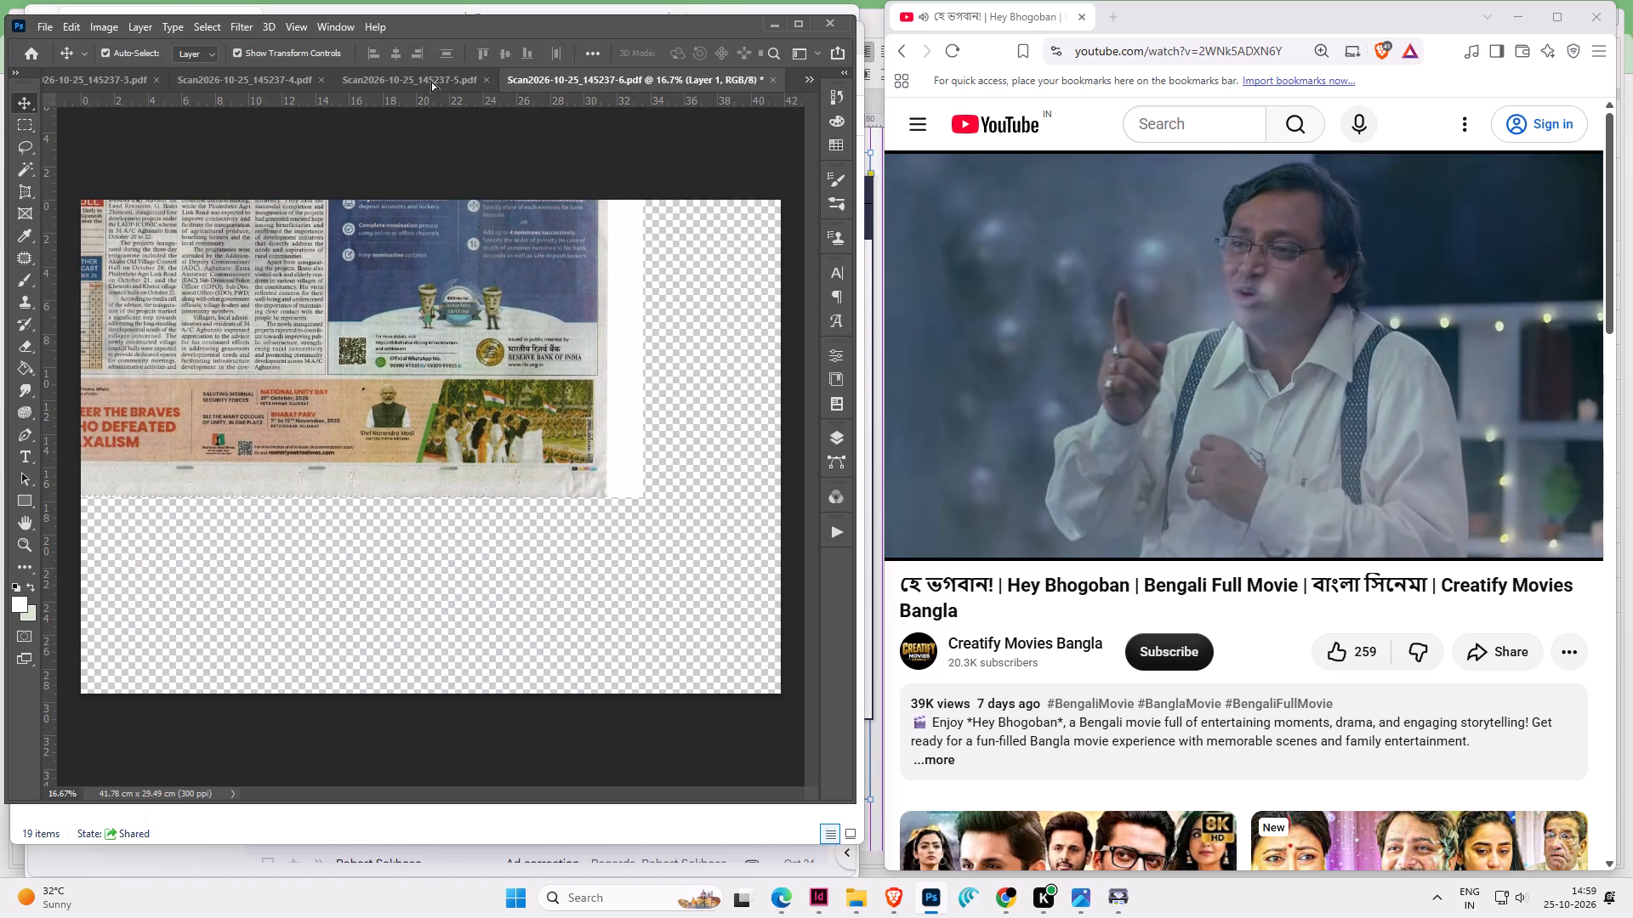
{"action": "left_click_drag", "start_coordinate": [431, 81], "coordinate": [438, 559]}
{"action": "left_click_drag", "start_coordinate": [522, 490], "coordinate": [496, 585]}
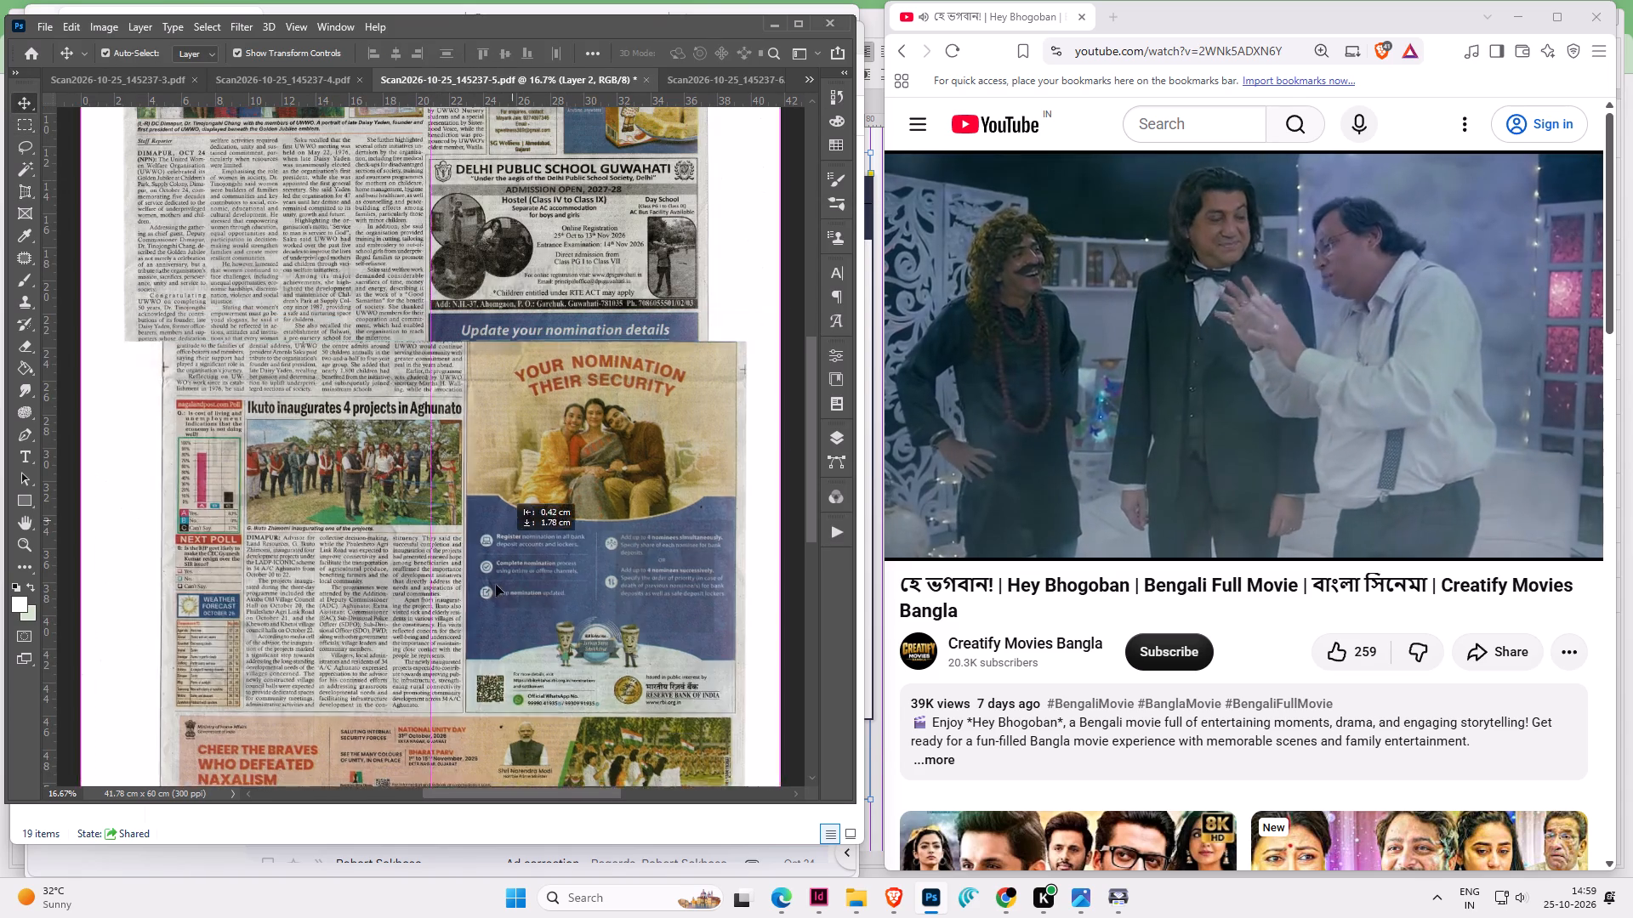
{"action": "left_click_drag", "start_coordinate": [496, 585], "coordinate": [476, 548]}
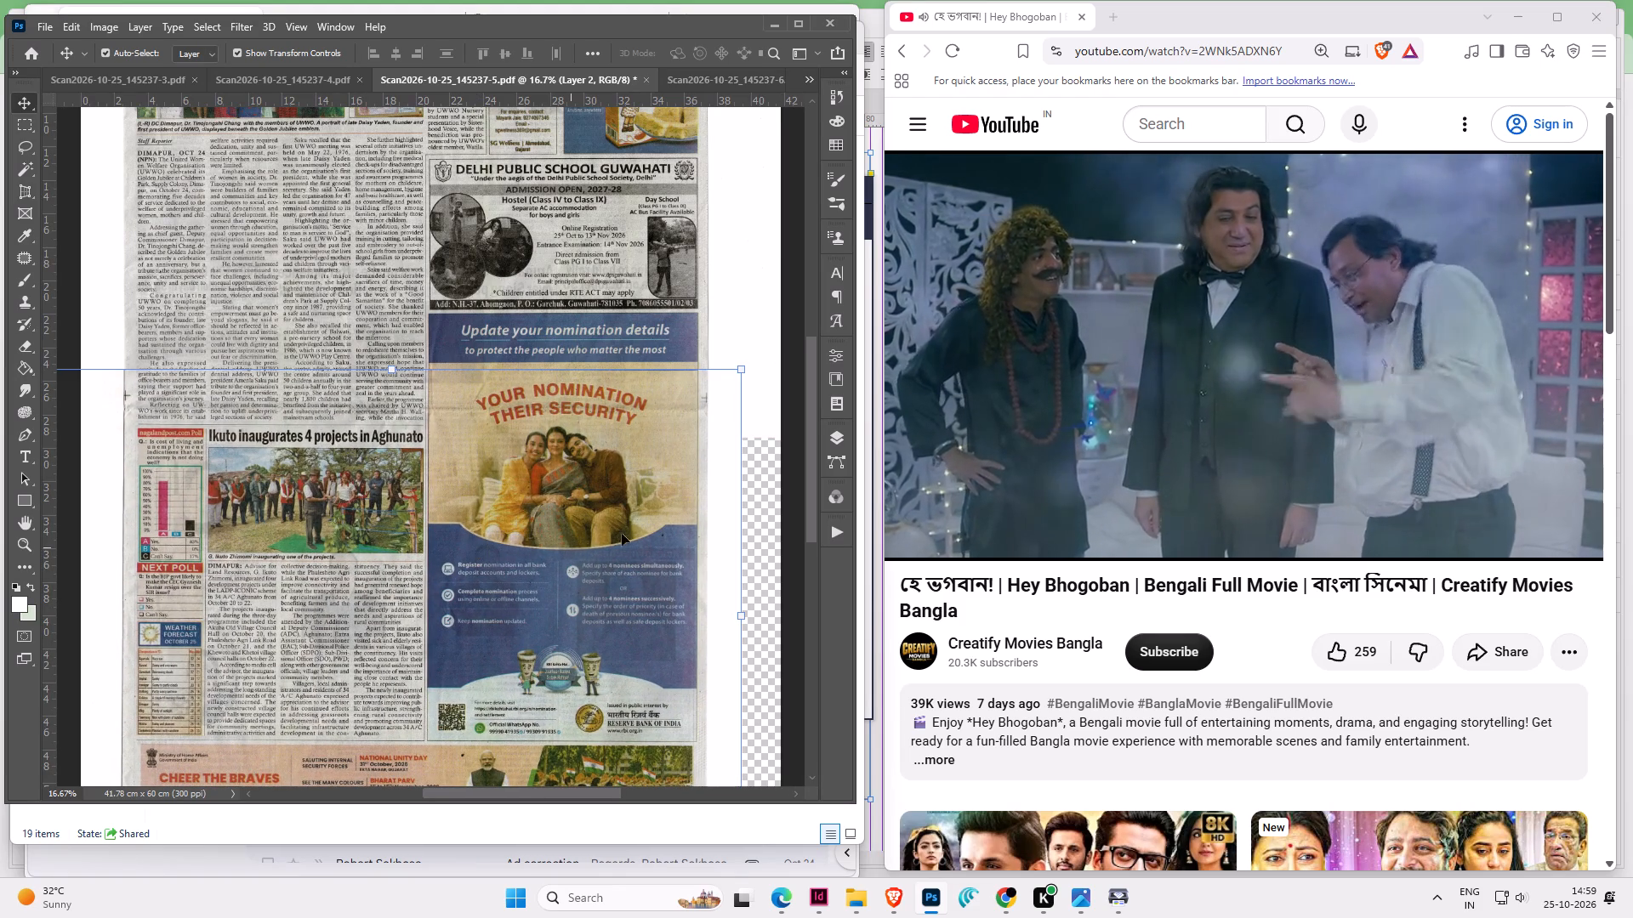
Set the page 6 scan layer's blend mode to Multiply.
{"action": "left_click", "coordinate": [829, 438]}
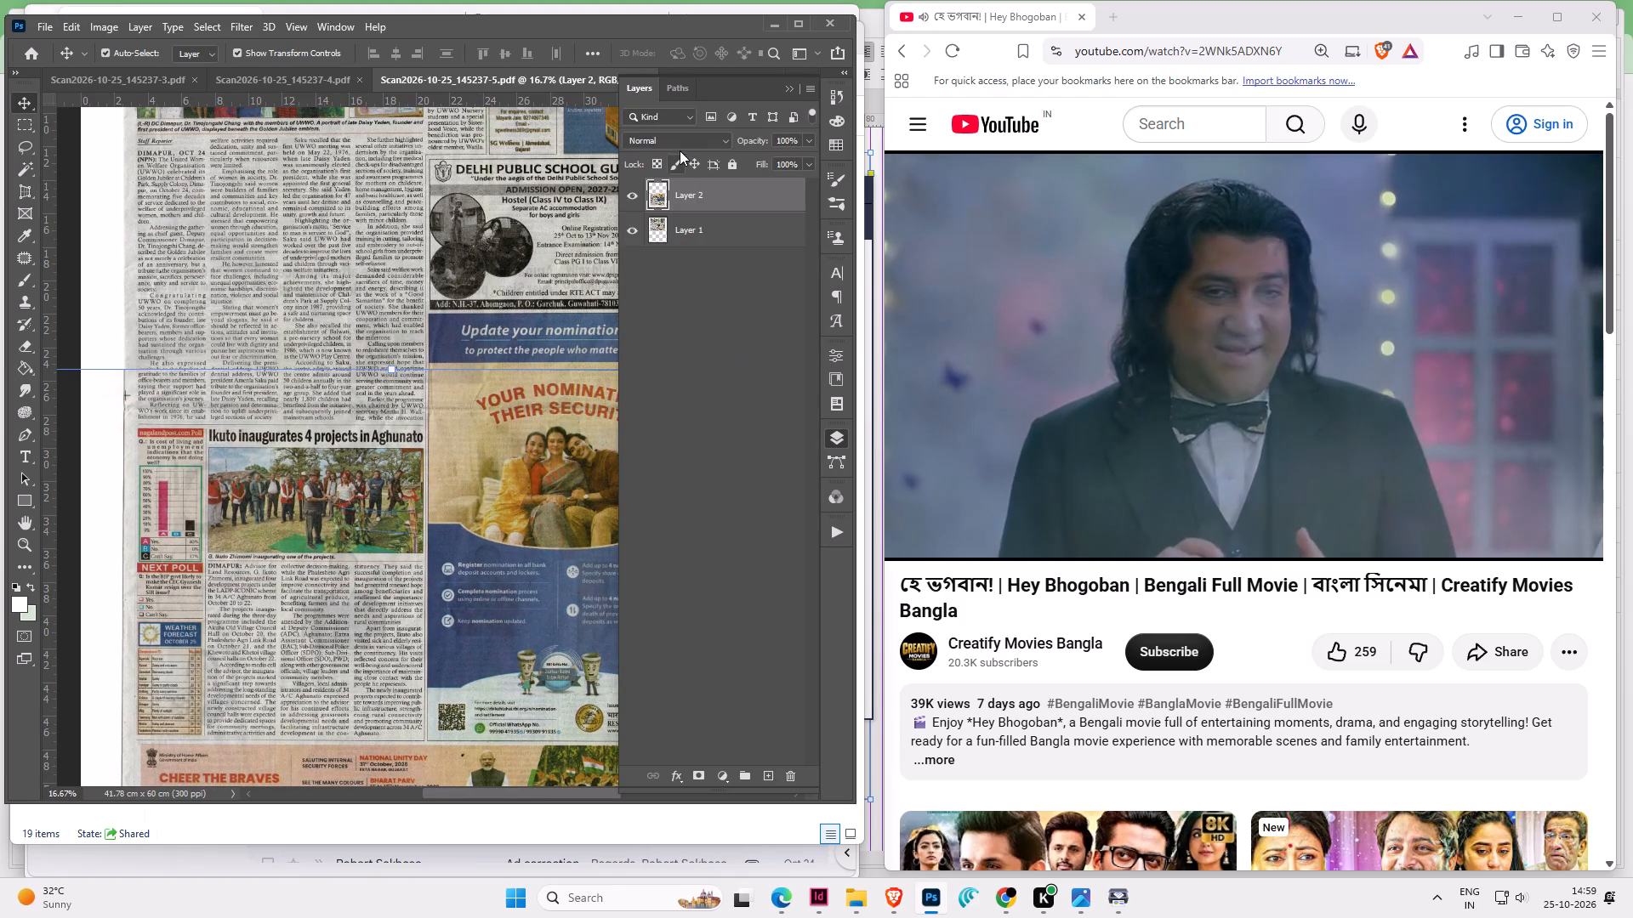
{"action": "left_click", "coordinate": [680, 144]}
{"action": "left_click", "coordinate": [656, 207]}
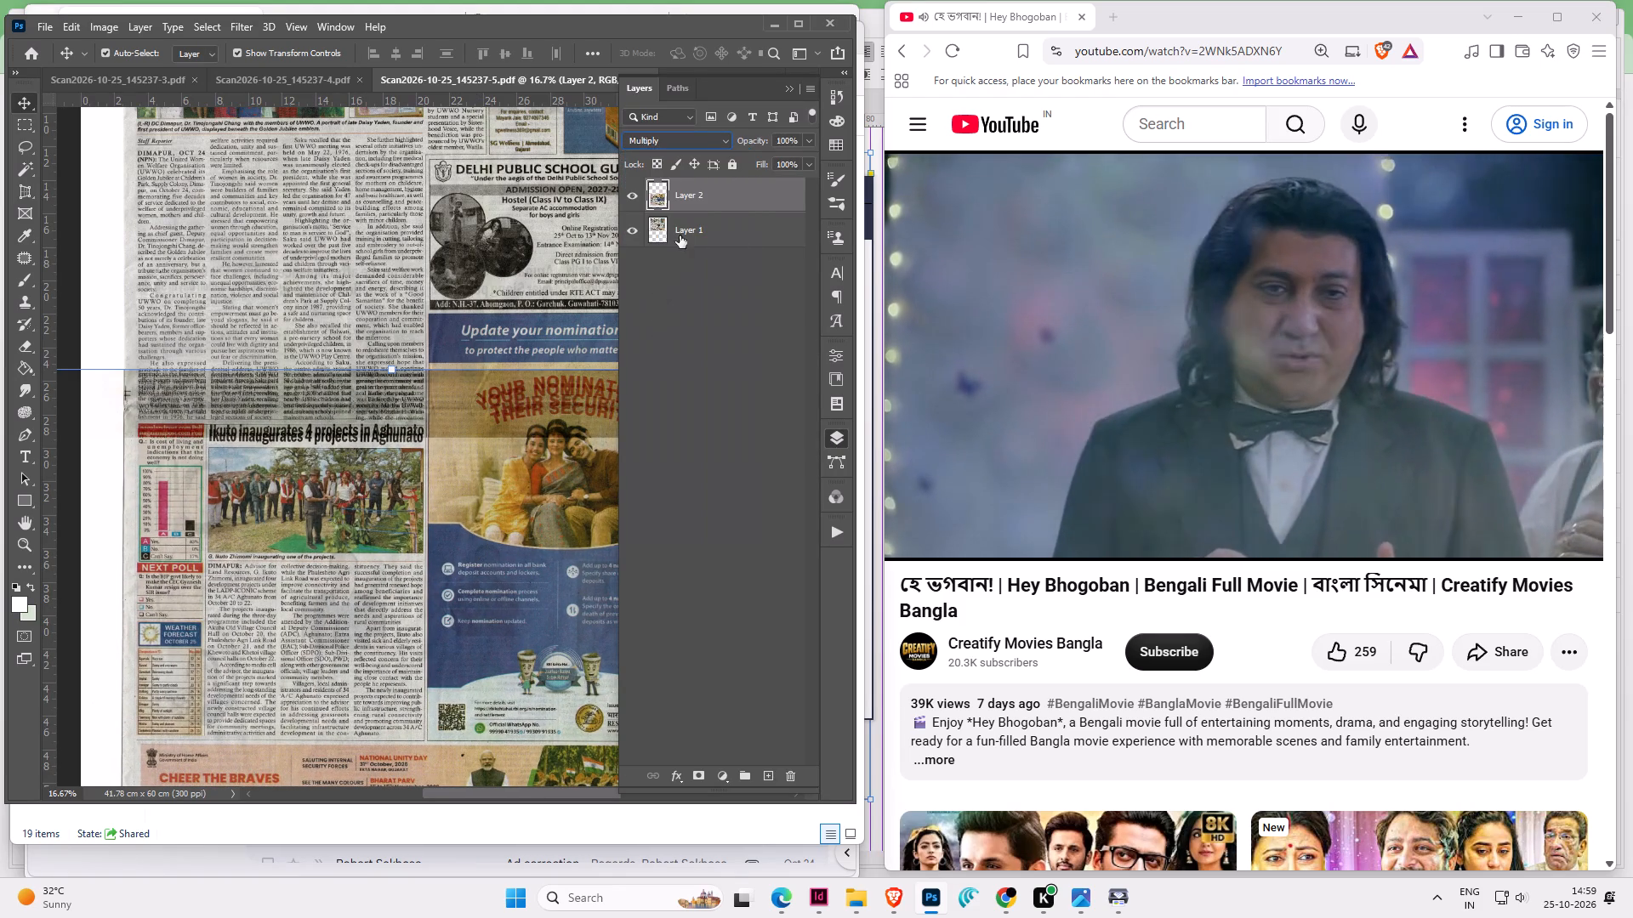
{"action": "left_click", "coordinate": [786, 87]}
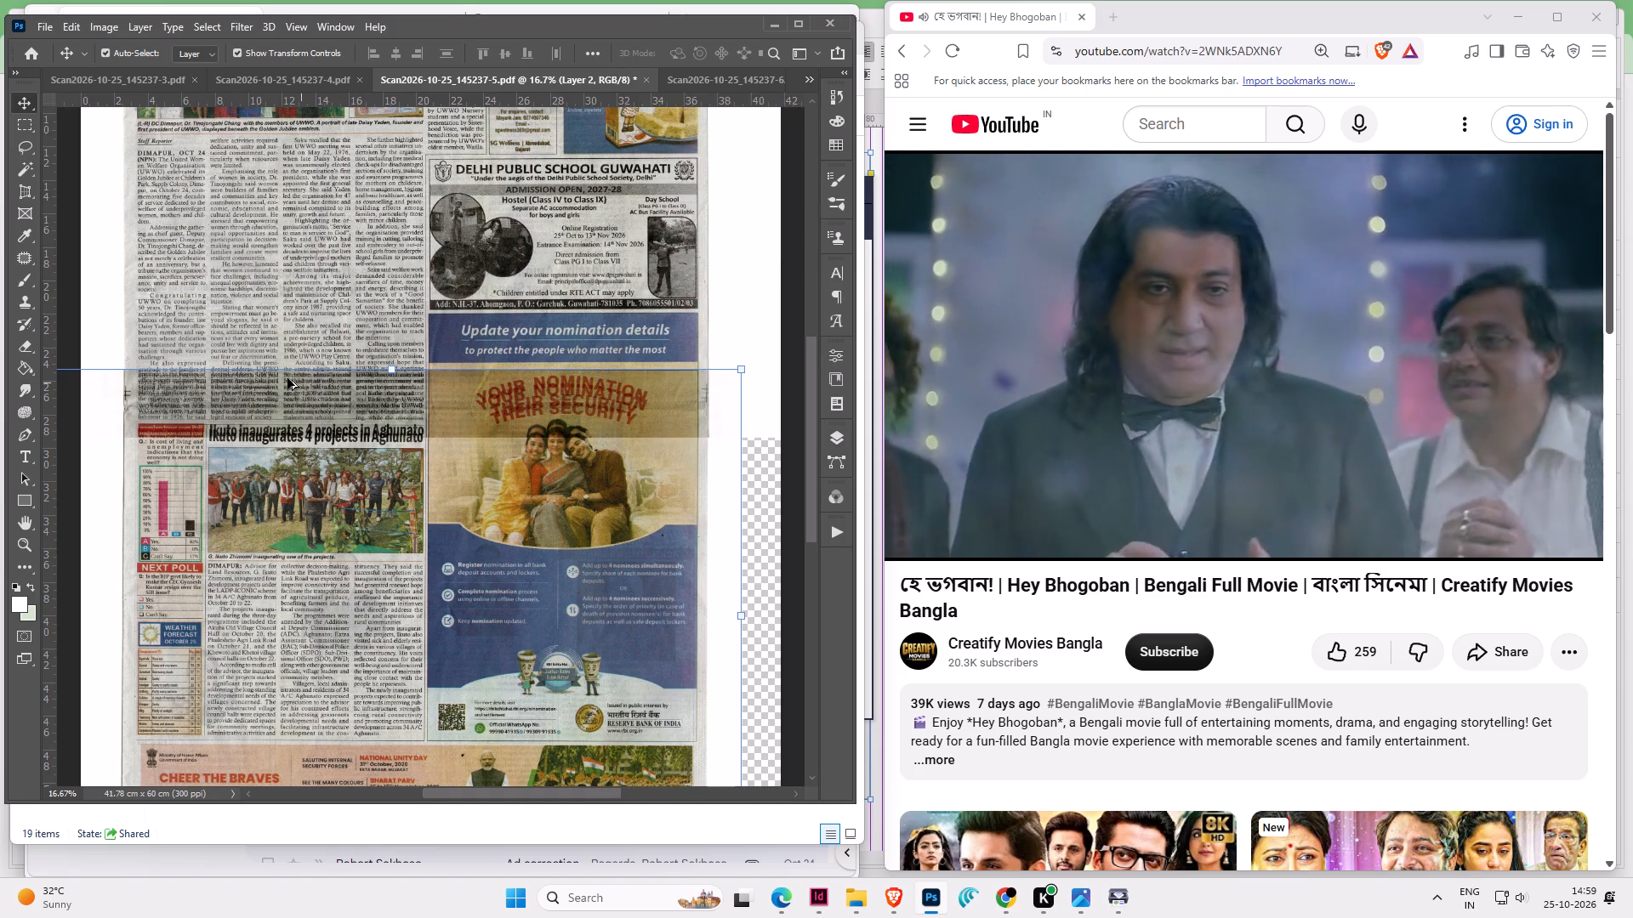
Move and nudge the page 6 layer until its leftmost text column and the nagalandpost.com Poll heading match the page 5 scan.
{"action": "scroll", "coordinate": [283, 377], "scroll_direction": "up", "scroll_amount": 11, "text": "alt"}
{"action": "key", "text": "space"}
{"action": "key", "text": "space"}
{"action": "key", "text": "space"}
{"action": "key", "text": "space"}
{"action": "key", "text": "space"}
{"action": "key", "text": "space"}
{"action": "key", "text": "space"}
{"action": "key", "text": "space"}
{"action": "key", "text": "space"}
{"action": "key", "text": "space"}
{"action": "key", "text": "space"}
{"action": "key", "text": "space"}
{"action": "key", "text": "space"}
{"action": "key", "text": "space"}
{"action": "key", "text": "space"}
{"action": "key", "text": "space"}
{"action": "key", "text": "space"}
{"action": "key", "text": "space"}
{"action": "key", "text": "space"}
{"action": "key", "text": "space"}
{"action": "left_click_drag", "start_coordinate": [309, 455], "coordinate": [548, 464]}
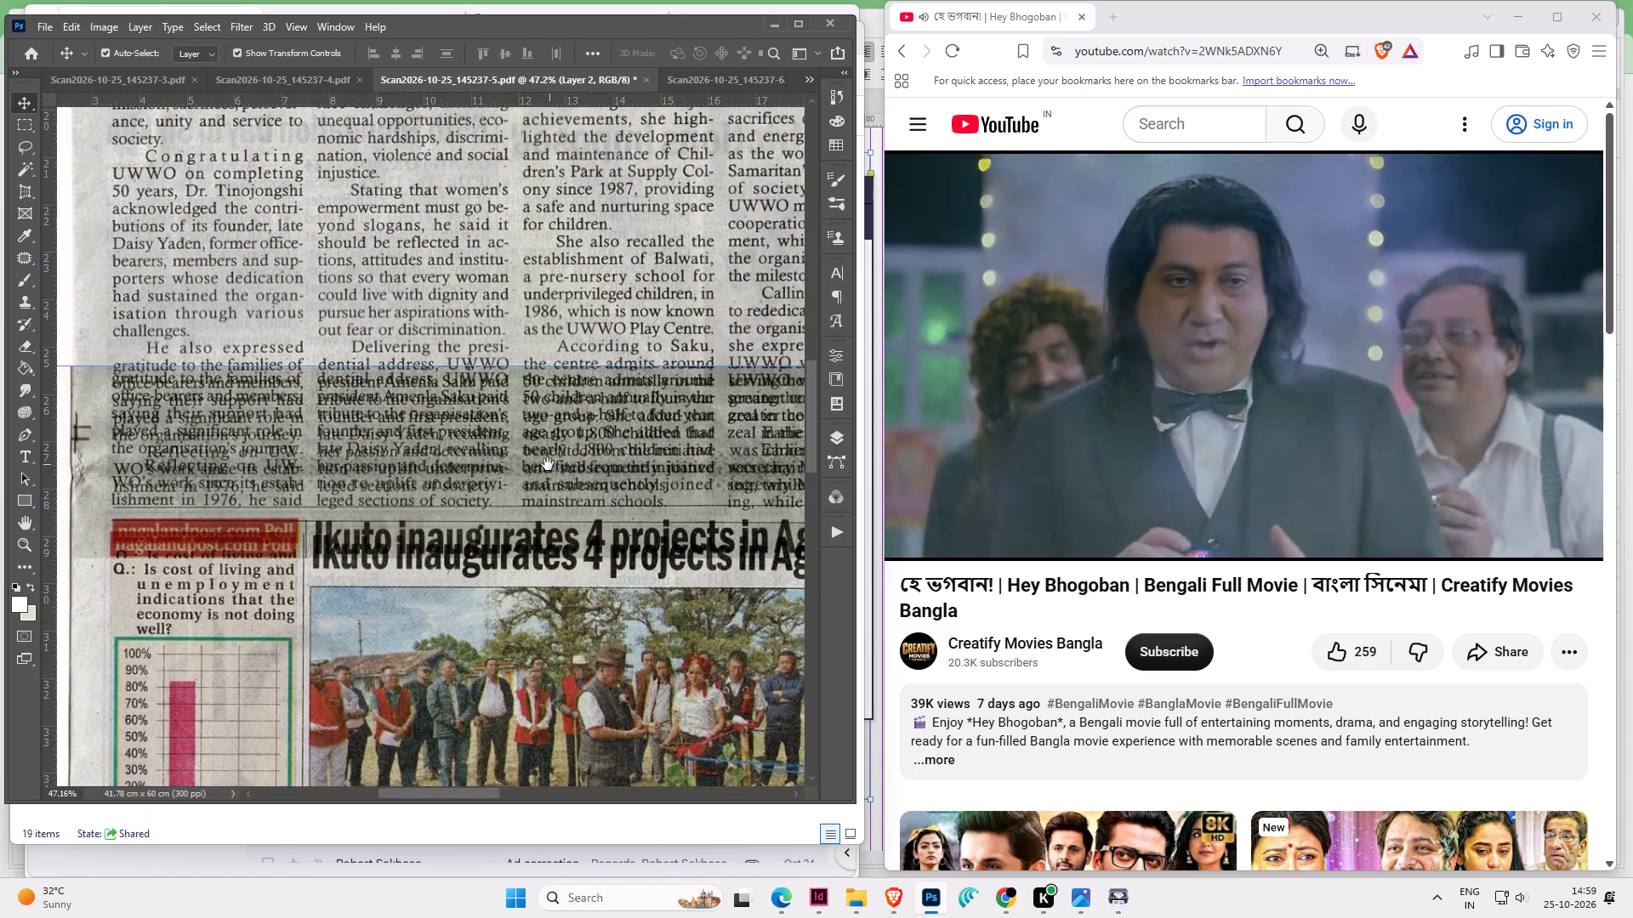
{"action": "left_click_drag", "start_coordinate": [548, 464], "coordinate": [685, 462]}
{"action": "left_click_drag", "start_coordinate": [464, 463], "coordinate": [567, 456]}
{"action": "left_click_drag", "start_coordinate": [498, 448], "coordinate": [507, 444]}
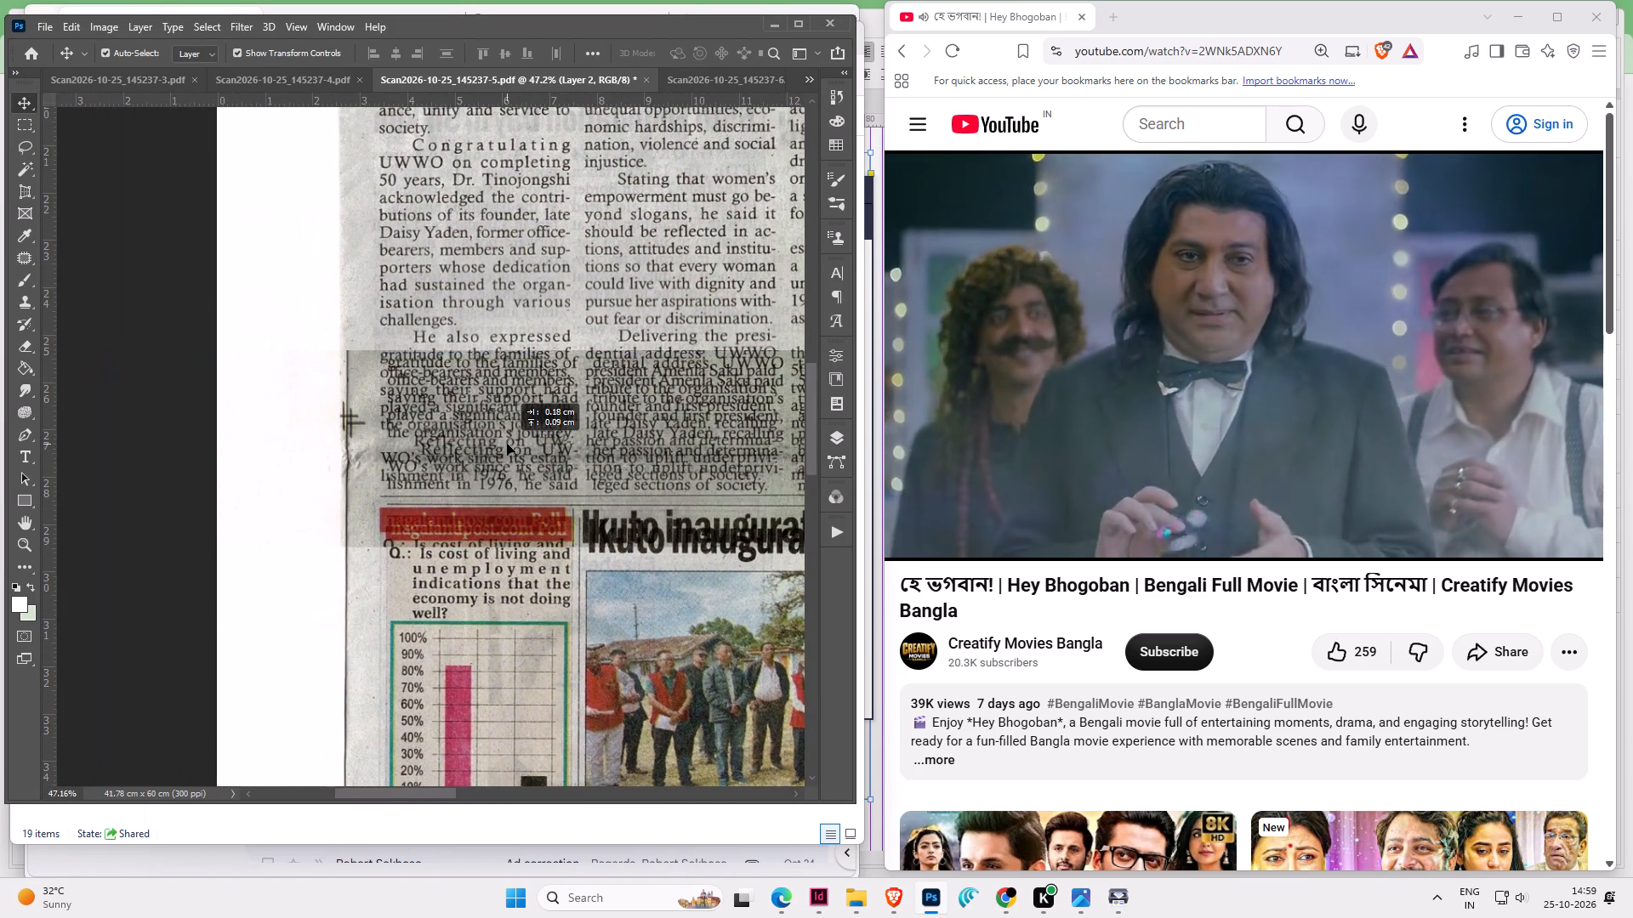
{"action": "left_click_drag", "start_coordinate": [507, 444], "coordinate": [500, 439]}
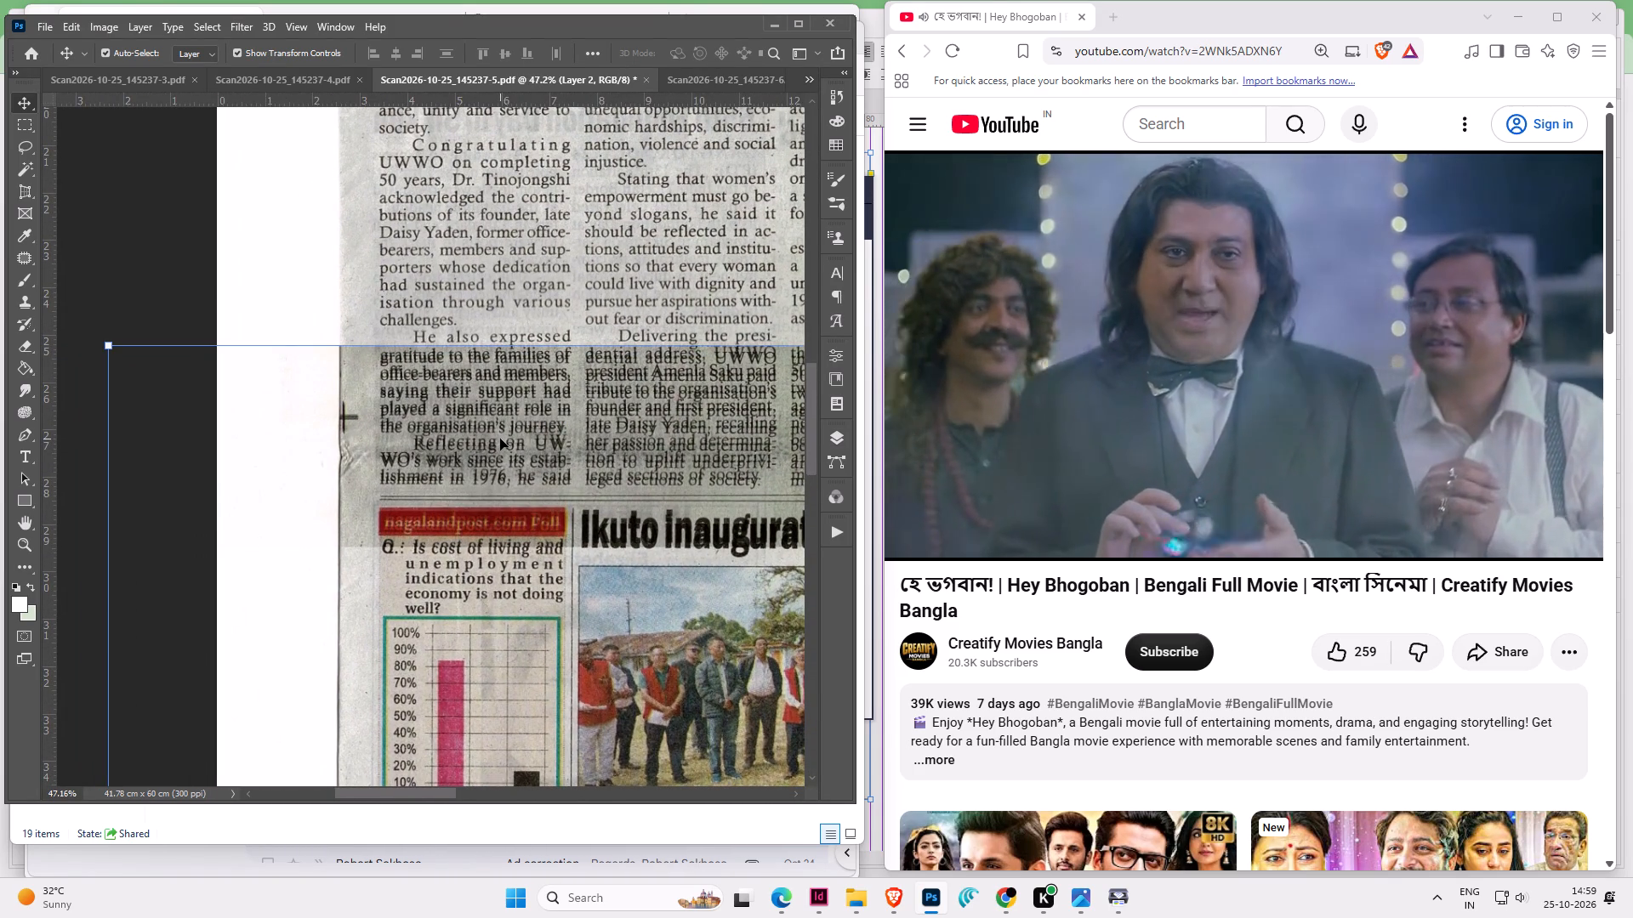
{"action": "key", "text": "Up"}
{"action": "key", "text": "Up"}
{"action": "key", "text": "Up"}
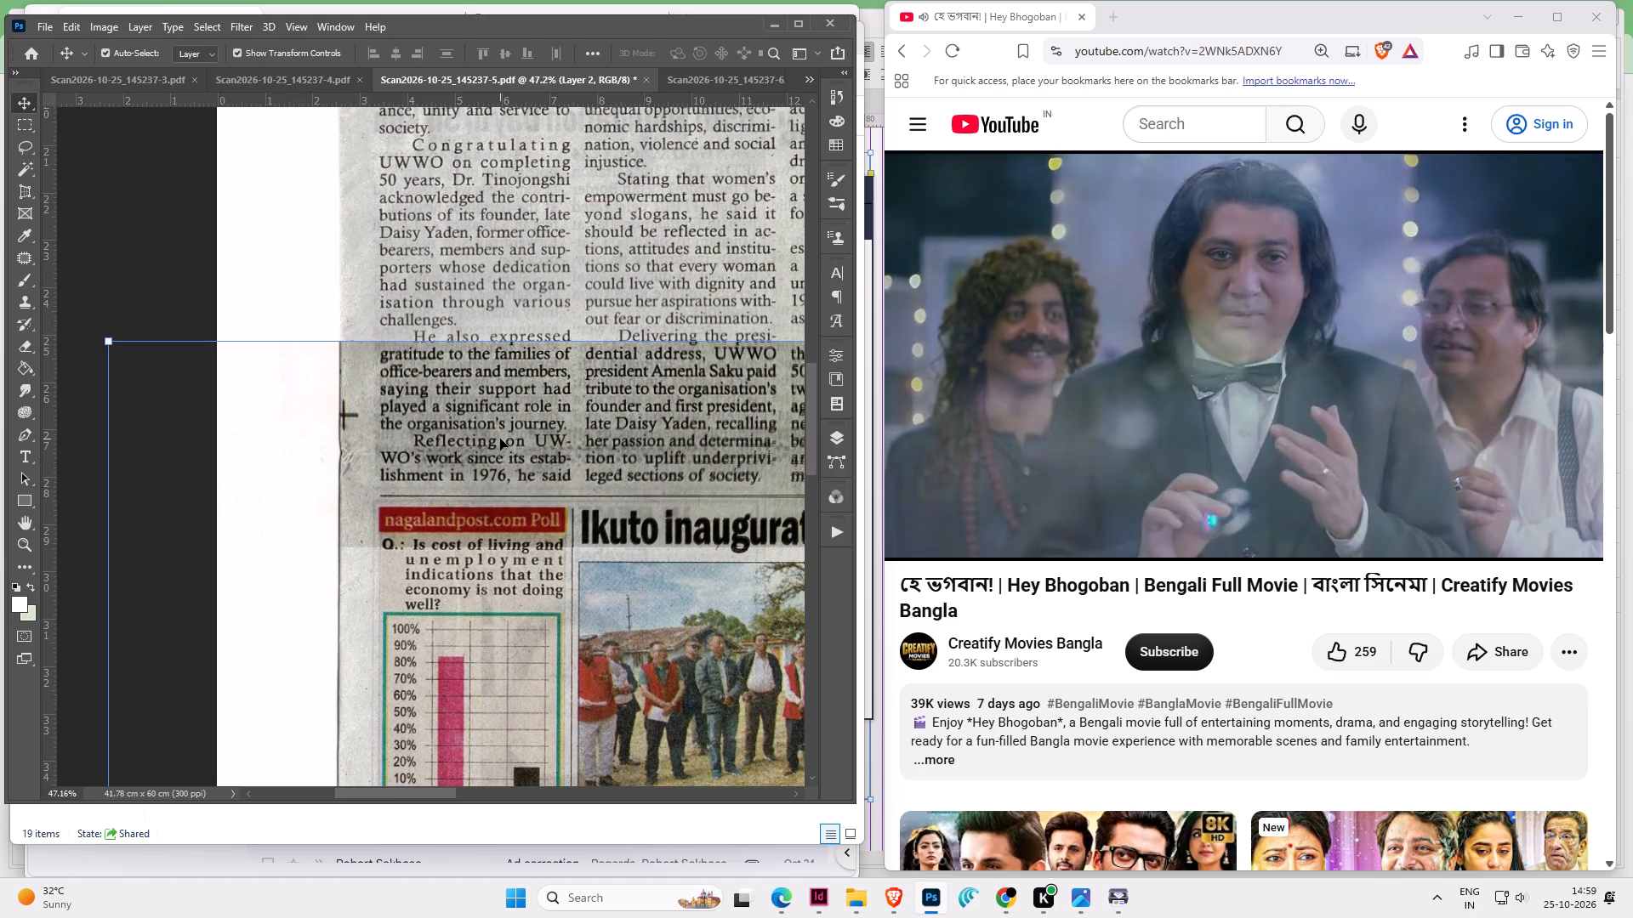
Rotate the page 6 layer to about -0.32° to line up the YOUR NOMINATION THEIR SECURITY advert with page 5.
{"action": "key", "text": "space"}
{"action": "key", "text": "space"}
{"action": "key", "text": "space"}
{"action": "key", "text": "space"}
{"action": "key", "text": "space"}
{"action": "key", "text": "space"}
{"action": "key", "text": "space"}
{"action": "key", "text": "space"}
{"action": "key", "text": "space"}
{"action": "key", "text": "space"}
{"action": "key", "text": "space"}
{"action": "key", "text": "space"}
{"action": "key", "text": "space"}
{"action": "key", "text": "space"}
{"action": "key", "text": "space"}
{"action": "key", "text": "space"}
{"action": "key", "text": "space"}
{"action": "key", "text": "space"}
{"action": "key", "text": "space"}
{"action": "key", "text": "space"}
{"action": "left_click_drag", "start_coordinate": [637, 405], "coordinate": [165, 418]}
{"action": "left_click_drag", "start_coordinate": [438, 451], "coordinate": [293, 450]}
{"action": "left_click_drag", "start_coordinate": [529, 484], "coordinate": [315, 484]}
{"action": "left_click_drag", "start_coordinate": [460, 496], "coordinate": [394, 496]}
{"action": "left_click_drag", "start_coordinate": [394, 496], "coordinate": [373, 500]}
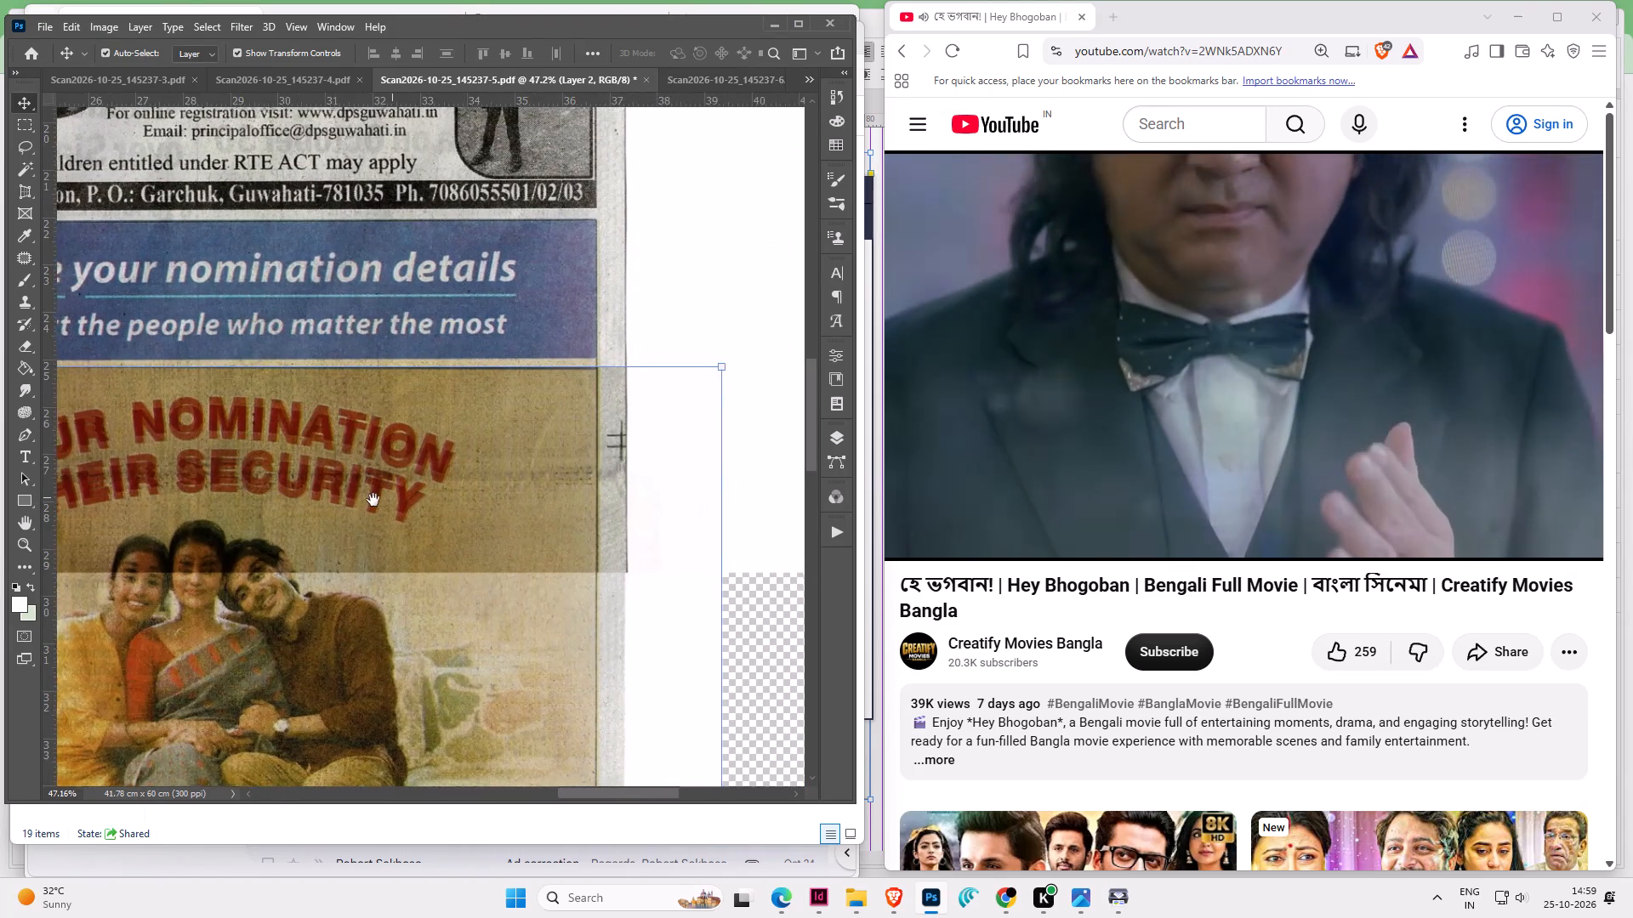
{"action": "left_click_drag", "start_coordinate": [373, 500], "coordinate": [366, 501]}
{"action": "left_click_drag", "start_coordinate": [715, 359], "coordinate": [717, 352]}
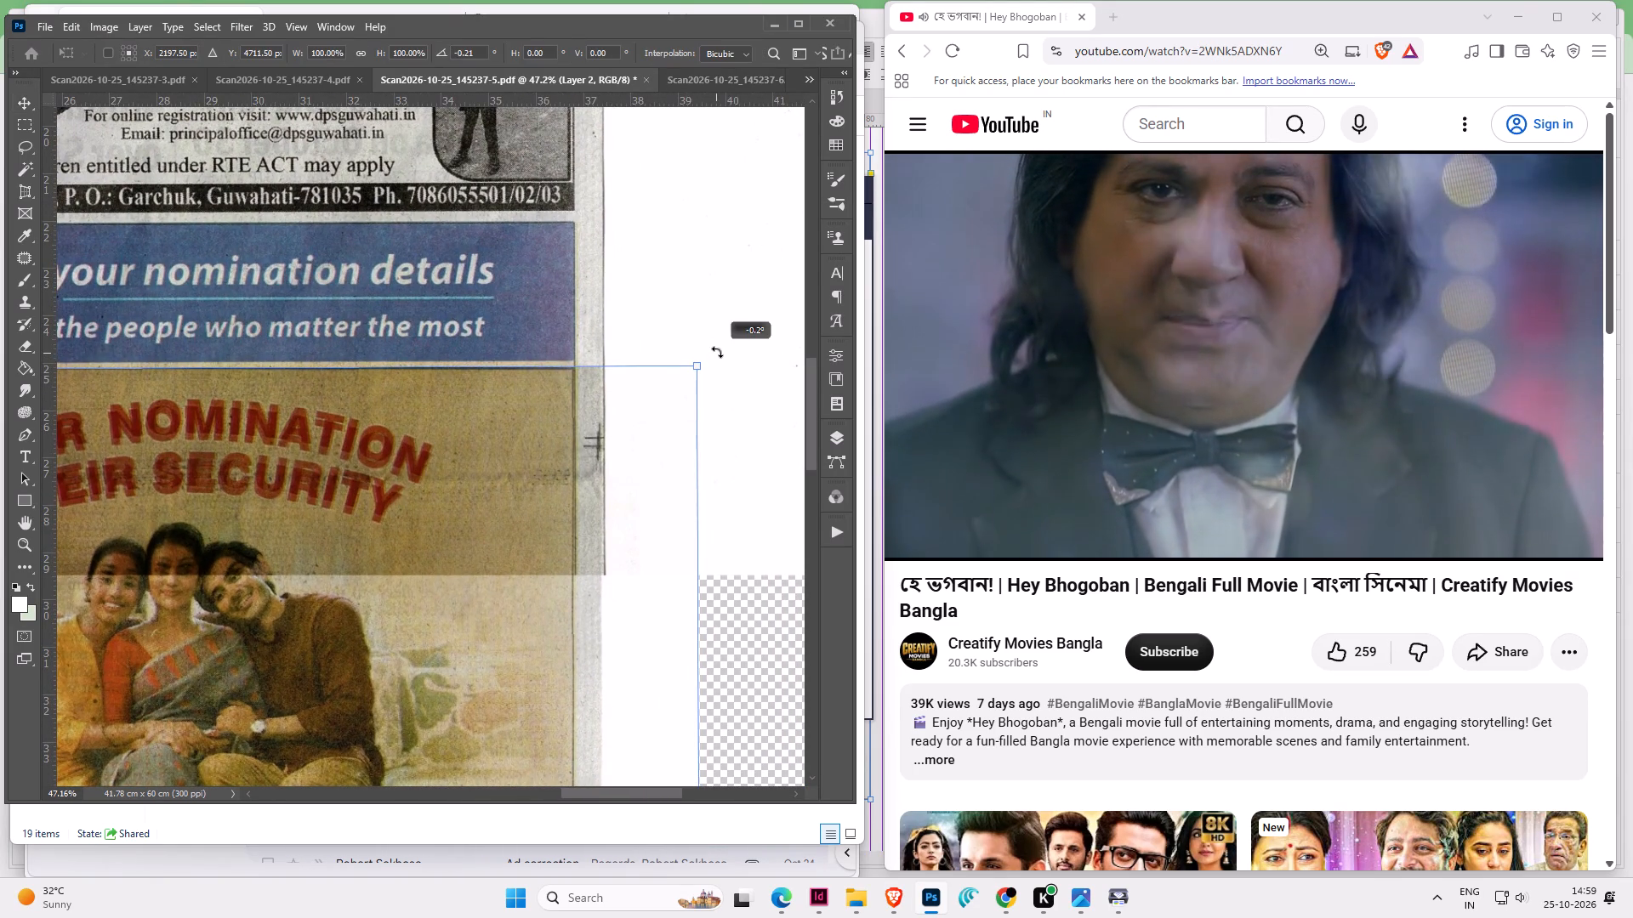
{"action": "left_click_drag", "start_coordinate": [717, 352], "coordinate": [718, 348]}
Nudge the rotated layer about 8 px right and 6 px up to match the overlapping text in the leftmost columns.
{"action": "key", "text": "space"}
{"action": "key", "text": "space"}
{"action": "key", "text": "space"}
{"action": "key", "text": "space"}
{"action": "key", "text": "space"}
{"action": "key", "text": "space"}
{"action": "key", "text": "space"}
{"action": "key", "text": "space"}
{"action": "key", "text": "space"}
{"action": "key", "text": "space"}
{"action": "key", "text": "space"}
{"action": "key", "text": "space"}
{"action": "key", "text": "space"}
{"action": "key", "text": "space"}
{"action": "key", "text": "space"}
{"action": "key", "text": "space"}
{"action": "key", "text": "space"}
{"action": "key", "text": "space"}
{"action": "key", "text": "space"}
{"action": "key", "text": "space"}
{"action": "left_click_drag", "start_coordinate": [313, 473], "coordinate": [612, 440]}
{"action": "left_click_drag", "start_coordinate": [321, 480], "coordinate": [487, 480]}
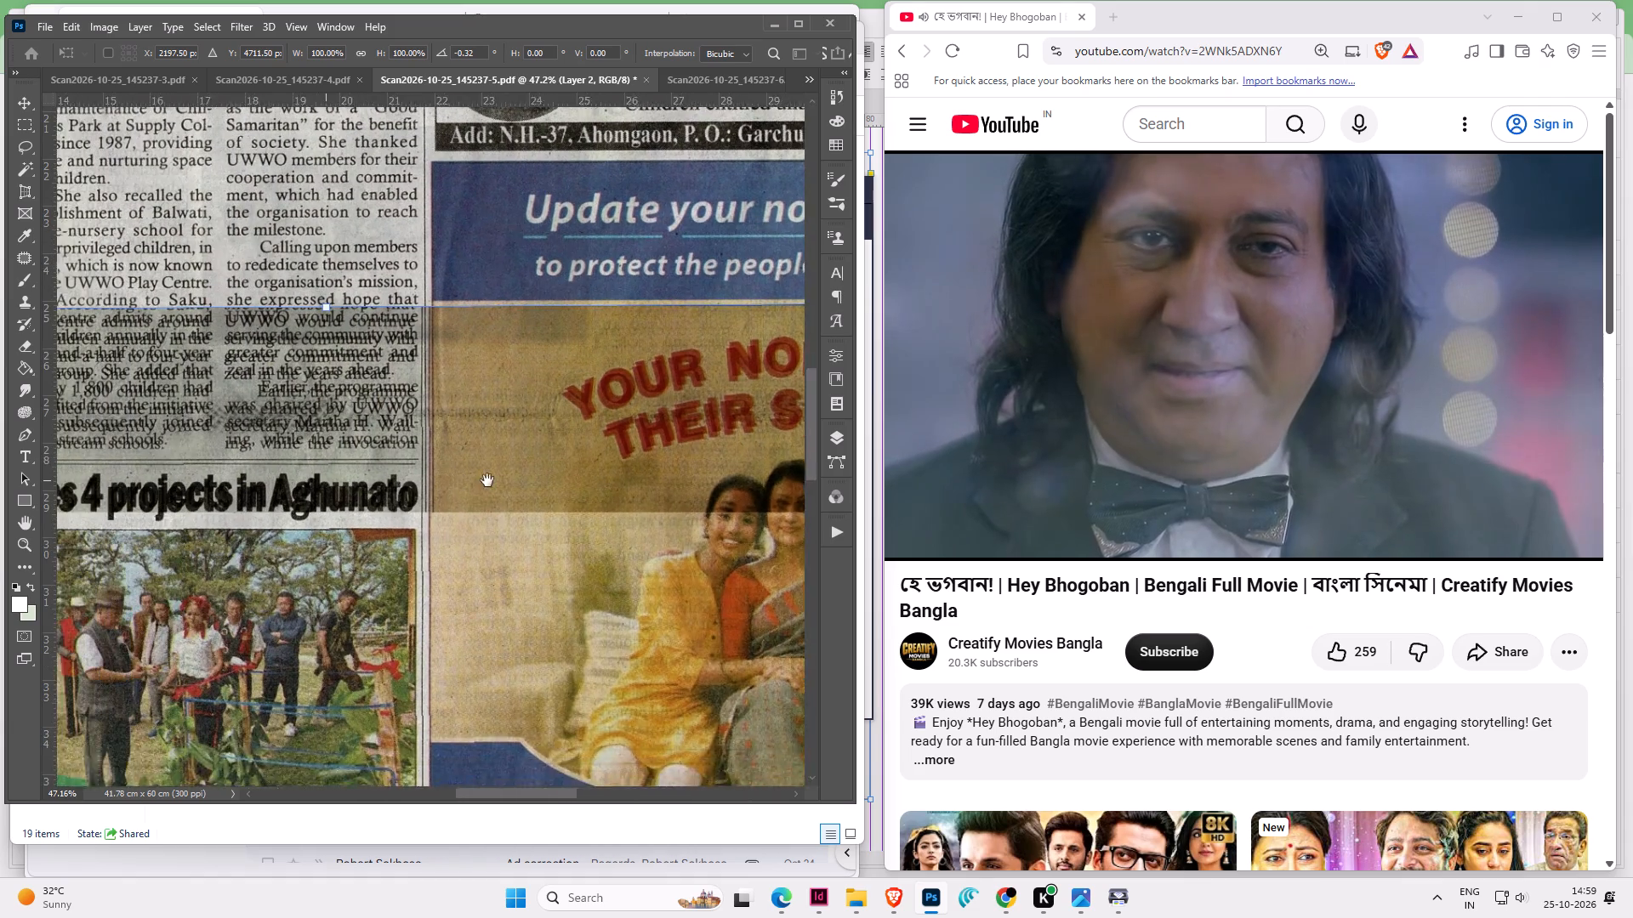
{"action": "left_click_drag", "start_coordinate": [487, 480], "coordinate": [492, 480]}
{"action": "left_click_drag", "start_coordinate": [293, 488], "coordinate": [520, 507]}
{"action": "left_click_drag", "start_coordinate": [288, 509], "coordinate": [391, 520]}
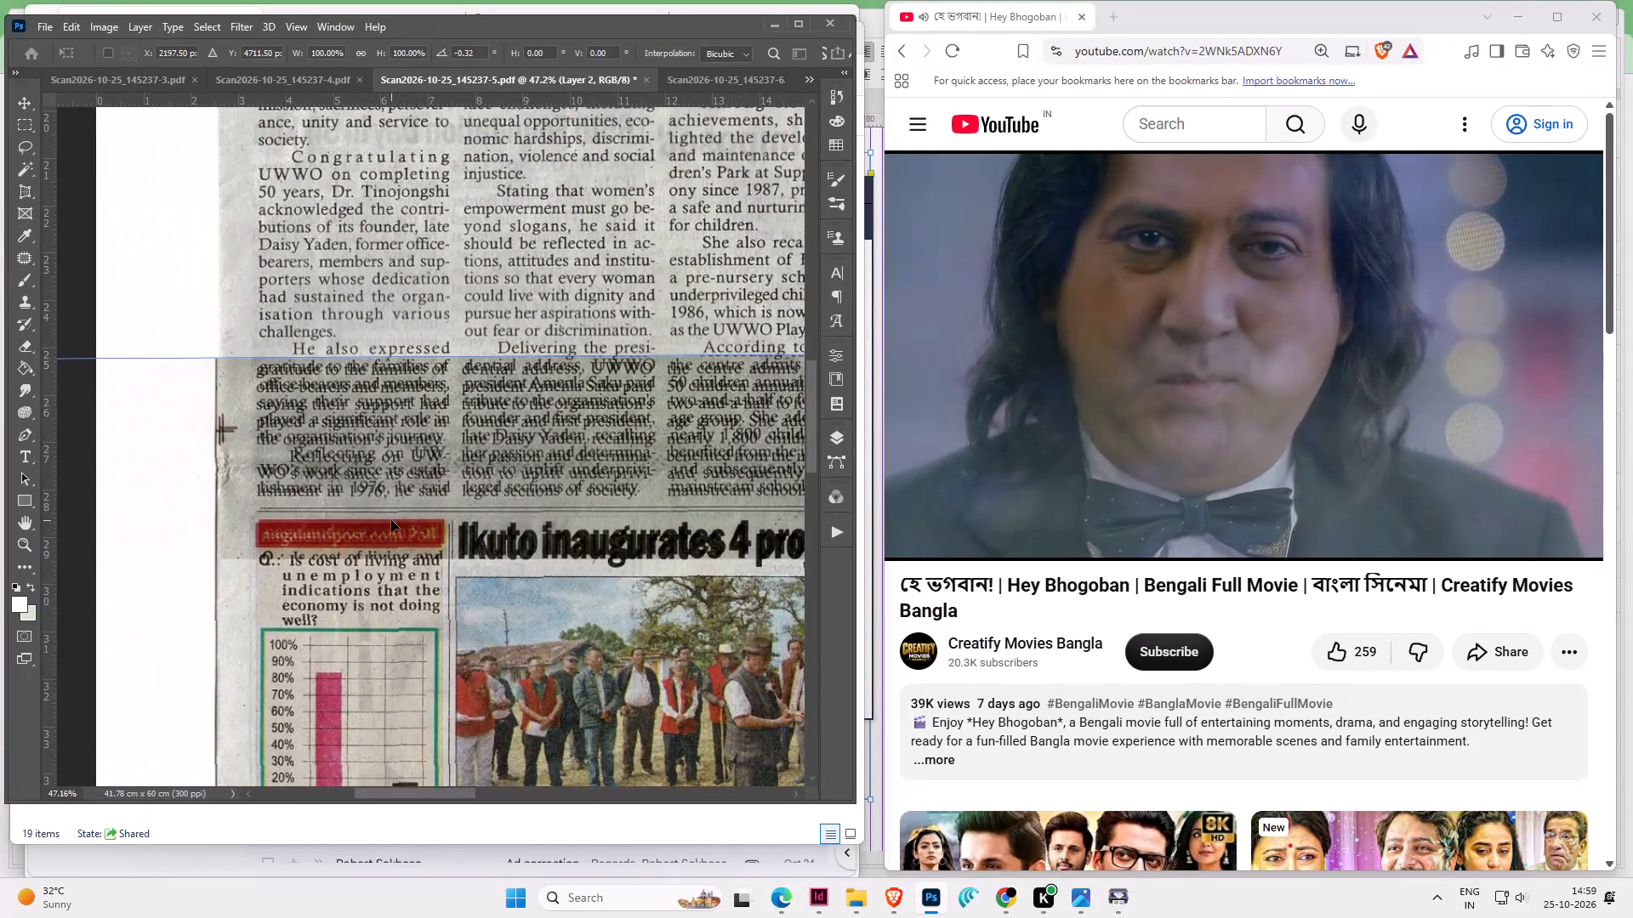
{"action": "key", "text": "Right"}
{"action": "key", "text": "Right"}
{"action": "key", "text": "Right"}
{"action": "key", "text": "Right"}
{"action": "key", "text": "Up"}
{"action": "key", "text": "Up"}
{"action": "key", "text": "Up"}
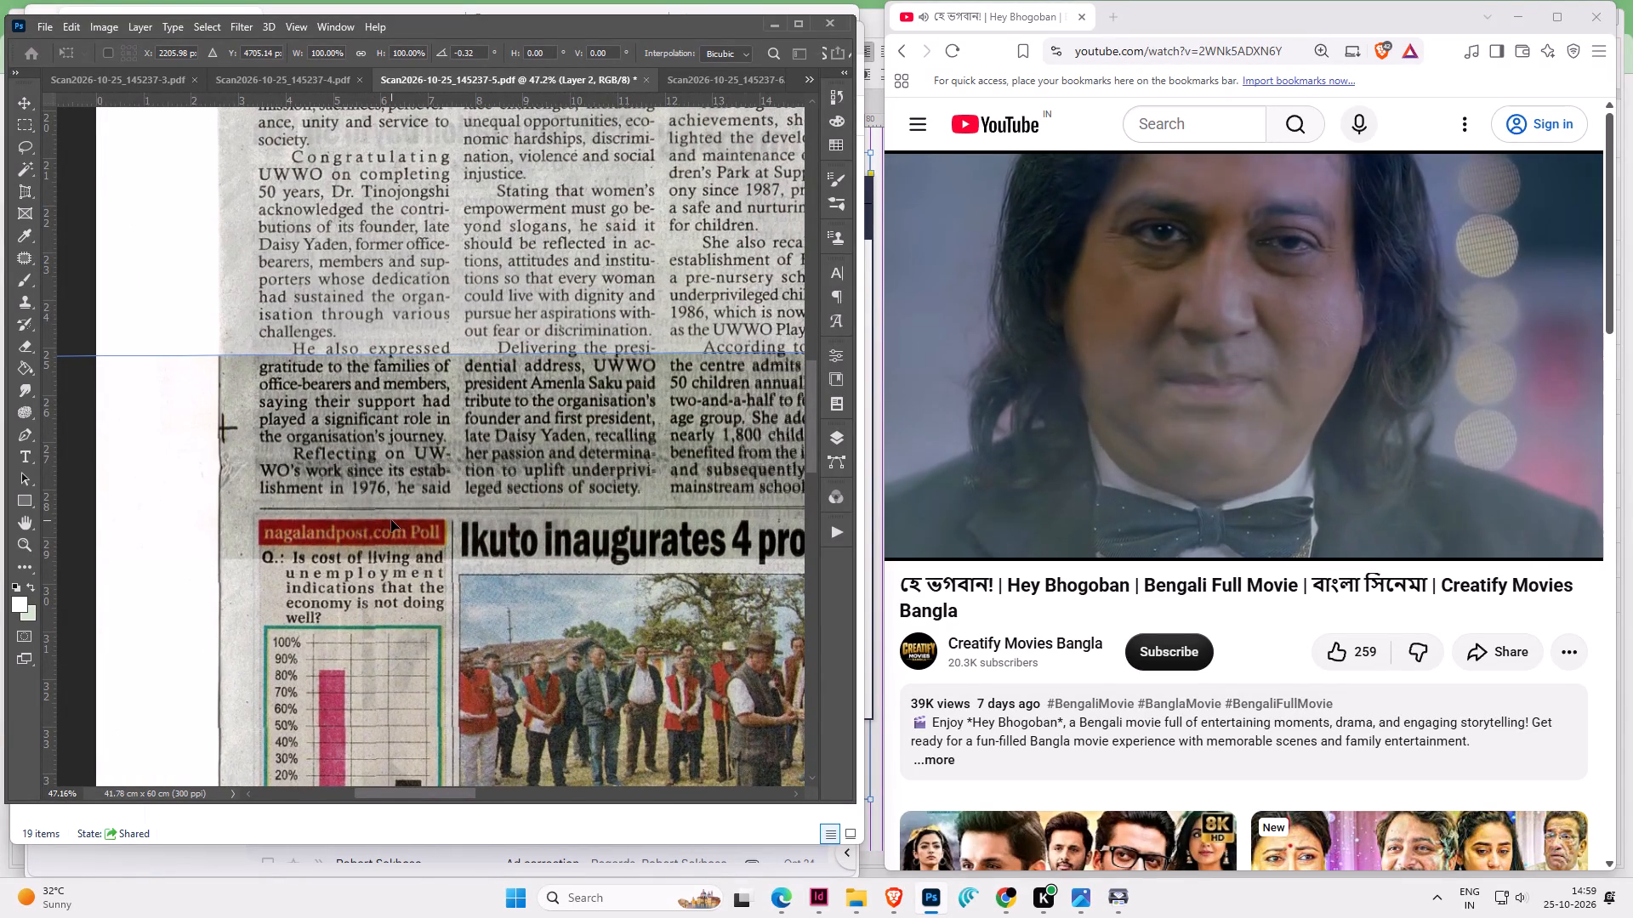
{"action": "key", "text": "Right"}
{"action": "key", "text": "Left"}
Adjust the page 6 layer's rotation to -0.40° to refine the advert's alignment near the page's right edge.
{"action": "key", "text": "space"}
{"action": "key", "text": "space"}
{"action": "key", "text": "space"}
{"action": "key", "text": "space"}
{"action": "key", "text": "space"}
{"action": "key", "text": "space"}
{"action": "key", "text": "space"}
{"action": "key", "text": "space"}
{"action": "key", "text": "space"}
{"action": "key", "text": "space"}
{"action": "key", "text": "space"}
{"action": "key", "text": "space"}
{"action": "key", "text": "space"}
{"action": "key", "text": "space"}
{"action": "key", "text": "space"}
{"action": "key", "text": "space"}
{"action": "key", "text": "space"}
{"action": "key", "text": "space"}
{"action": "key", "text": "space"}
{"action": "key", "text": "space"}
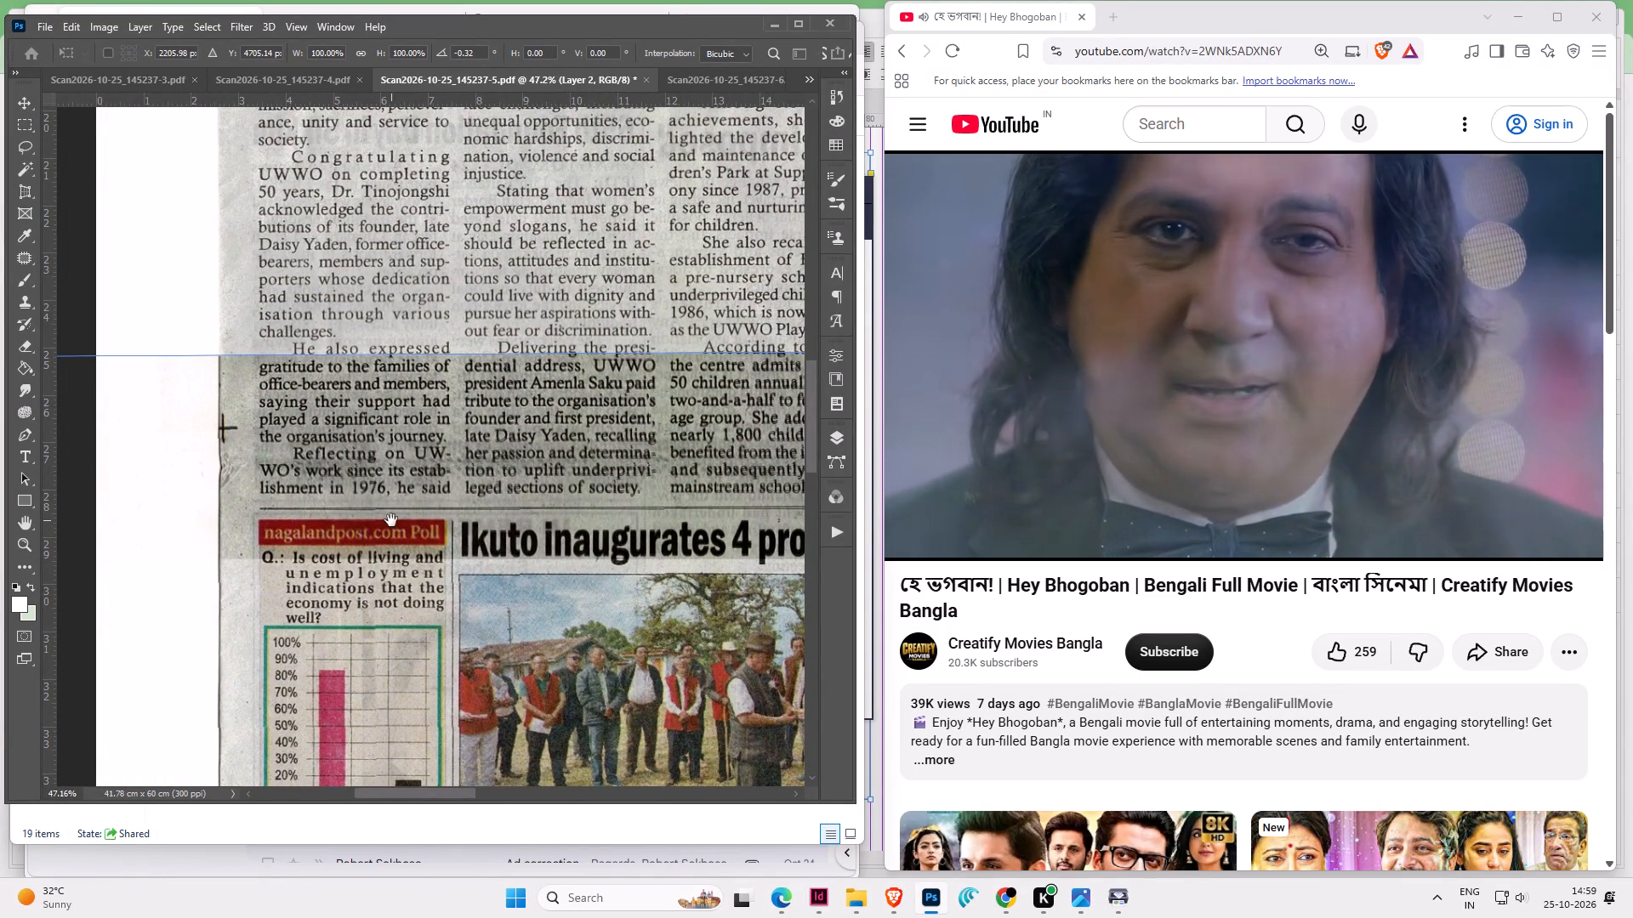
{"action": "left_click_drag", "start_coordinate": [655, 577], "coordinate": [341, 569]}
{"action": "left_click_drag", "start_coordinate": [565, 530], "coordinate": [328, 541]}
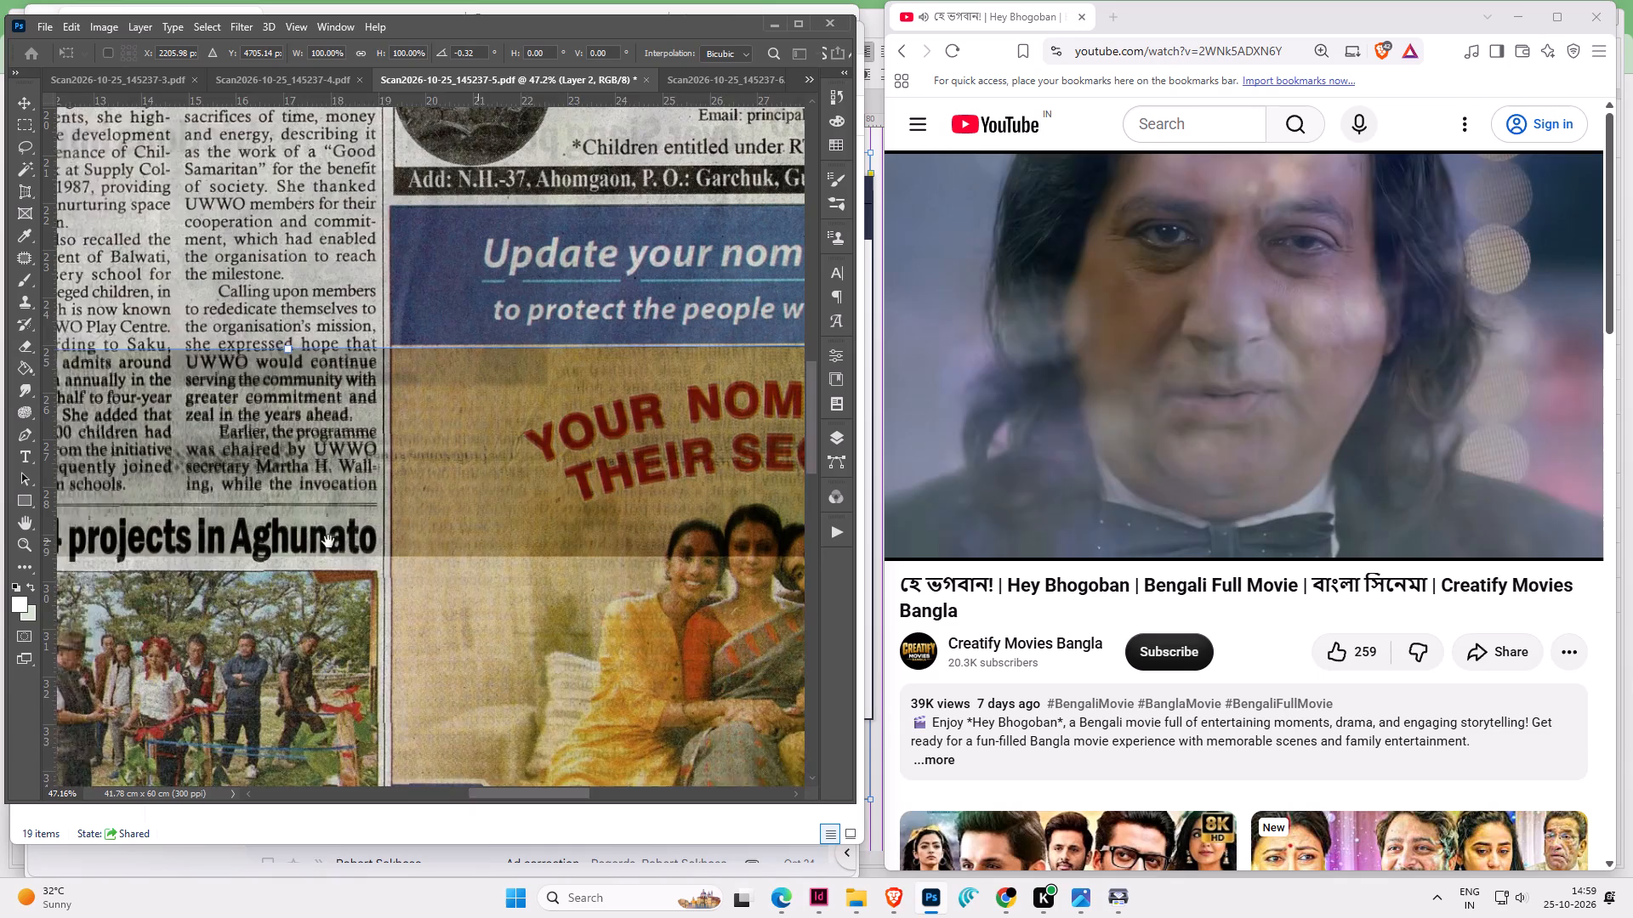
{"action": "left_click_drag", "start_coordinate": [328, 541], "coordinate": [136, 556]}
{"action": "left_click_drag", "start_coordinate": [373, 545], "coordinate": [184, 554]}
{"action": "key", "text": "space"}
{"action": "key", "text": "space"}
{"action": "left_click_drag", "start_coordinate": [638, 435], "coordinate": [540, 439]}
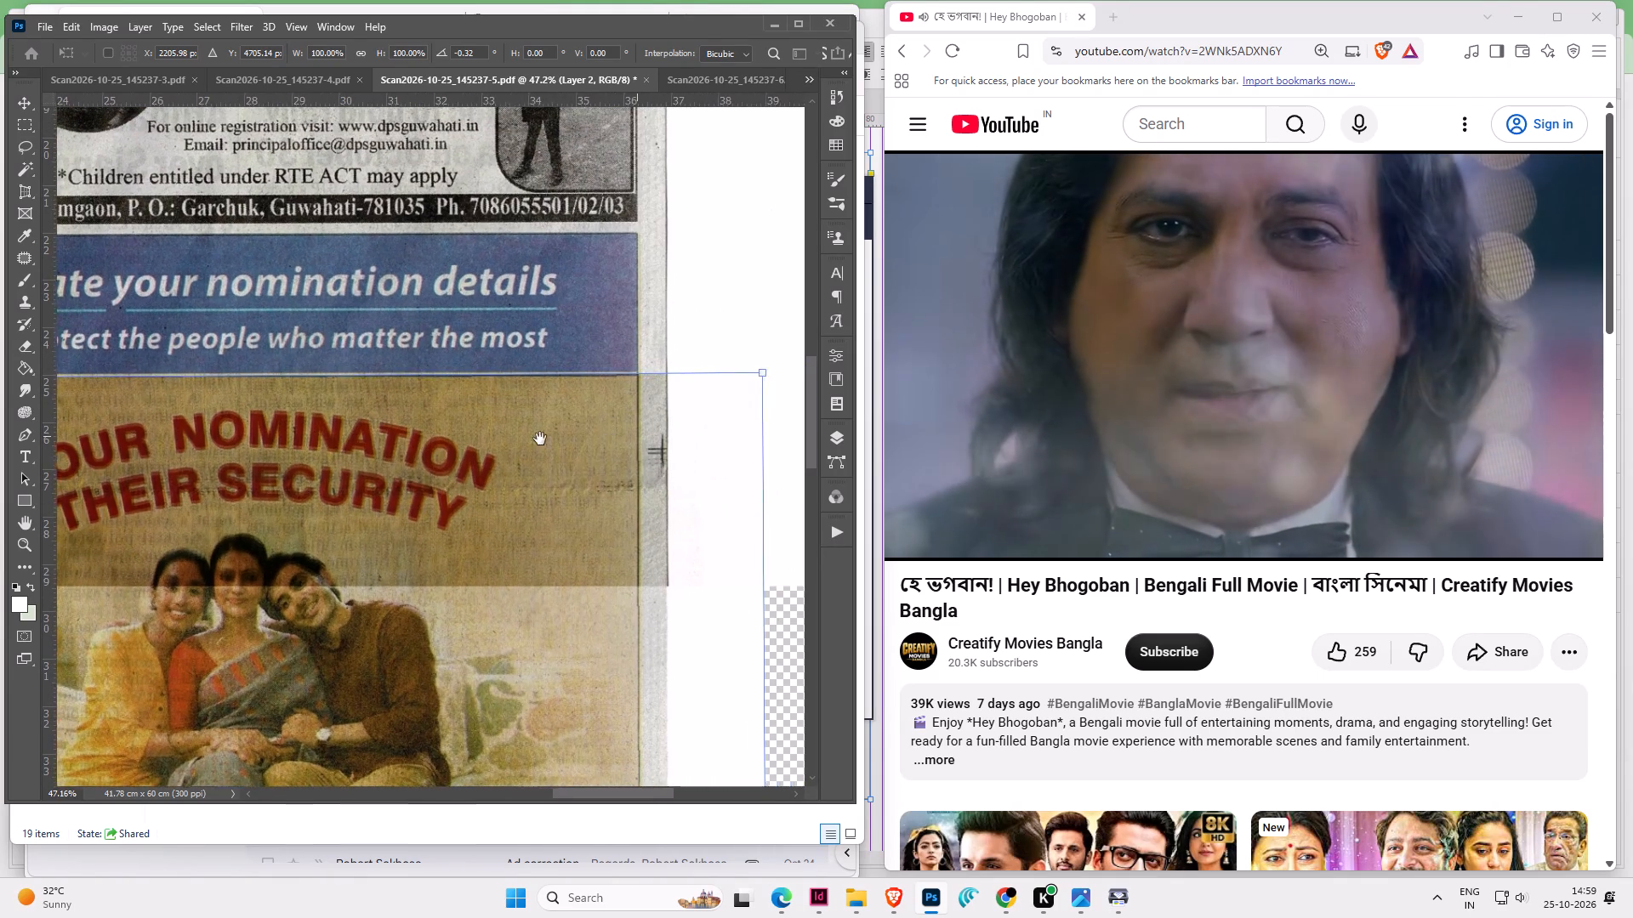
{"action": "left_click_drag", "start_coordinate": [540, 439], "coordinate": [531, 440]}
{"action": "left_click", "coordinate": [478, 377]}
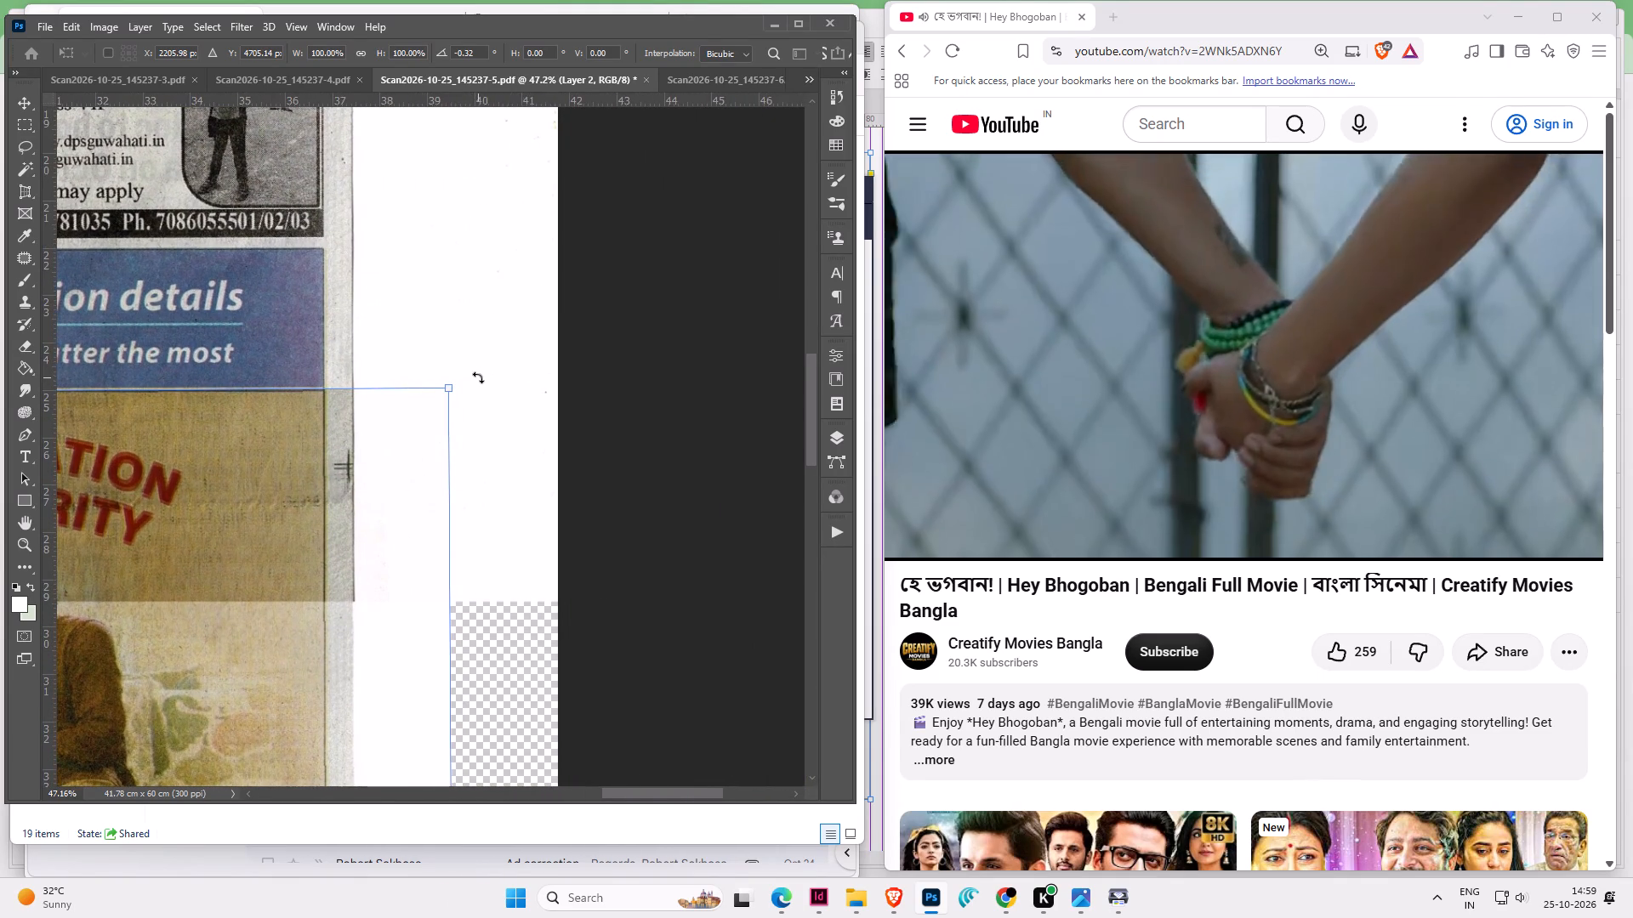
Nudge the rotated page 6 layer about 2 px right and 4 px up to match the overlapping text in the leftmost columns.
{"action": "key", "text": "space"}
{"action": "key", "text": "space"}
{"action": "key", "text": "space"}
{"action": "key", "text": "space"}
{"action": "key", "text": "space"}
{"action": "key", "text": "space"}
{"action": "key", "text": "space"}
{"action": "key", "text": "space"}
{"action": "key", "text": "space"}
{"action": "key", "text": "space"}
{"action": "key", "text": "space"}
{"action": "key", "text": "space"}
{"action": "key", "text": "space"}
{"action": "key", "text": "space"}
{"action": "key", "text": "space"}
{"action": "key", "text": "space"}
{"action": "key", "text": "space"}
{"action": "key", "text": "space"}
{"action": "key", "text": "space"}
{"action": "key", "text": "space"}
{"action": "left_click_drag", "start_coordinate": [241, 462], "coordinate": [538, 472]}
{"action": "left_click_drag", "start_coordinate": [216, 517], "coordinate": [572, 503]}
{"action": "left_click_drag", "start_coordinate": [265, 527], "coordinate": [473, 527]}
{"action": "left_click_drag", "start_coordinate": [304, 524], "coordinate": [518, 535]}
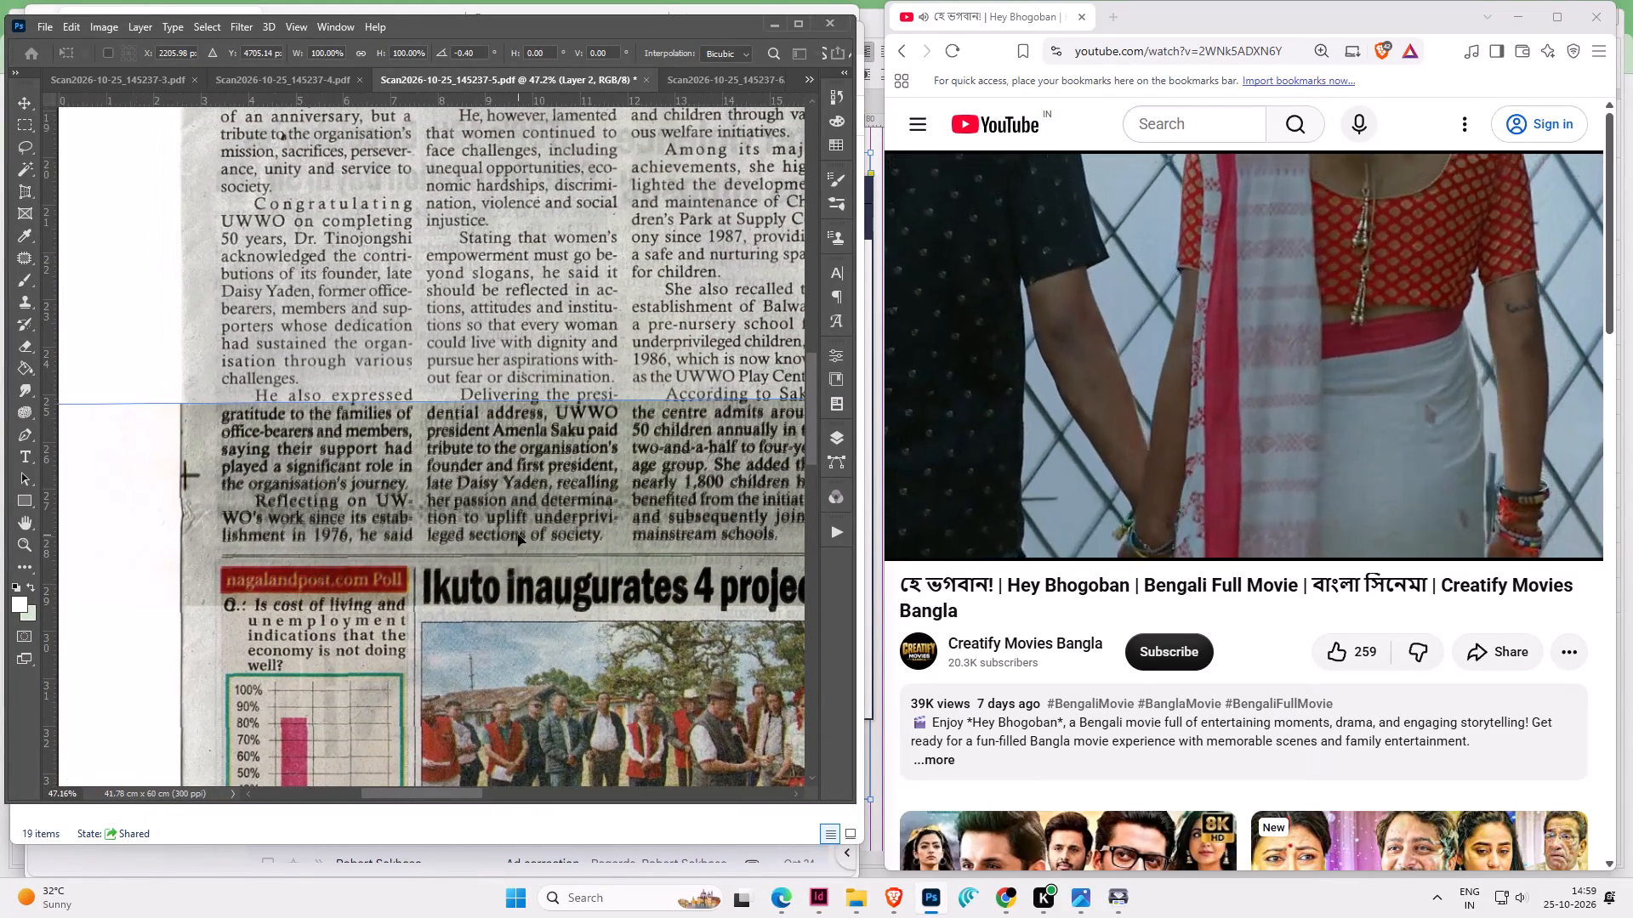
{"action": "key", "text": "Up"}
{"action": "key", "text": "Right"}
{"action": "key", "text": "Up"}
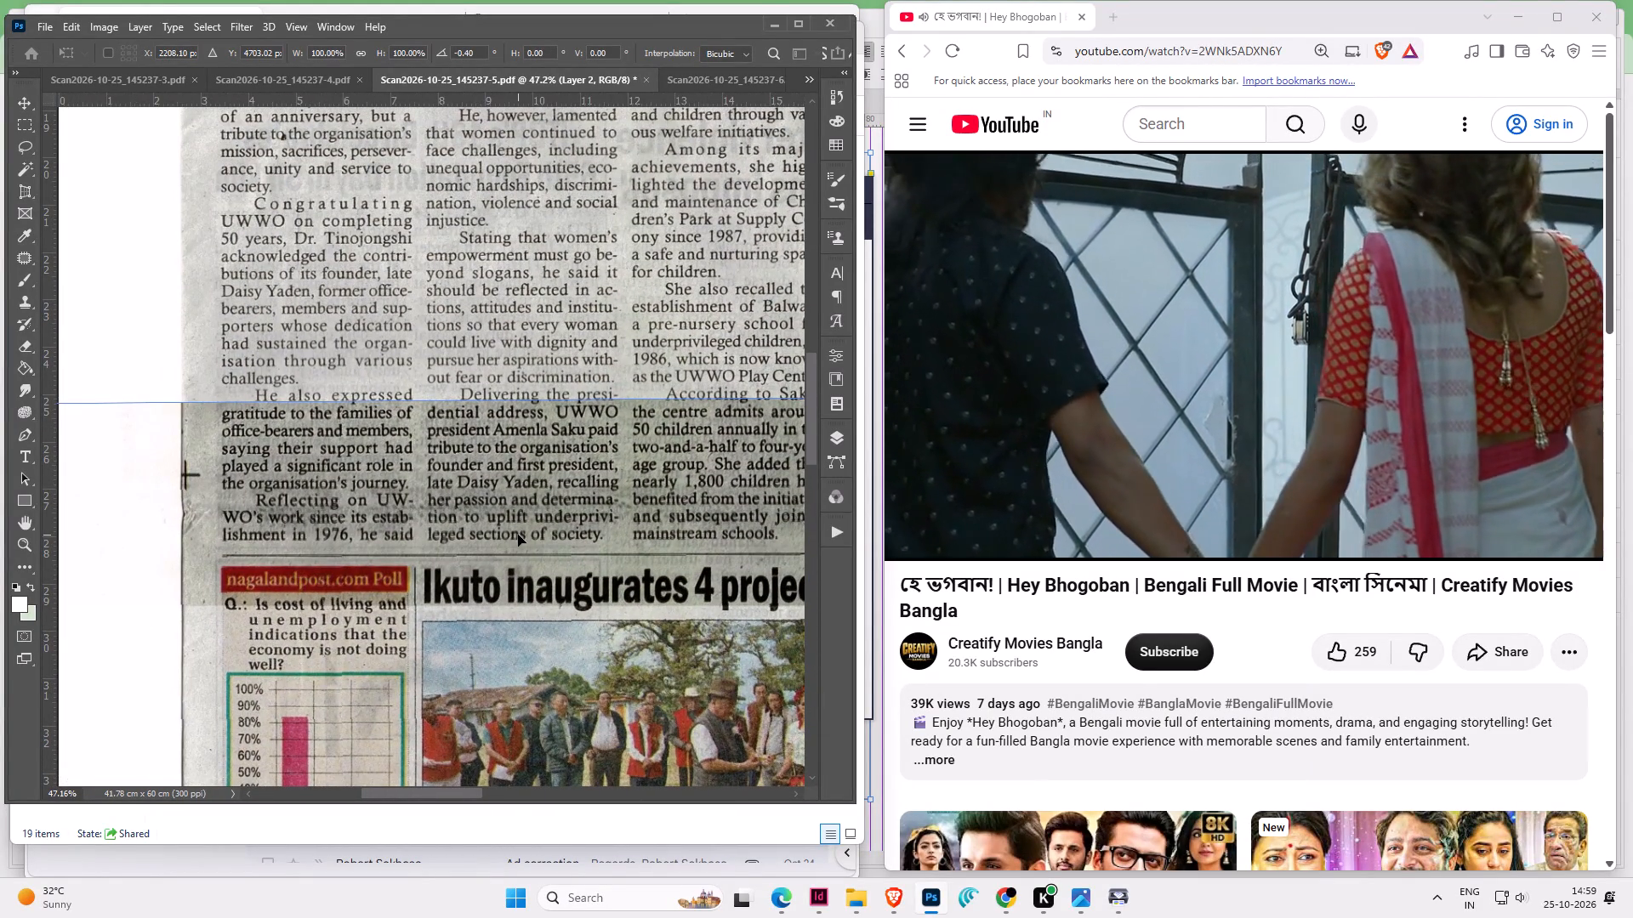
Examine the alignment of the overlap through the YOUR NOMINATION THEIR SECURITY advert and across the whole page.
{"action": "key", "text": "space"}
{"action": "key", "text": "space"}
{"action": "key", "text": "space"}
{"action": "key", "text": "space"}
{"action": "key", "text": "space"}
{"action": "key", "text": "space"}
{"action": "key", "text": "space"}
{"action": "key", "text": "space"}
{"action": "key", "text": "space"}
{"action": "key", "text": "space"}
{"action": "key", "text": "space"}
{"action": "key", "text": "space"}
{"action": "key", "text": "space"}
{"action": "key", "text": "space"}
{"action": "key", "text": "space"}
{"action": "key", "text": "space"}
{"action": "key", "text": "space"}
{"action": "key", "text": "space"}
{"action": "key", "text": "space"}
{"action": "key", "text": "space"}
{"action": "left_click_drag", "start_coordinate": [699, 530], "coordinate": [364, 520]}
{"action": "left_click_drag", "start_coordinate": [579, 518], "coordinate": [529, 518]}
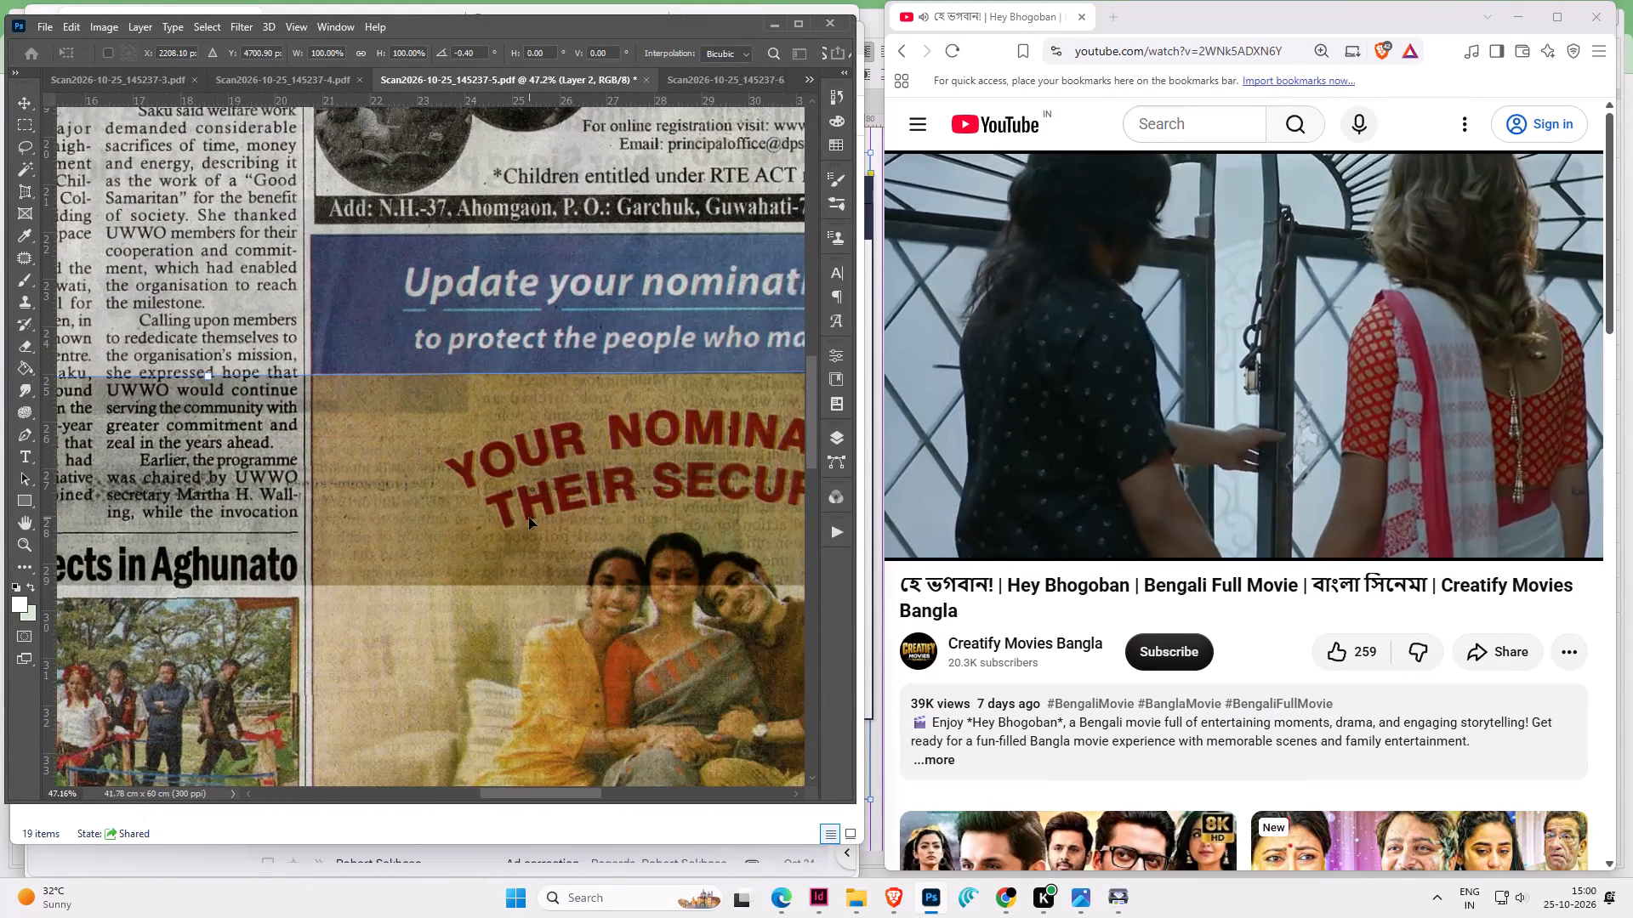
{"action": "scroll", "coordinate": [529, 518], "scroll_direction": "down", "scroll_amount": 14, "text": "alt"}
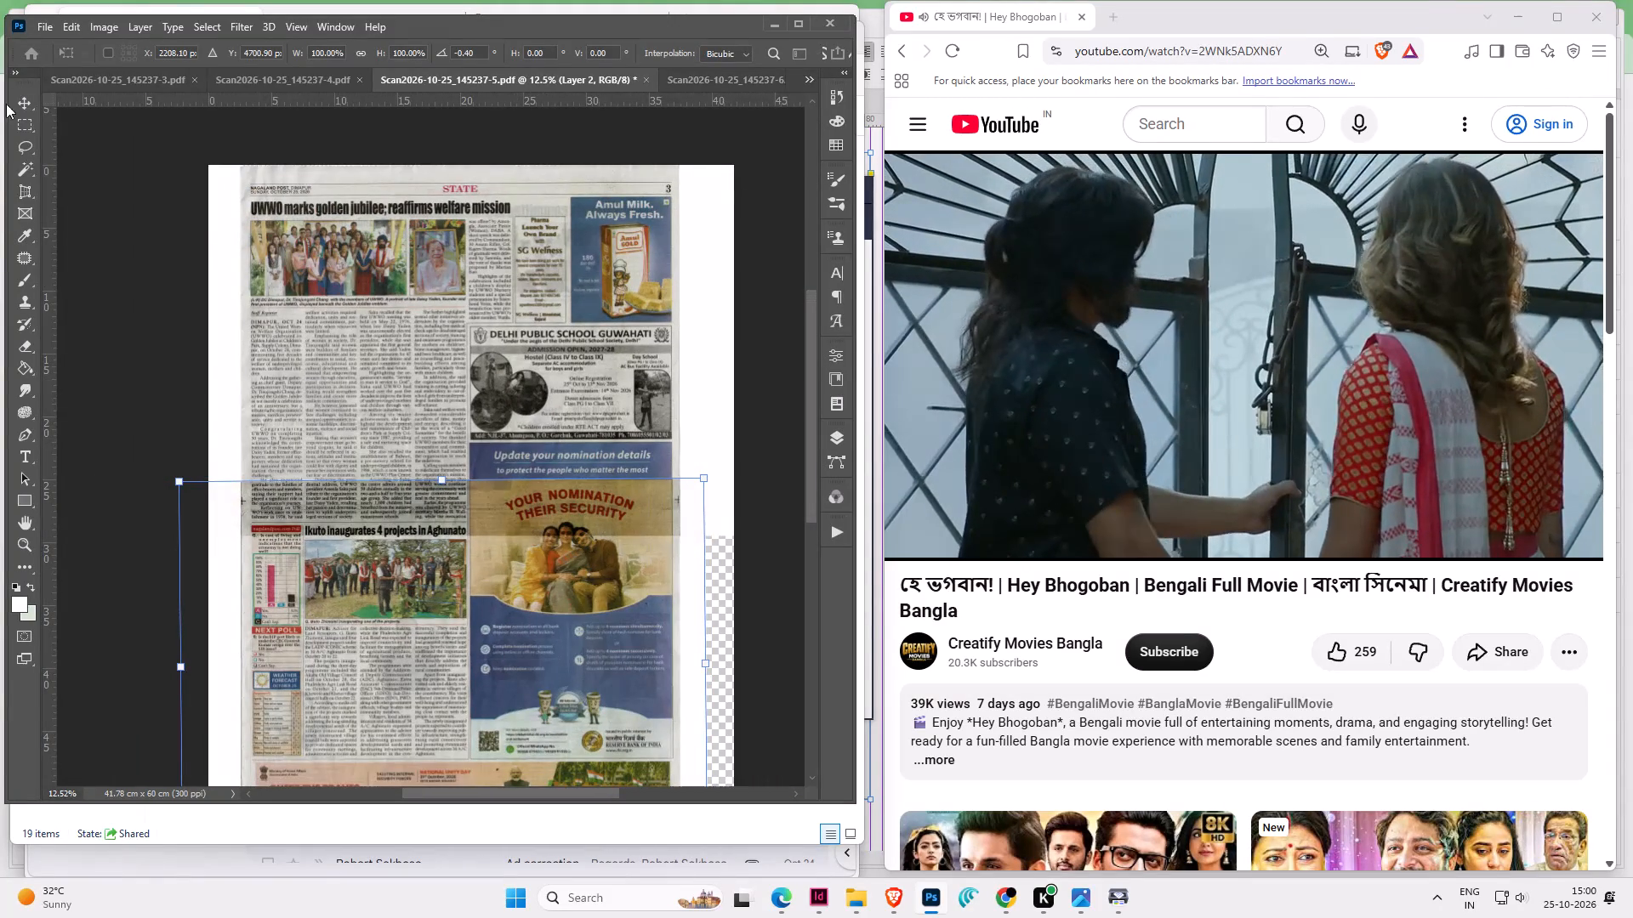
Delete the page 6 layer's overlapping top edge using a rectangular selection about 41 by 6 cm with a 10-pixel feather, then deselect.
{"action": "left_click", "coordinate": [25, 117]}
{"action": "left_click_drag", "start_coordinate": [165, 410], "coordinate": [782, 512]}
{"action": "left_click", "coordinate": [22, 123]}
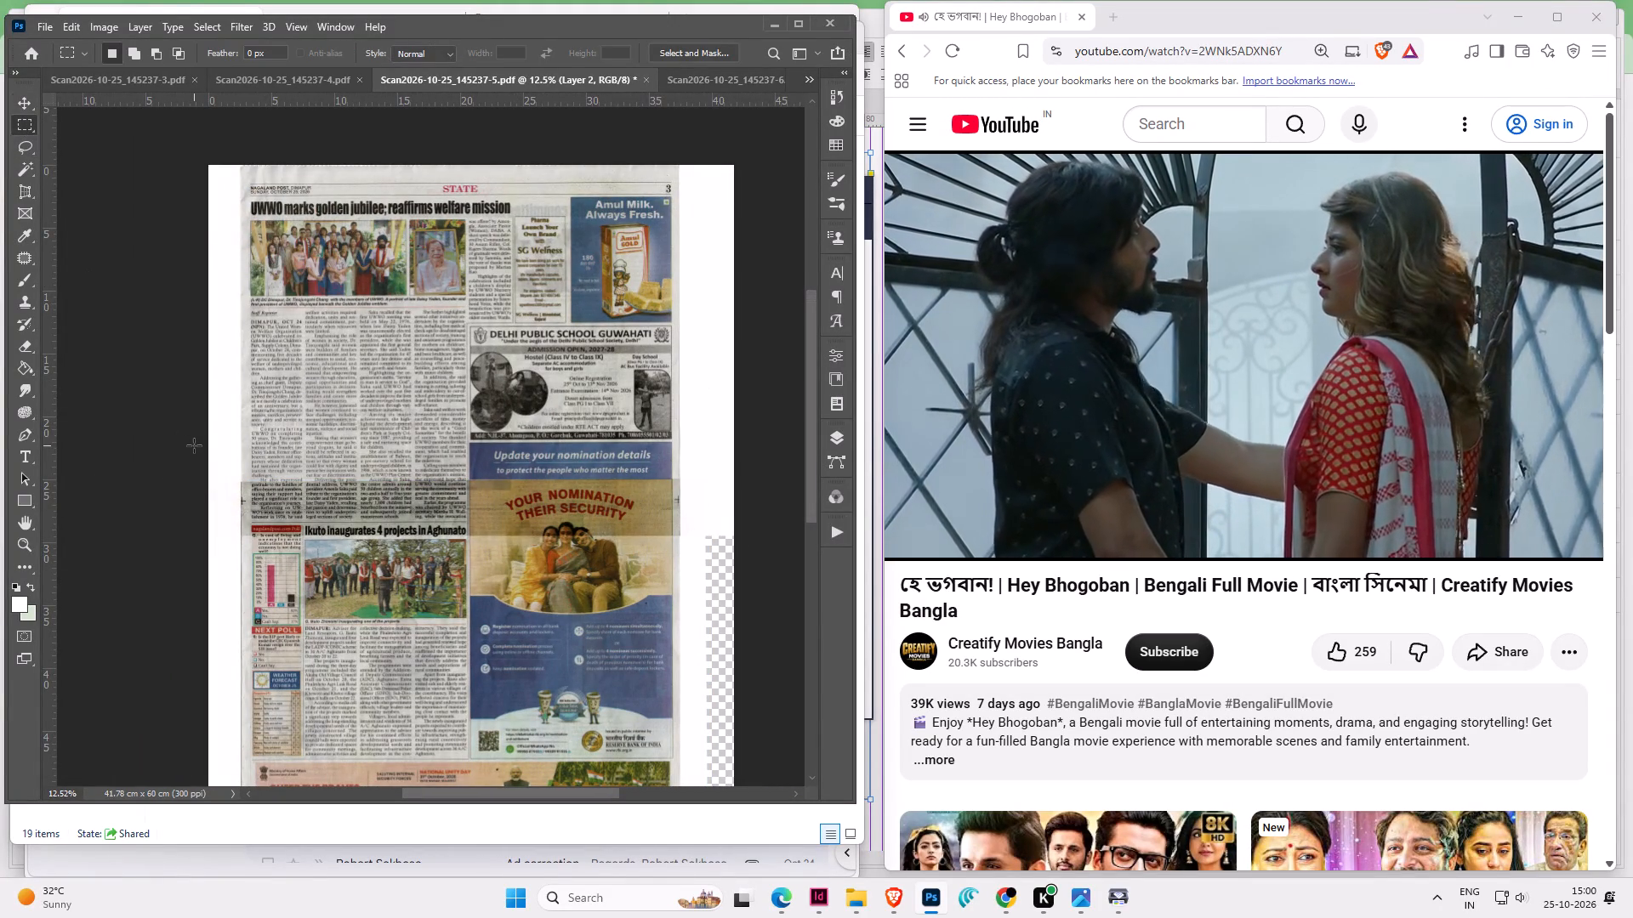
{"action": "left_click_drag", "start_coordinate": [194, 445], "coordinate": [723, 520]}
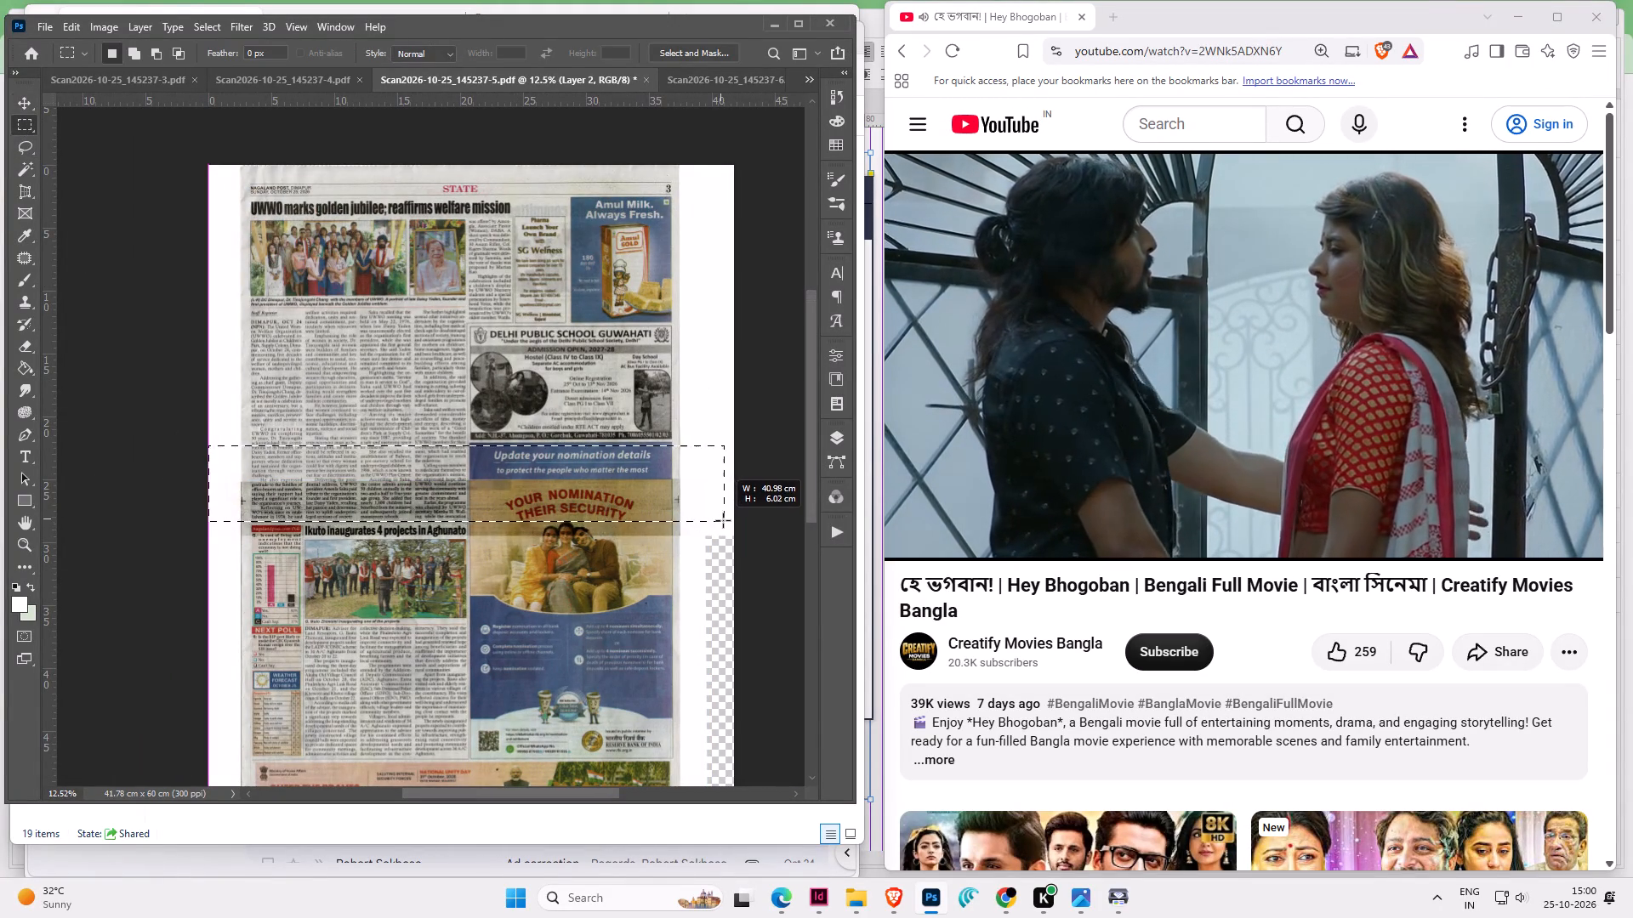
{"action": "left_click_drag", "start_coordinate": [723, 520], "coordinate": [723, 523]}
{"action": "right_click", "coordinate": [584, 484]}
{"action": "left_click", "coordinate": [661, 521]}
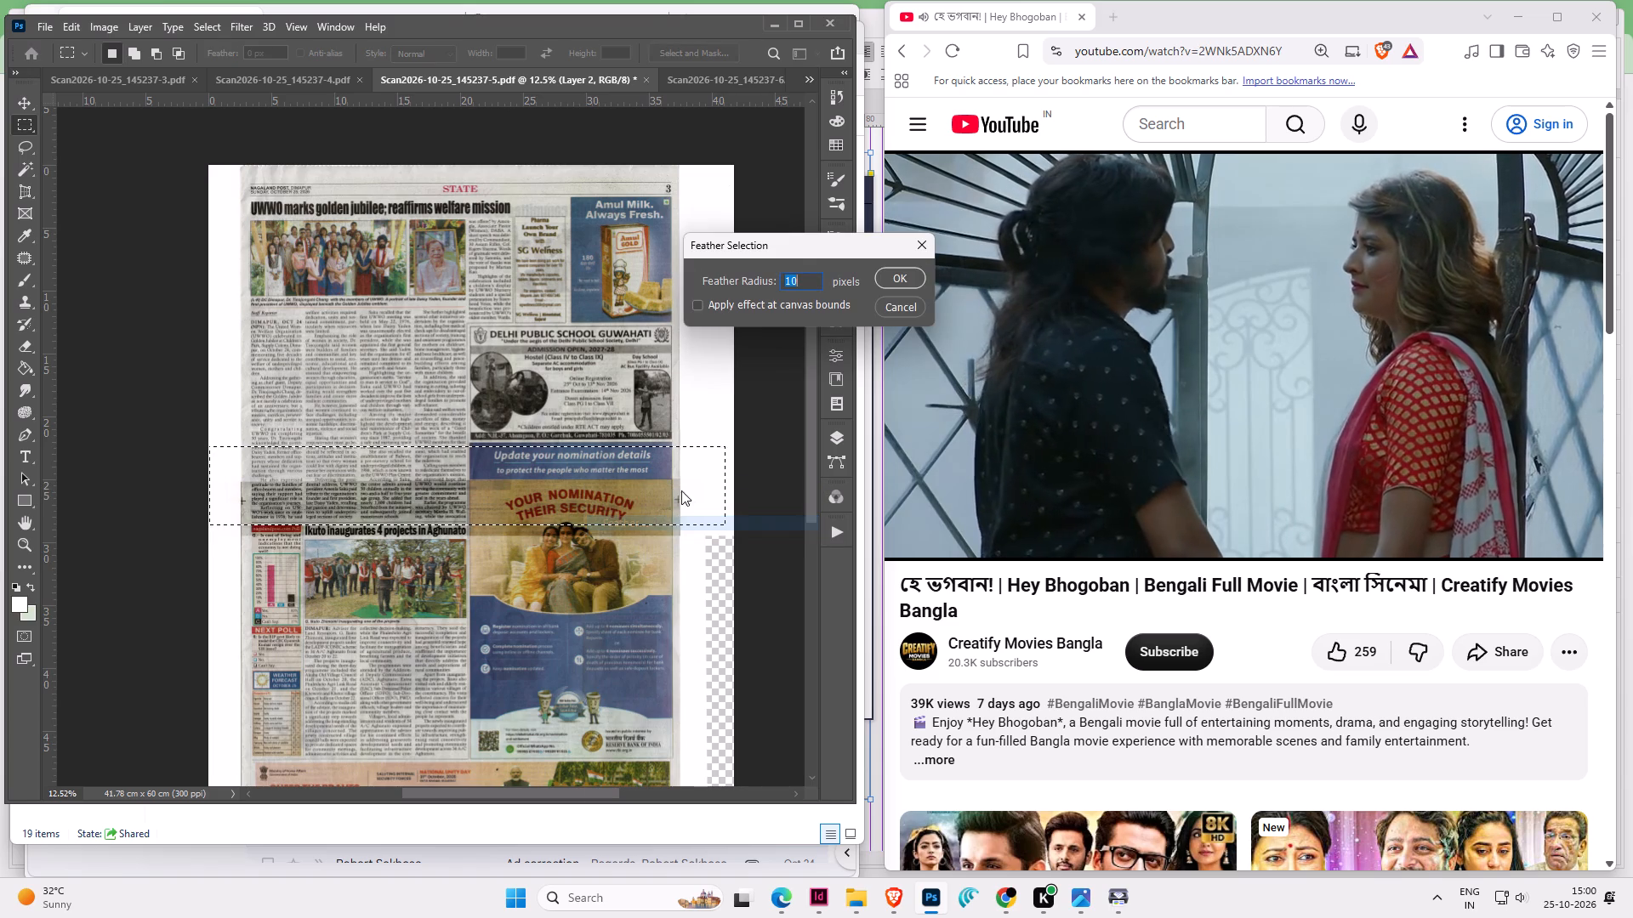
{"action": "left_click", "coordinate": [896, 275]}
{"action": "key", "text": "Delete"}
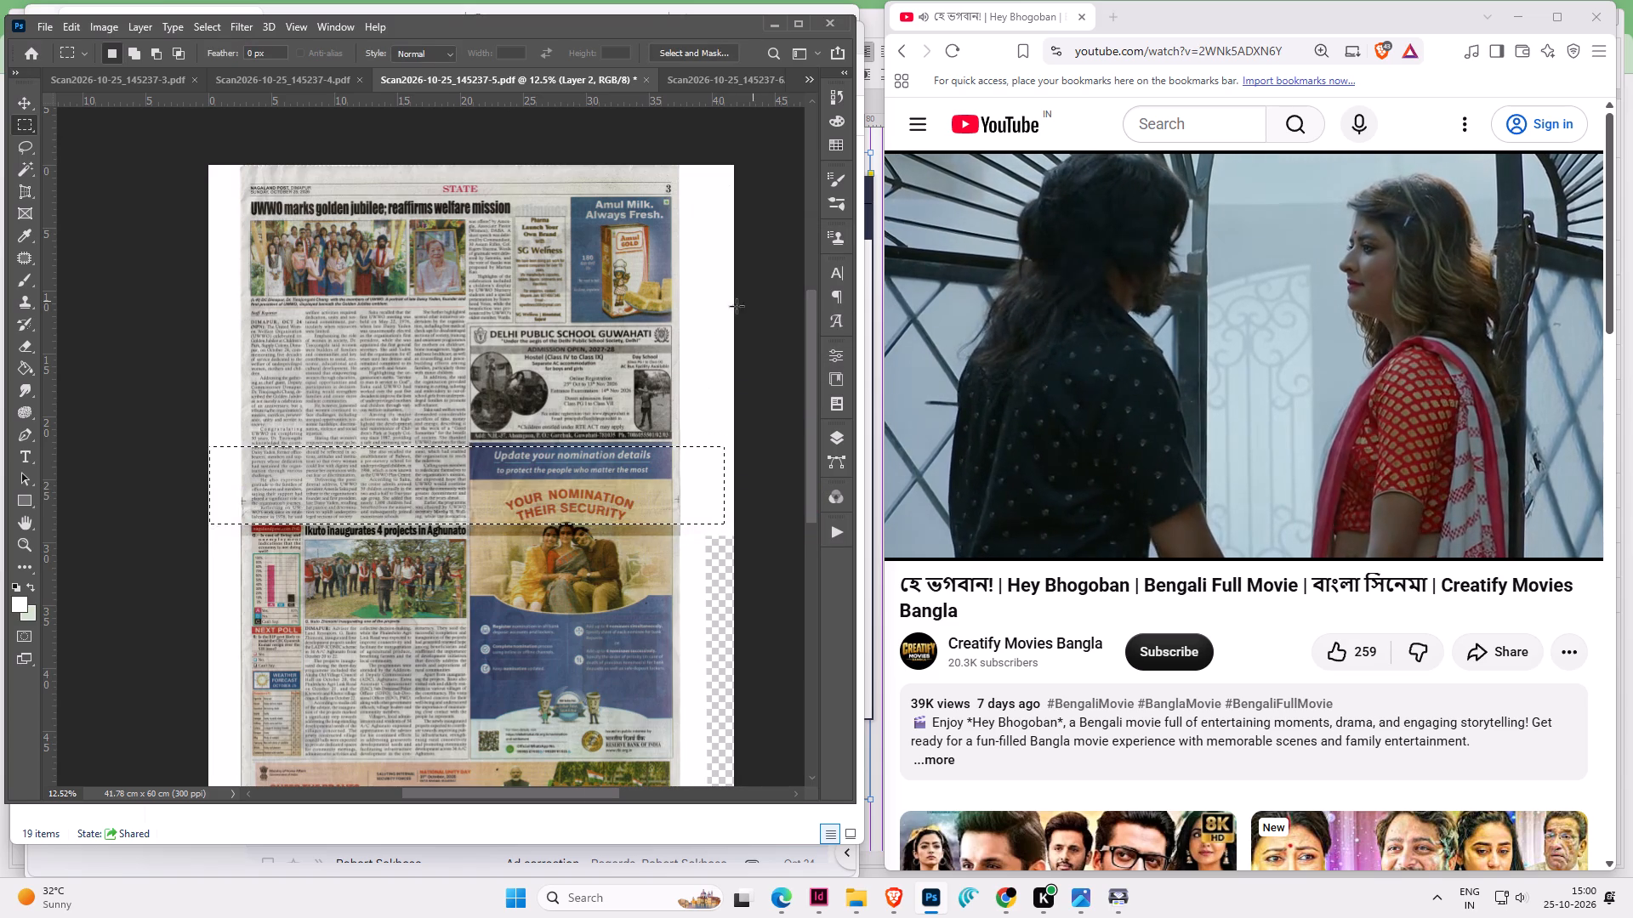
{"action": "left_click", "coordinate": [706, 309]}
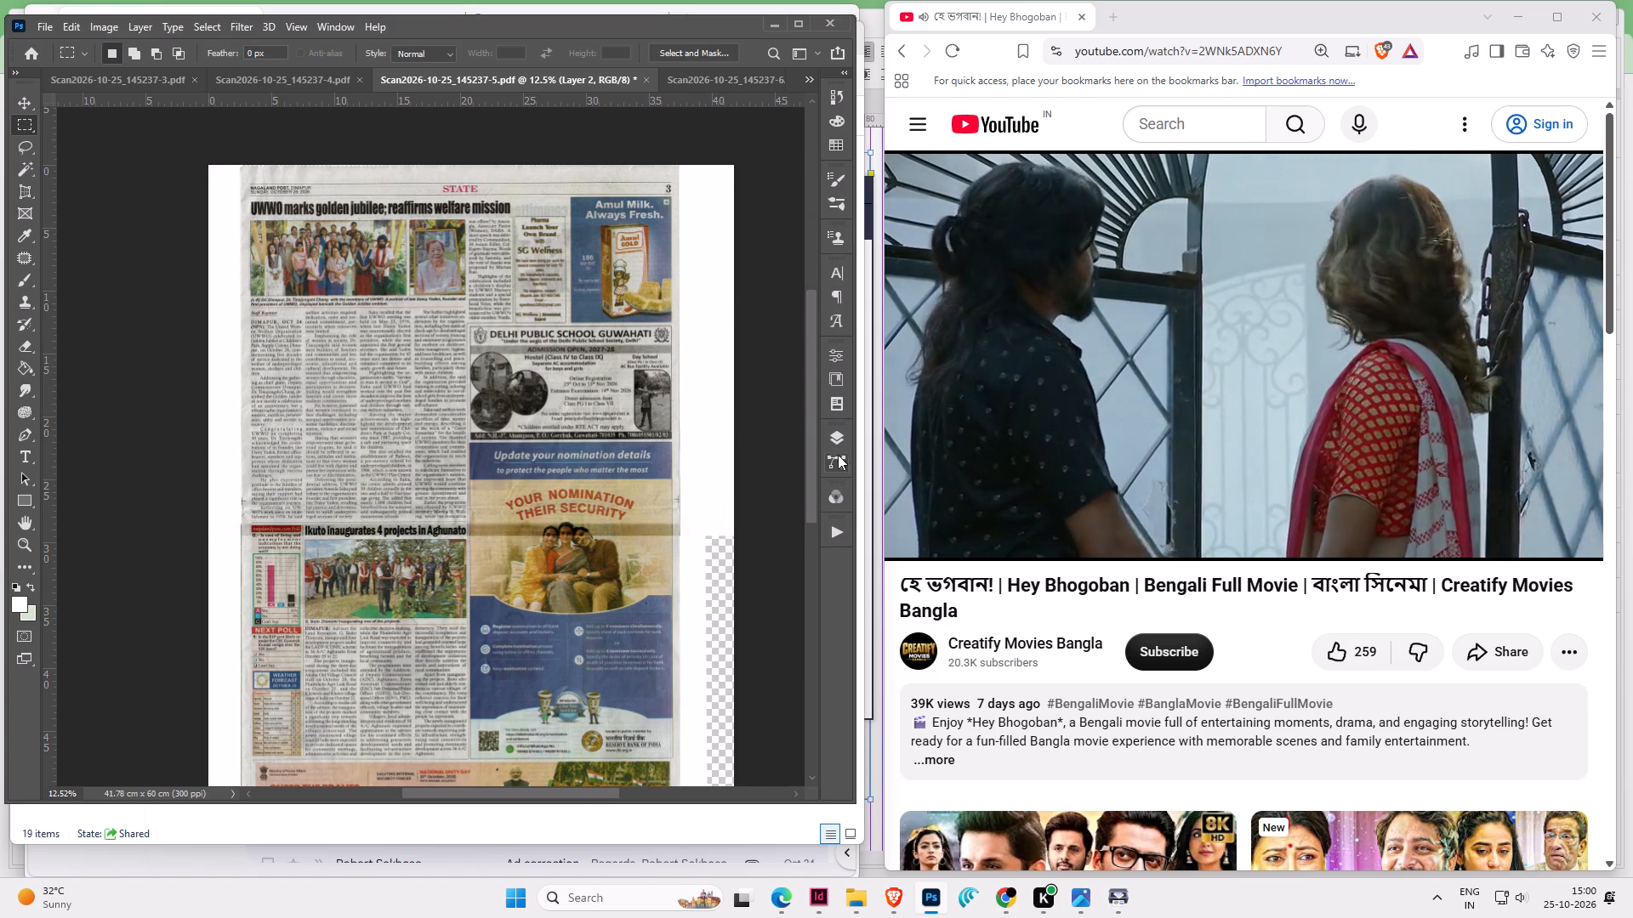
Set the blend mode of Layer 2 to Normal.
{"action": "left_click", "coordinate": [838, 444]}
{"action": "left_click", "coordinate": [691, 133]}
{"action": "left_click", "coordinate": [675, 156]}
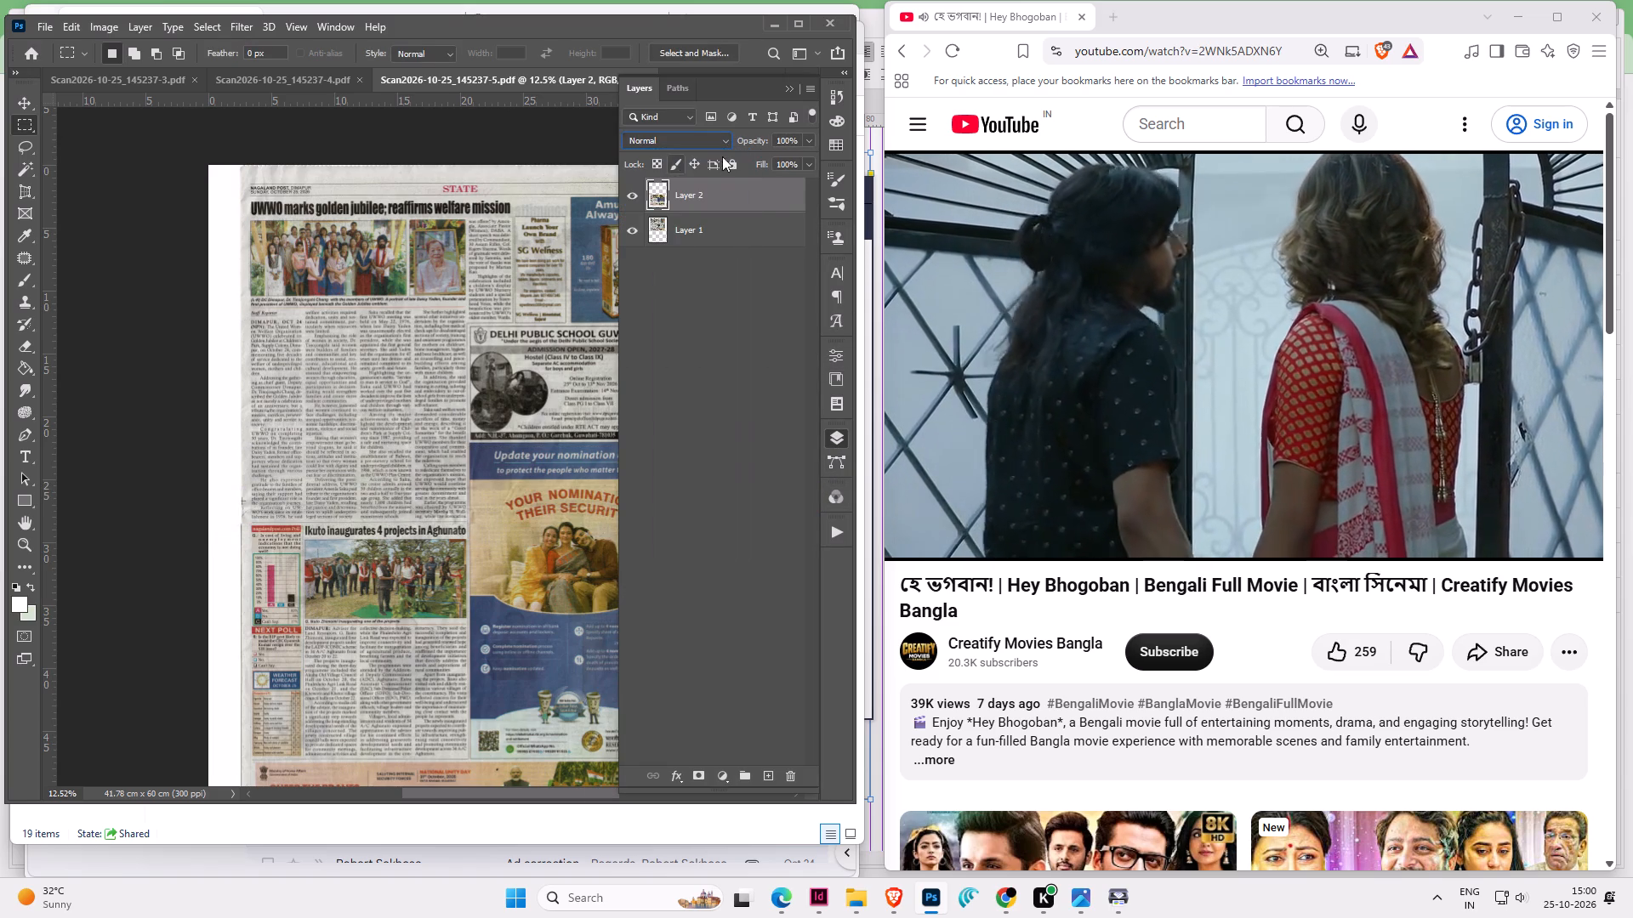
{"action": "left_click", "coordinate": [788, 89]}
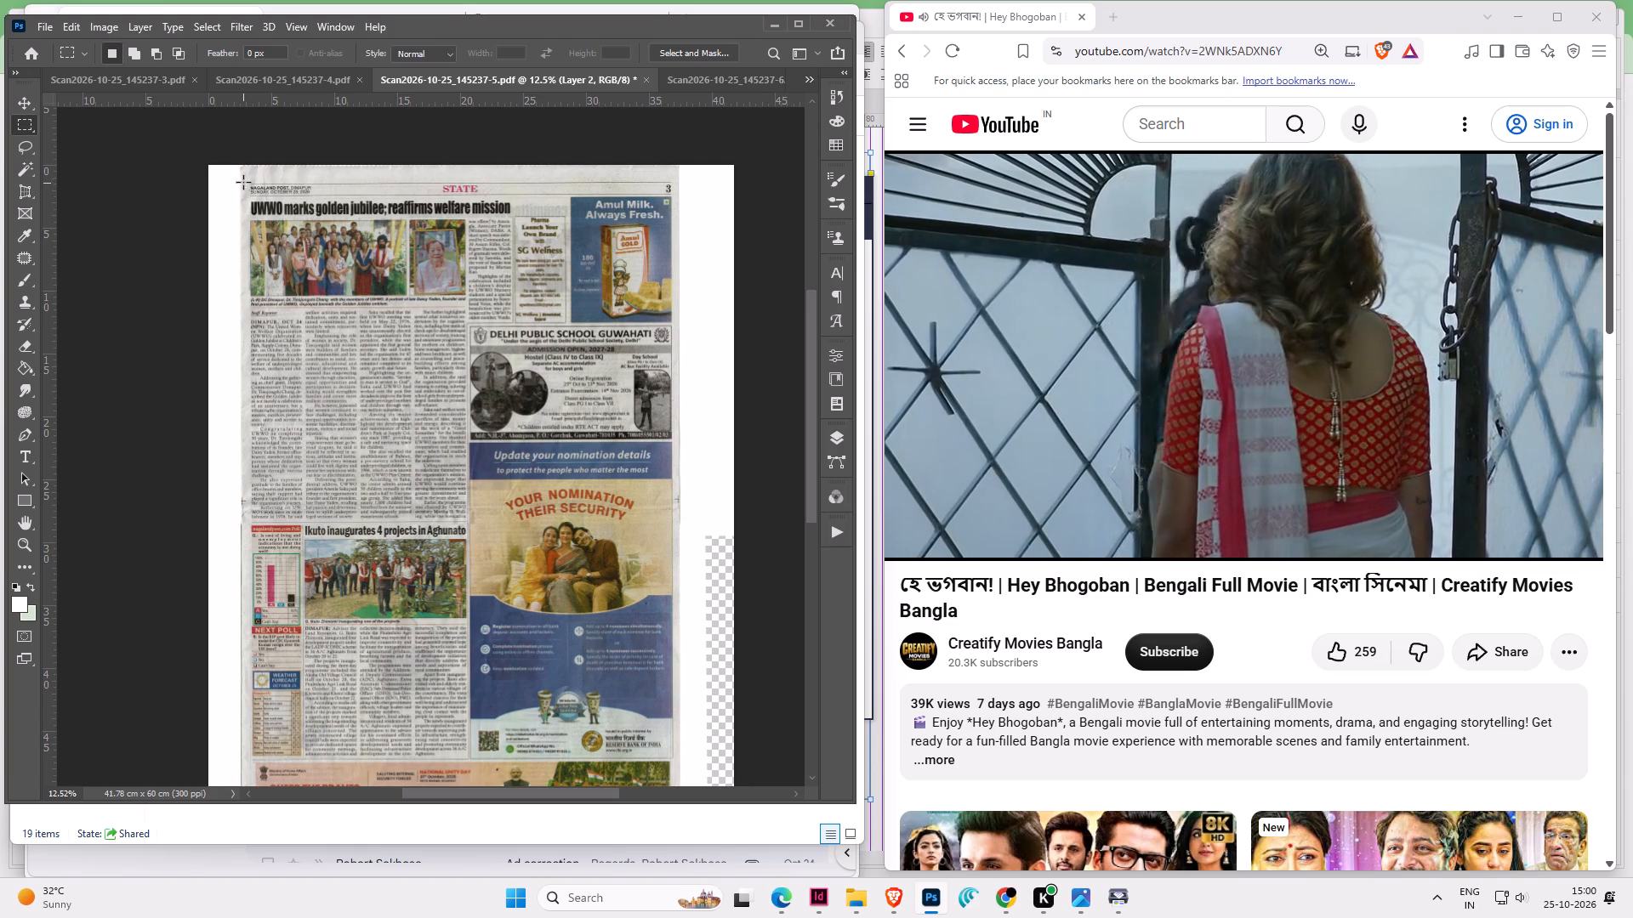
Crop the stitched image to the printed newspaper page, about 34.2 by 52.3 cm, excluding the white and transparent margins.
{"action": "left_click_drag", "start_coordinate": [246, 179], "coordinate": [684, 777]}
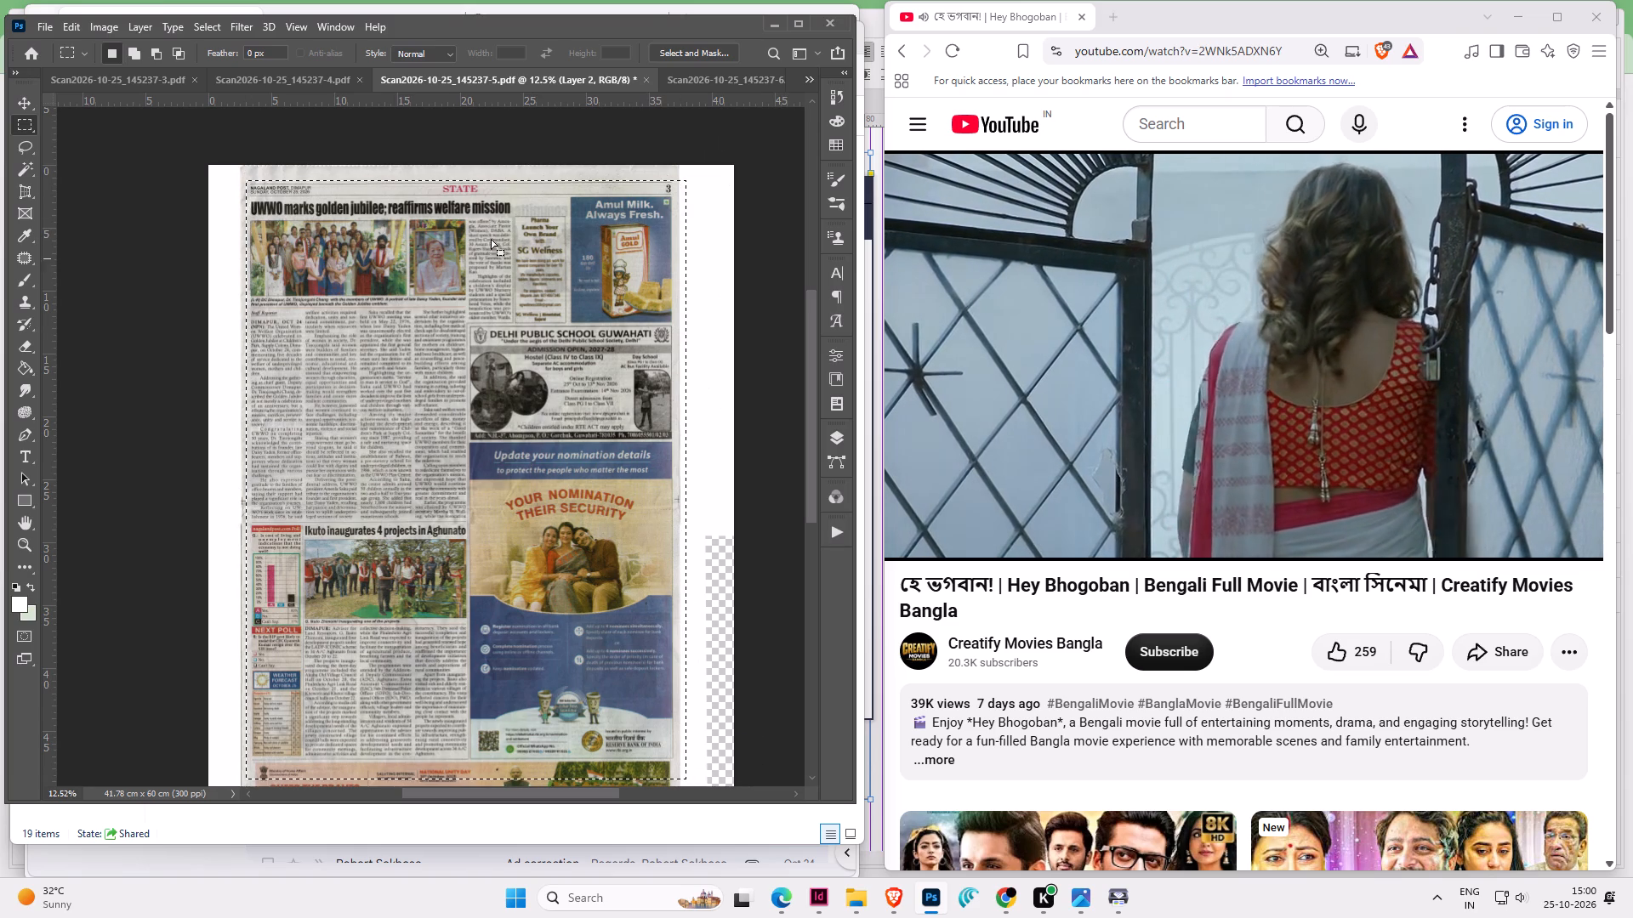
{"action": "left_click", "coordinate": [640, 168]}
{"action": "left_click_drag", "start_coordinate": [676, 175], "coordinate": [555, 349]}
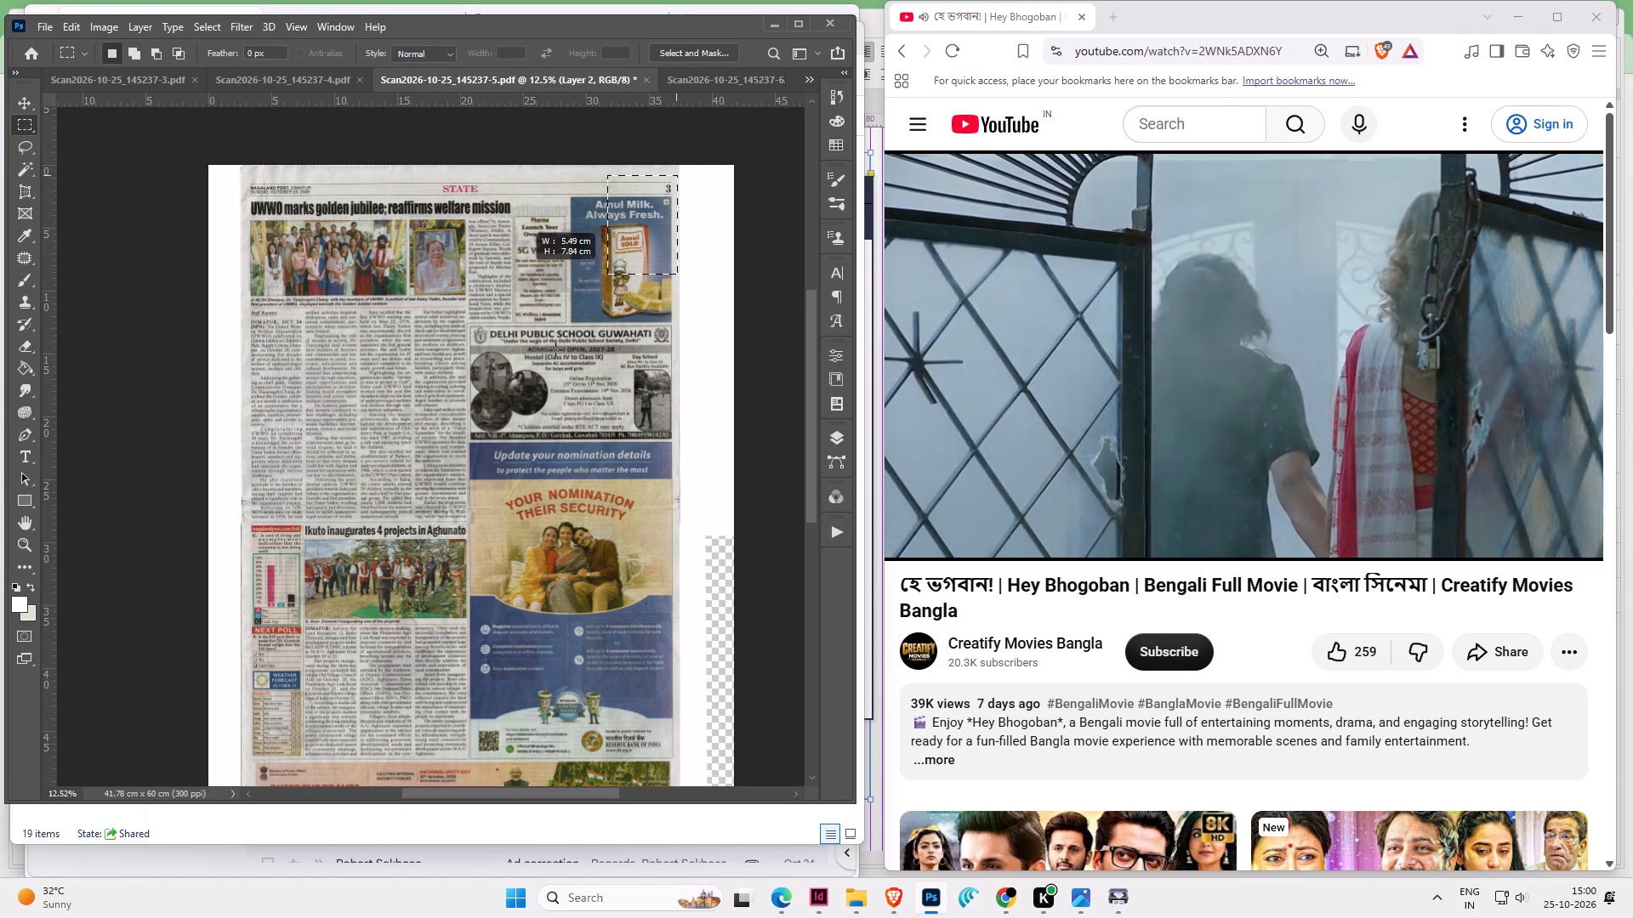
{"action": "left_click_drag", "start_coordinate": [555, 349], "coordinate": [245, 664]}
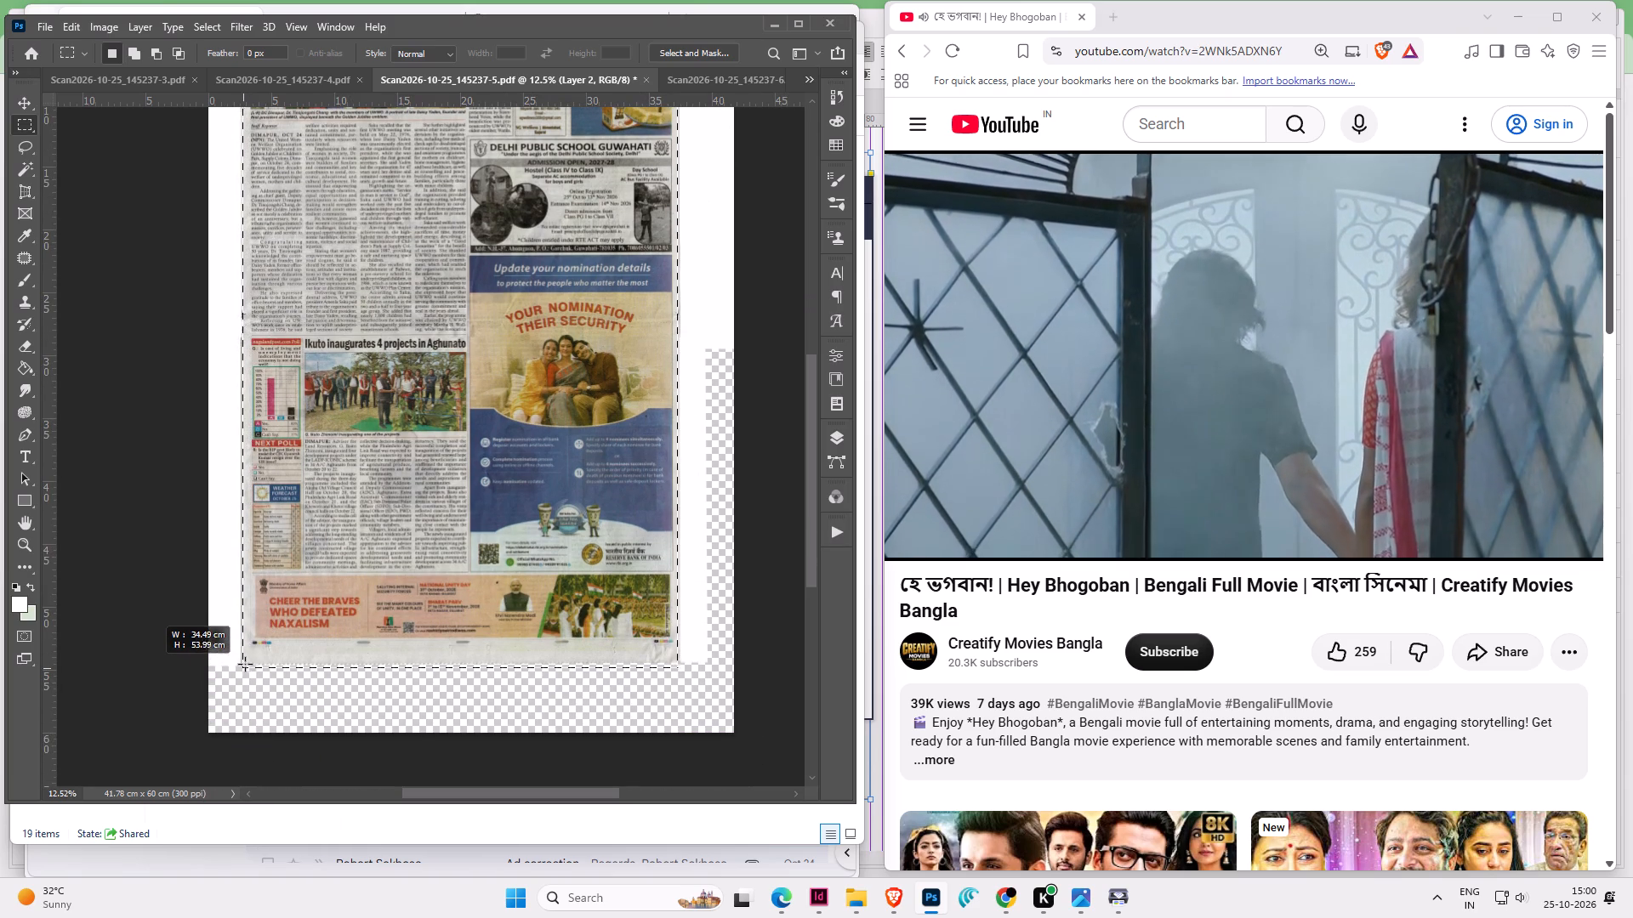
{"action": "left_click_drag", "start_coordinate": [245, 664], "coordinate": [250, 646]}
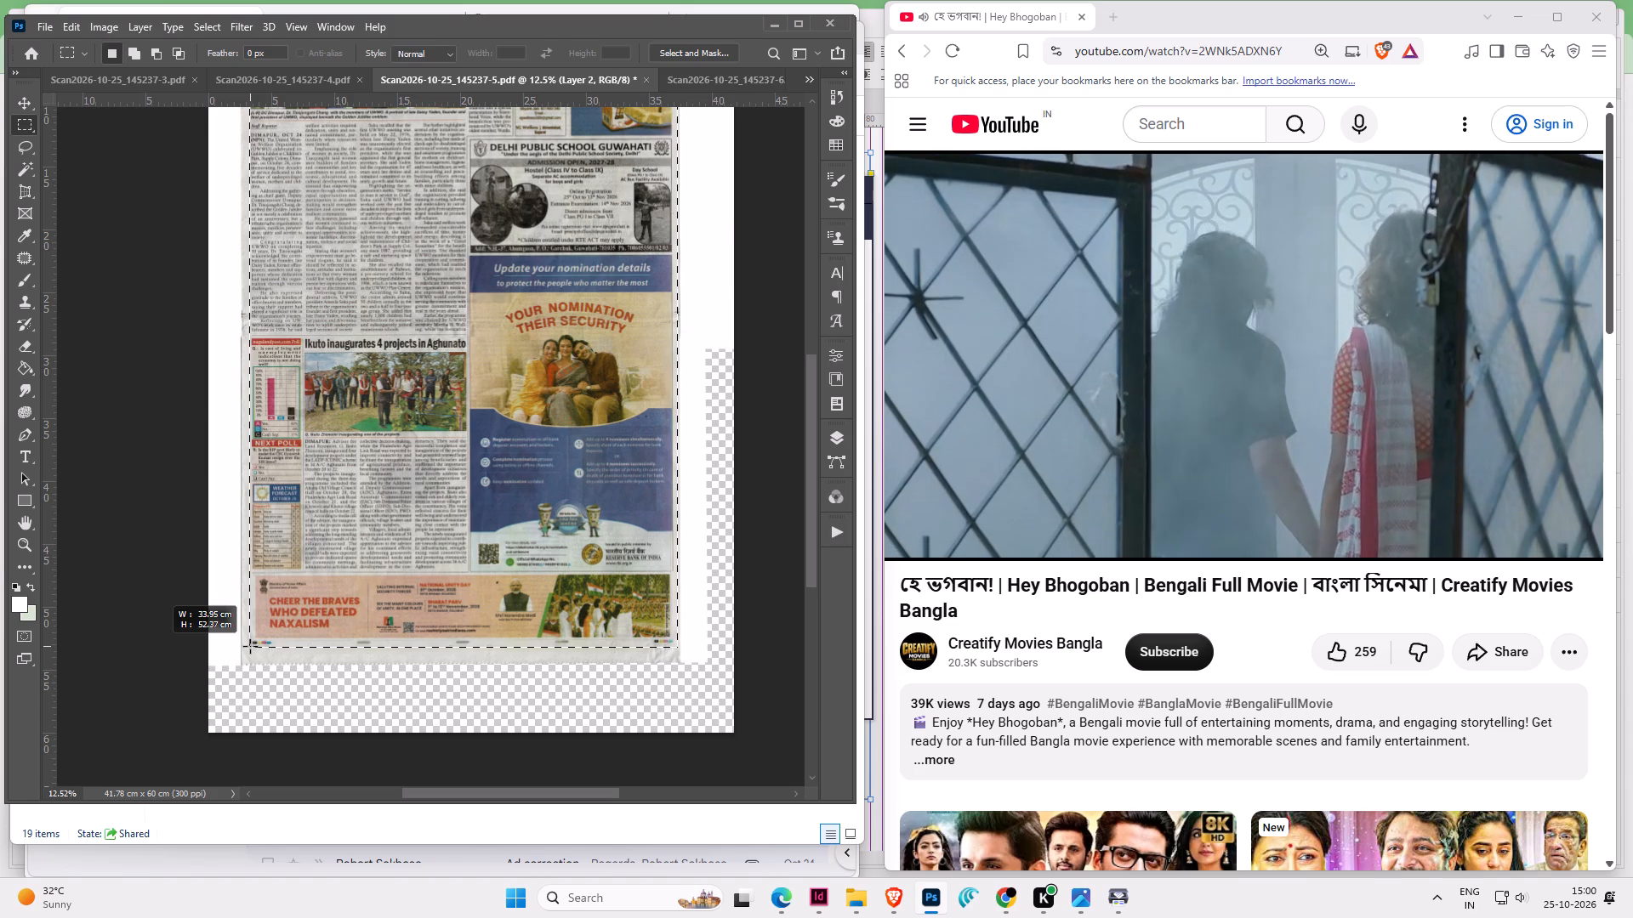
{"action": "left_click_drag", "start_coordinate": [250, 646], "coordinate": [249, 649]}
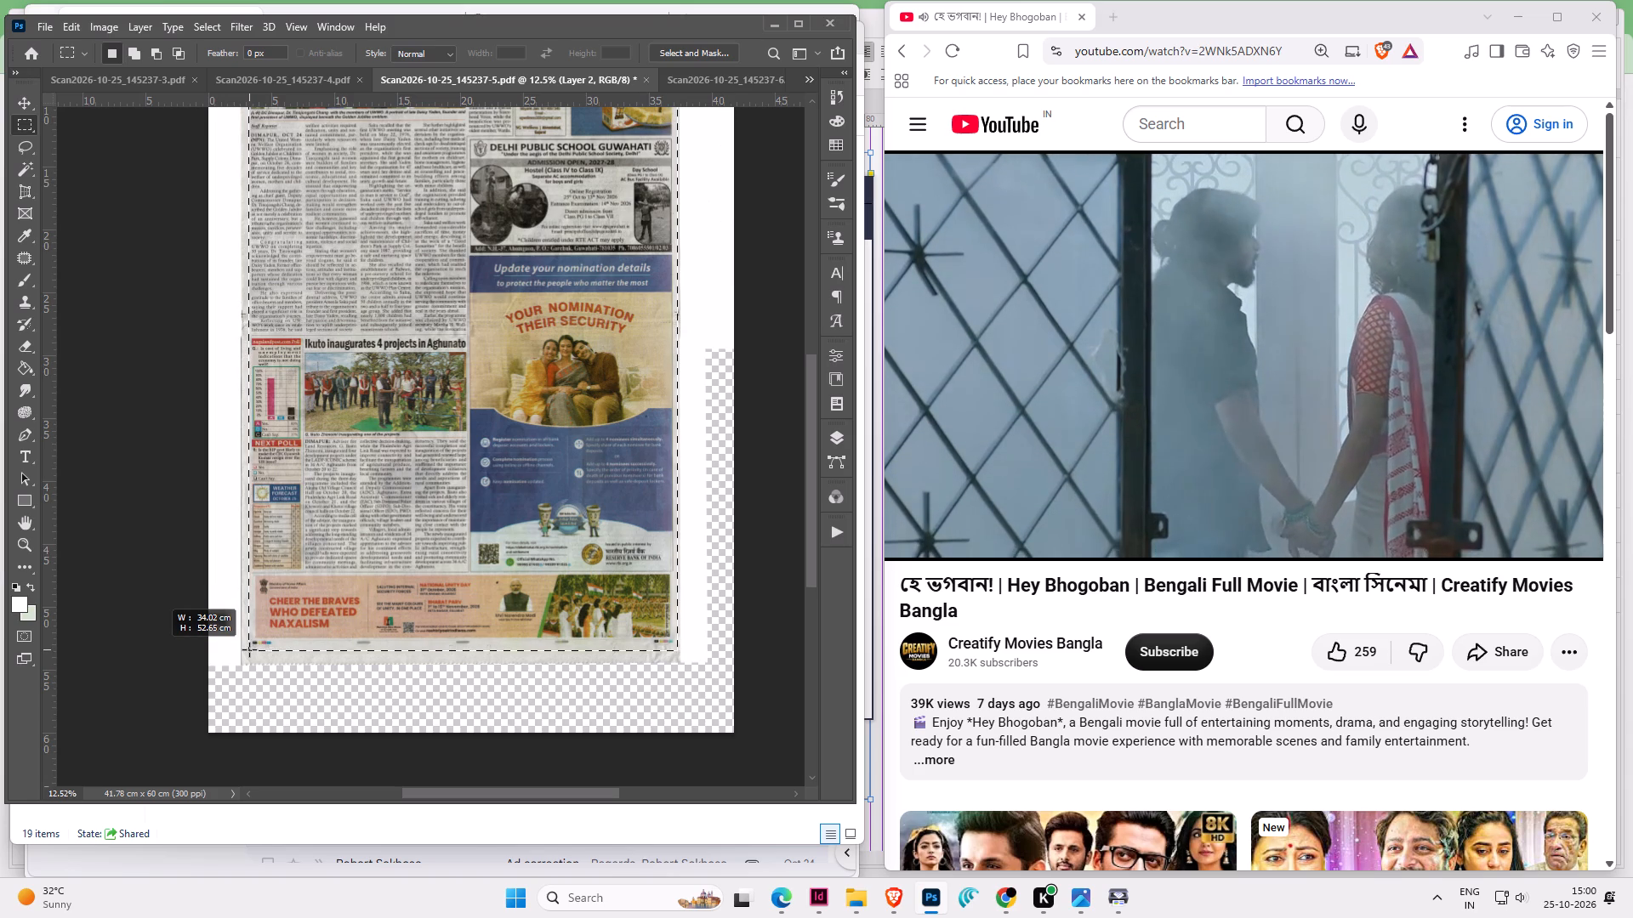
{"action": "left_click_drag", "start_coordinate": [249, 649], "coordinate": [247, 645]}
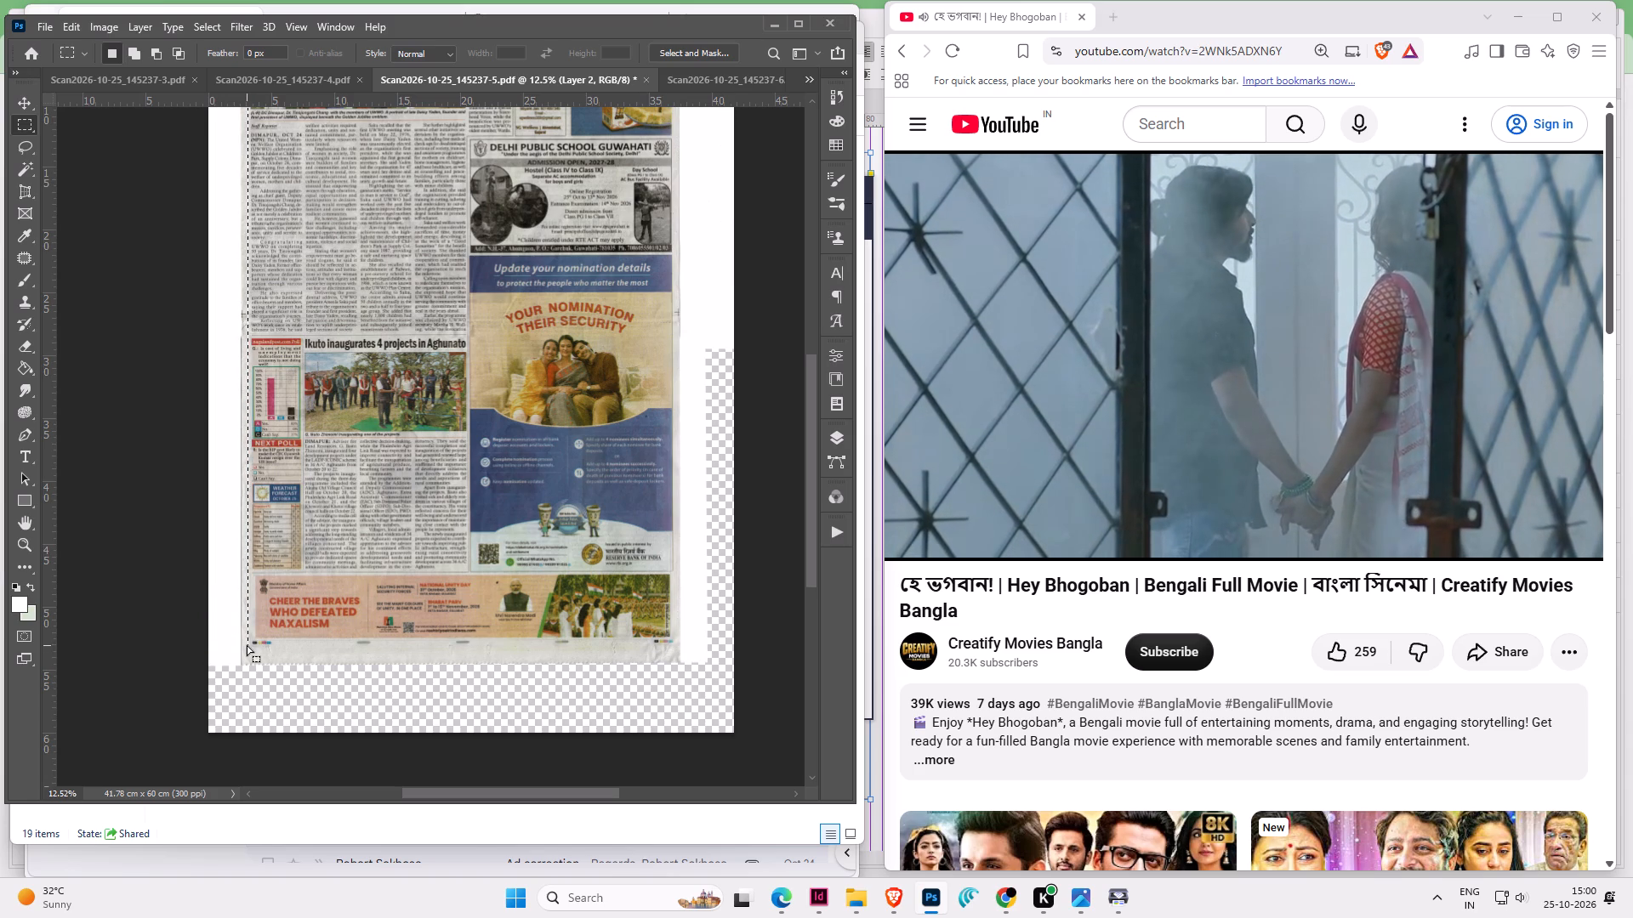
{"action": "key", "text": "alt+i"}
{"action": "key", "text": "alt+p"}
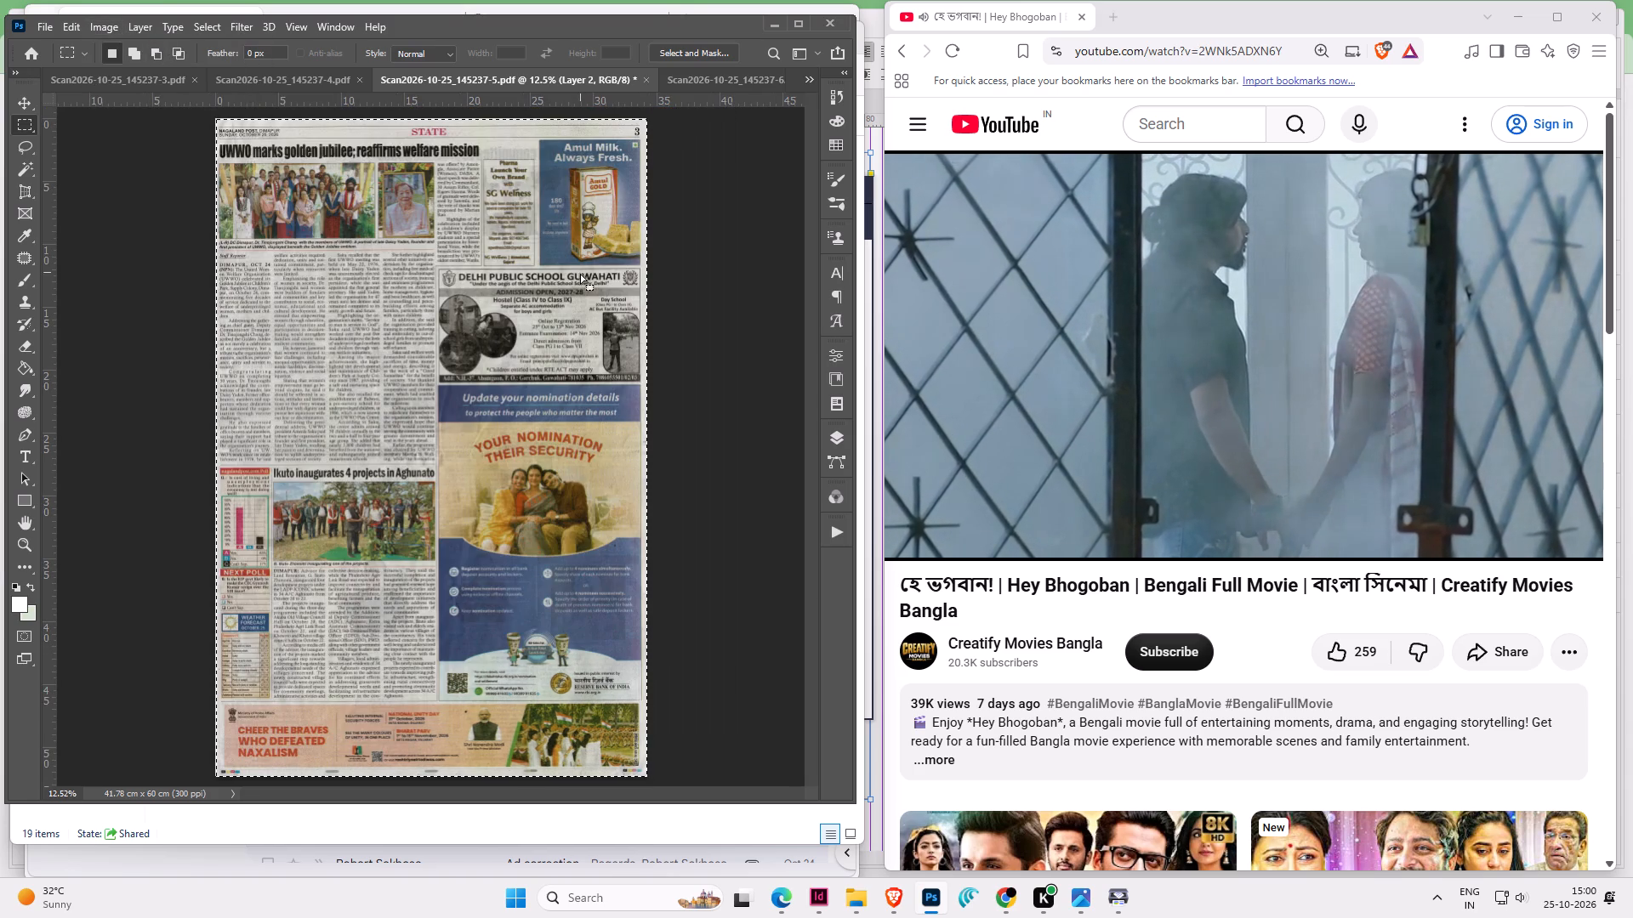
Flatten the stitched page's two layers into a single background image.
{"action": "scroll", "coordinate": [563, 319], "scroll_direction": "down", "scroll_amount": 2, "text": "alt"}
{"action": "scroll", "coordinate": [556, 326], "scroll_direction": "up", "scroll_amount": 1}
{"action": "scroll", "coordinate": [370, 261], "scroll_direction": "up", "scroll_amount": 2, "text": "alt"}
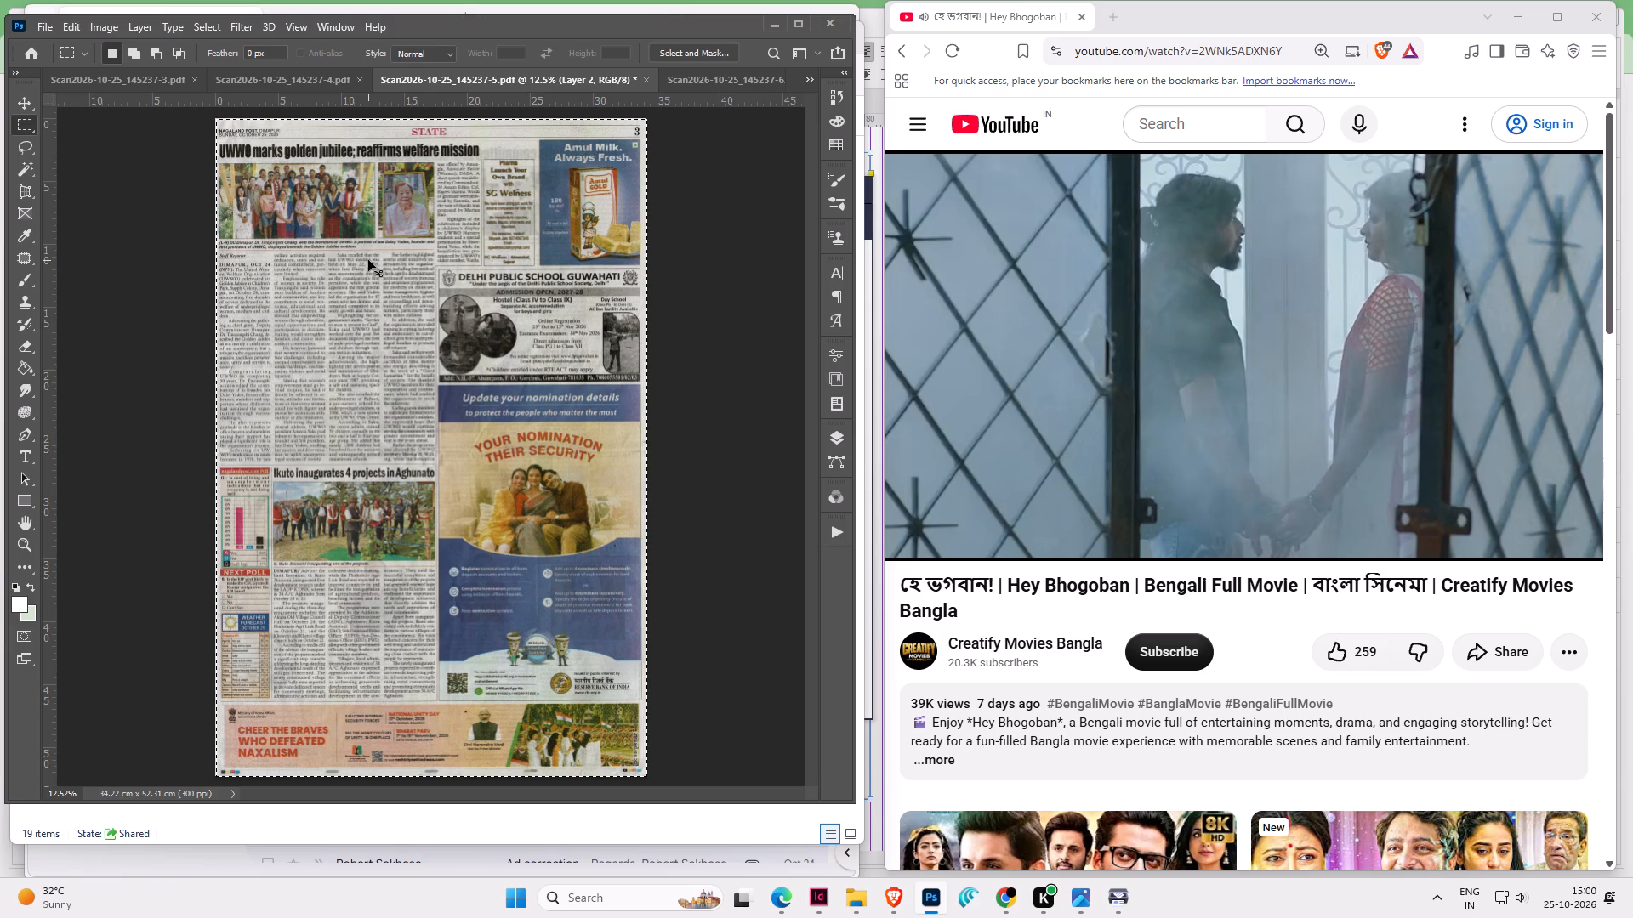
{"action": "left_click", "coordinate": [834, 444]}
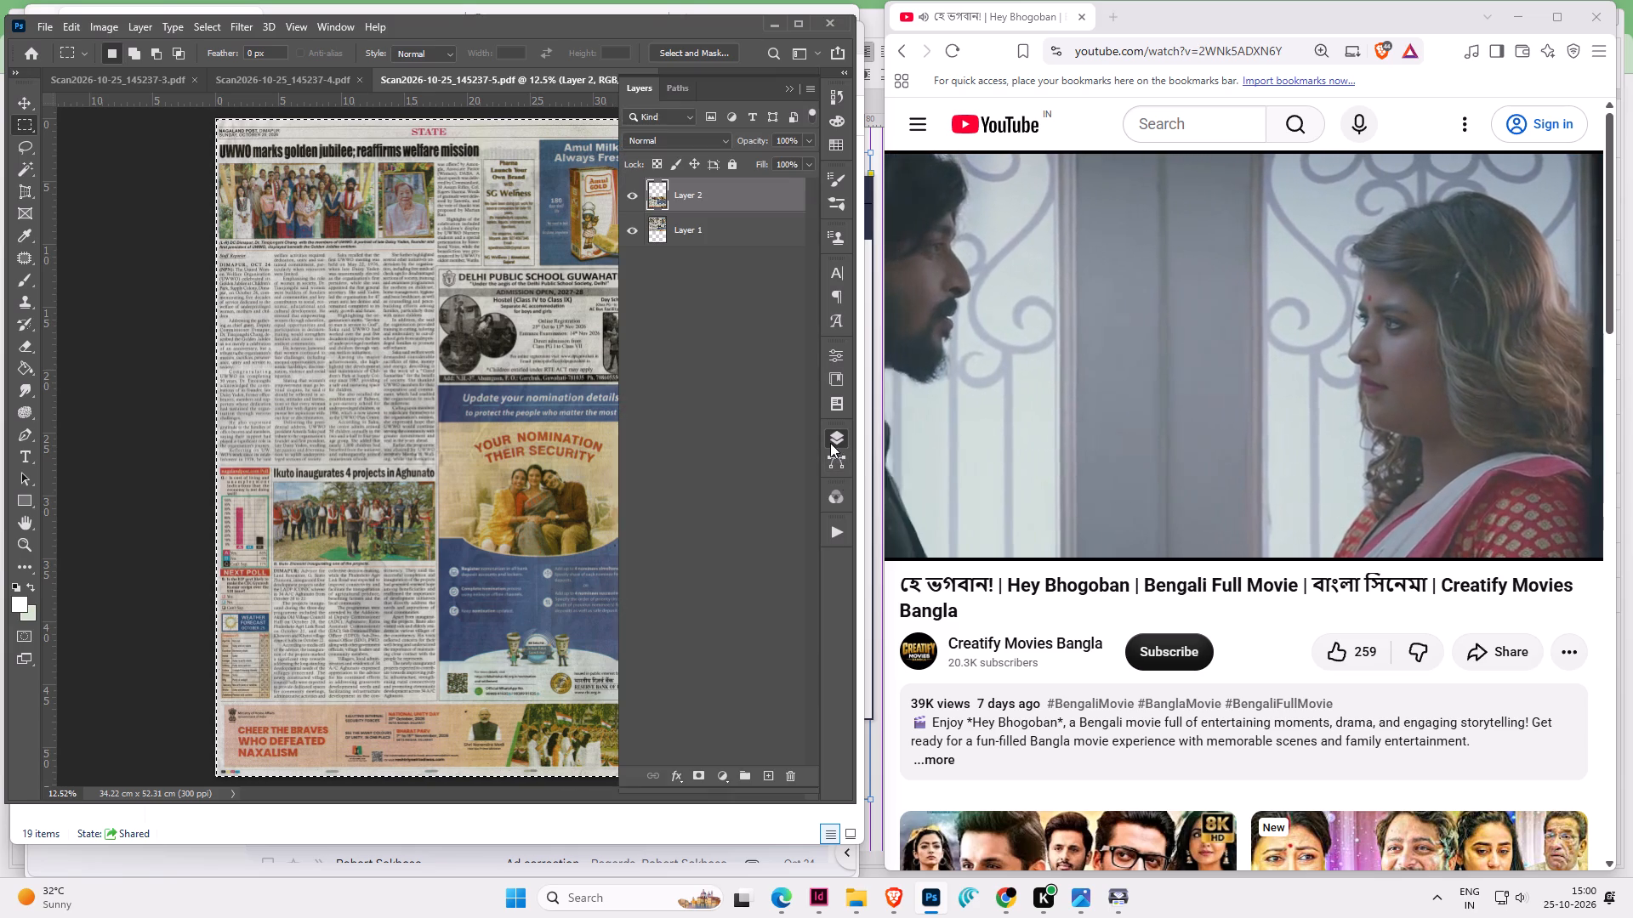
{"action": "right_click", "coordinate": [695, 191]}
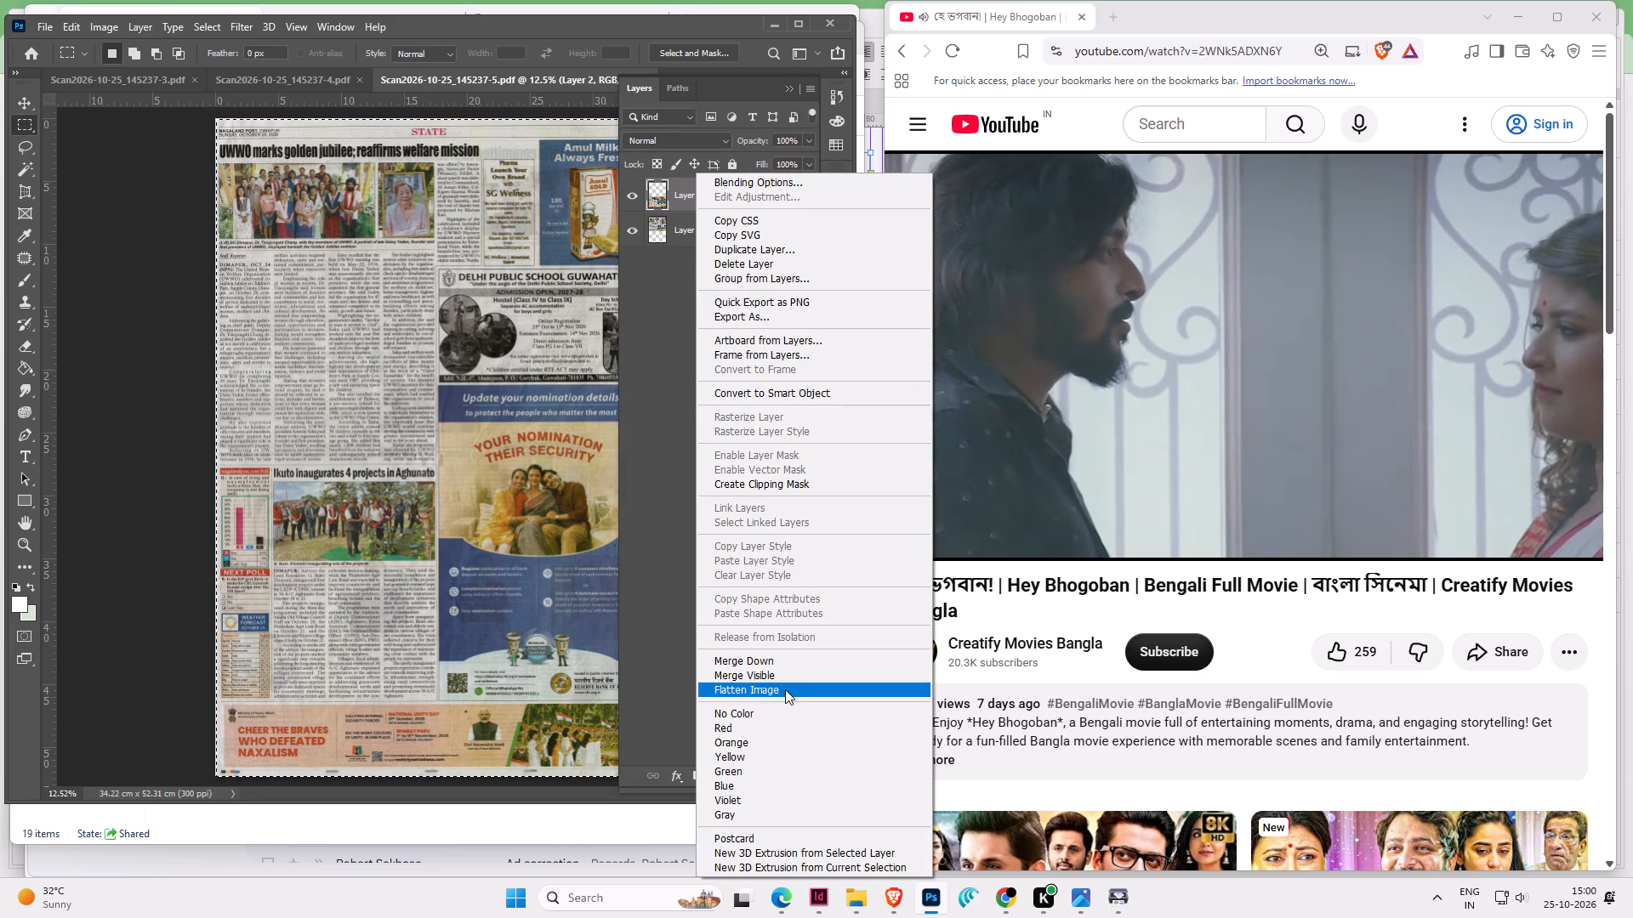
{"action": "left_click", "coordinate": [785, 689]}
{"action": "left_click", "coordinate": [790, 82]}
{"action": "left_click", "coordinate": [788, 87]}
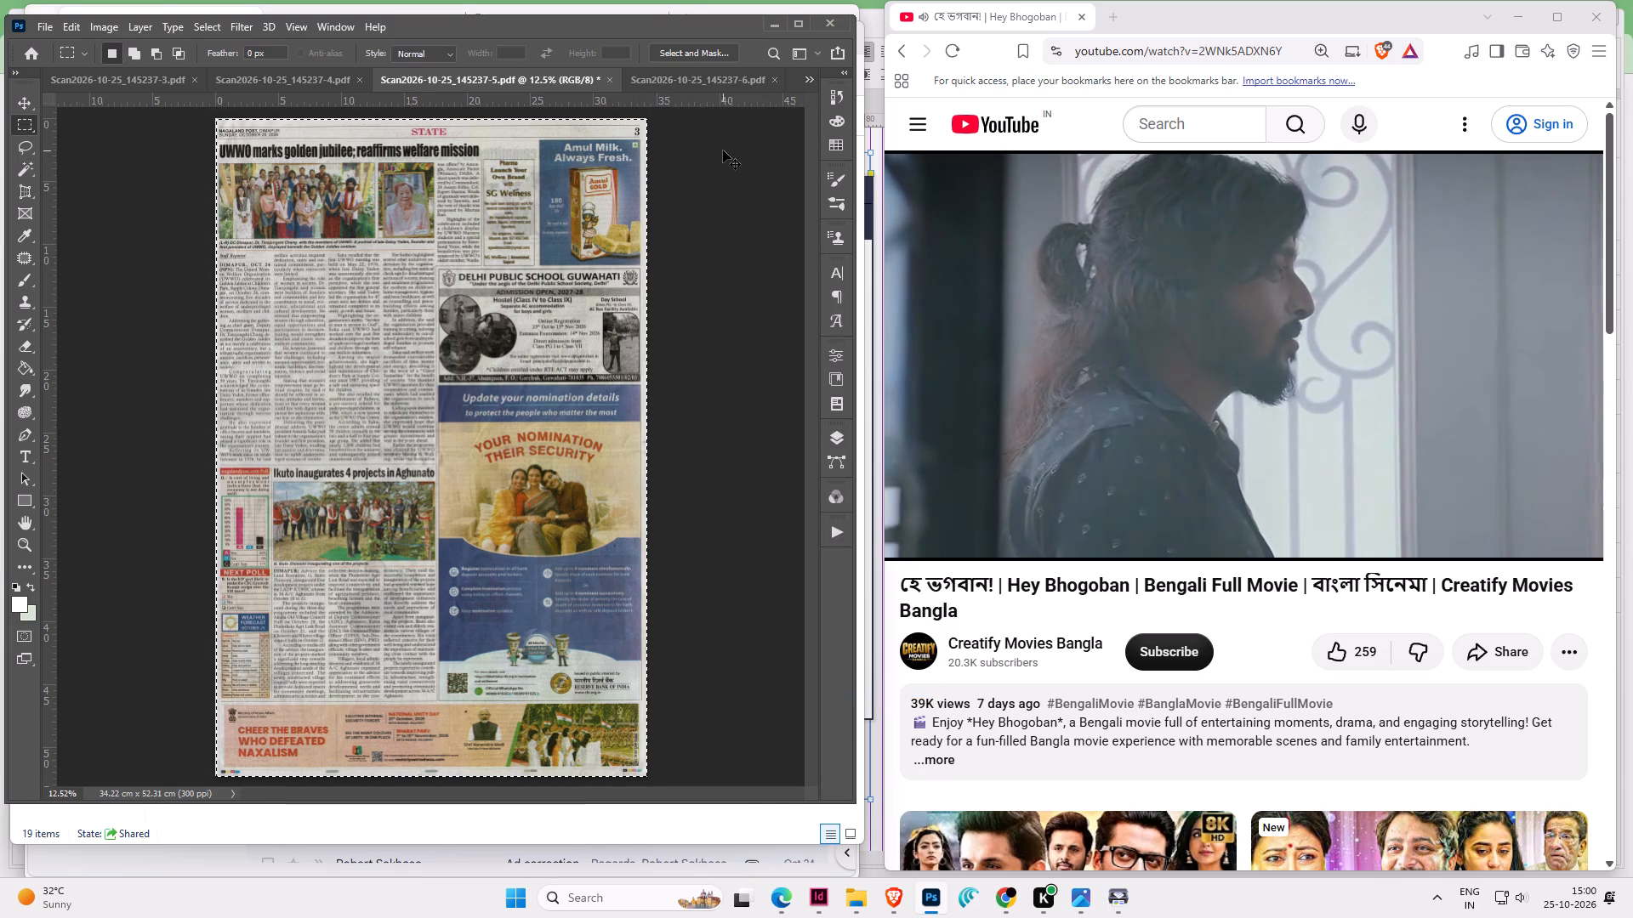
Apply Auto Color to the flattened page.
{"action": "key", "text": "ctrl+shift+b"}
Save the page as JPEG Scan2026-10-25_145237-5 in the 26 Oct folder at quality 9, and close it.
{"action": "key", "text": "ctrl+shift+s"}
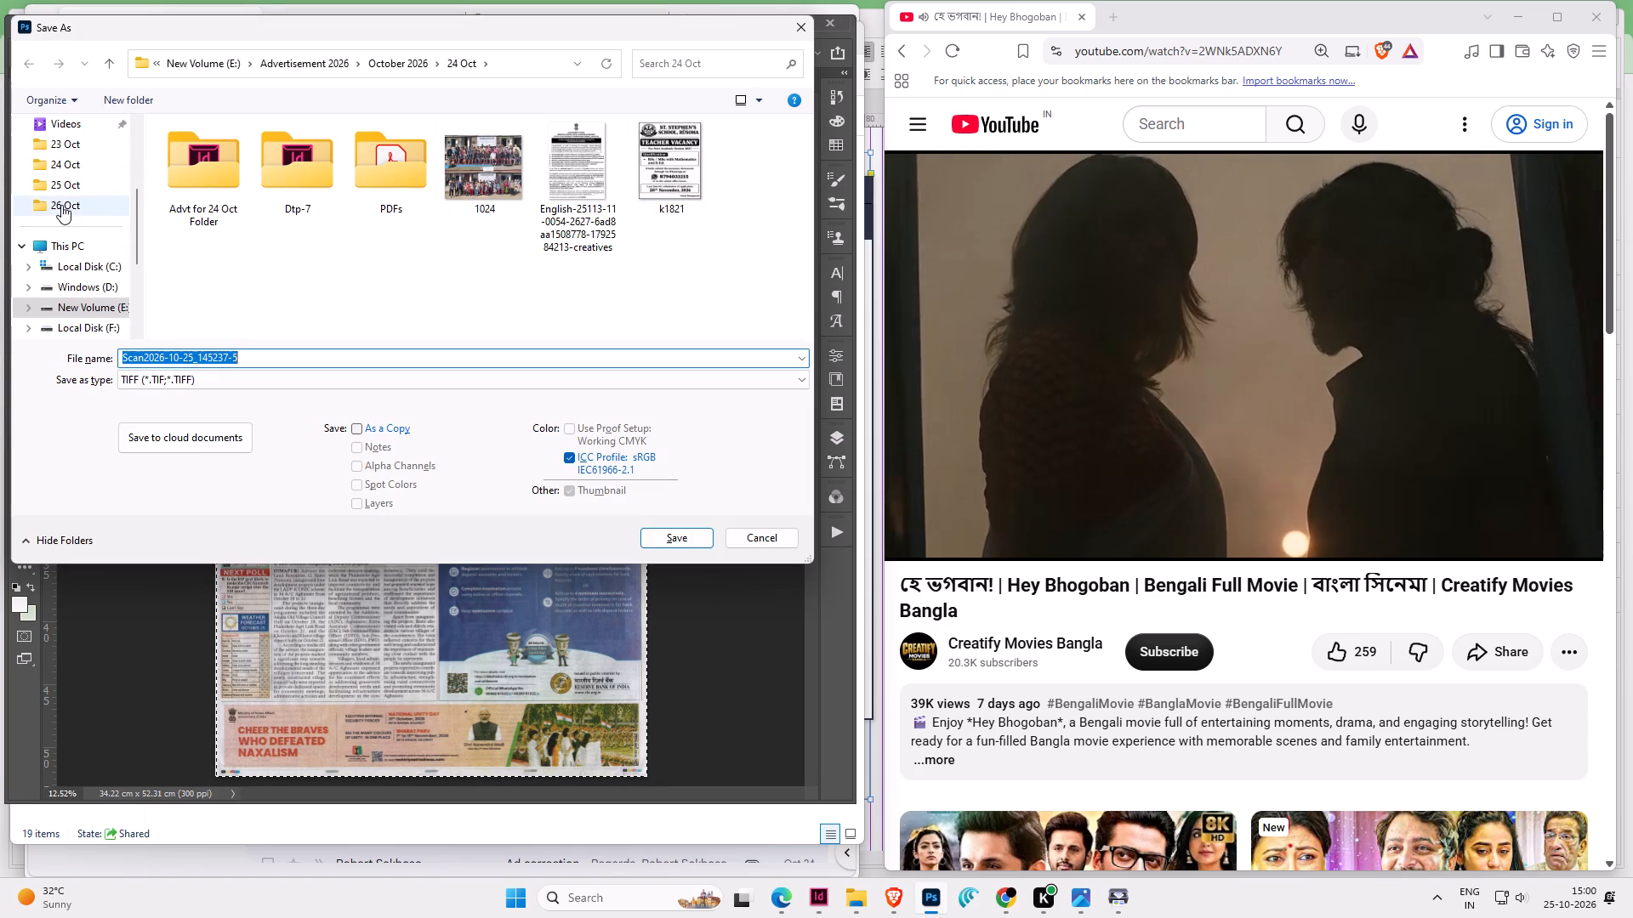
{"action": "left_click", "coordinate": [61, 205]}
{"action": "left_click", "coordinate": [263, 355]}
{"action": "key", "text": "Tab"}
{"action": "key", "text": "j"}
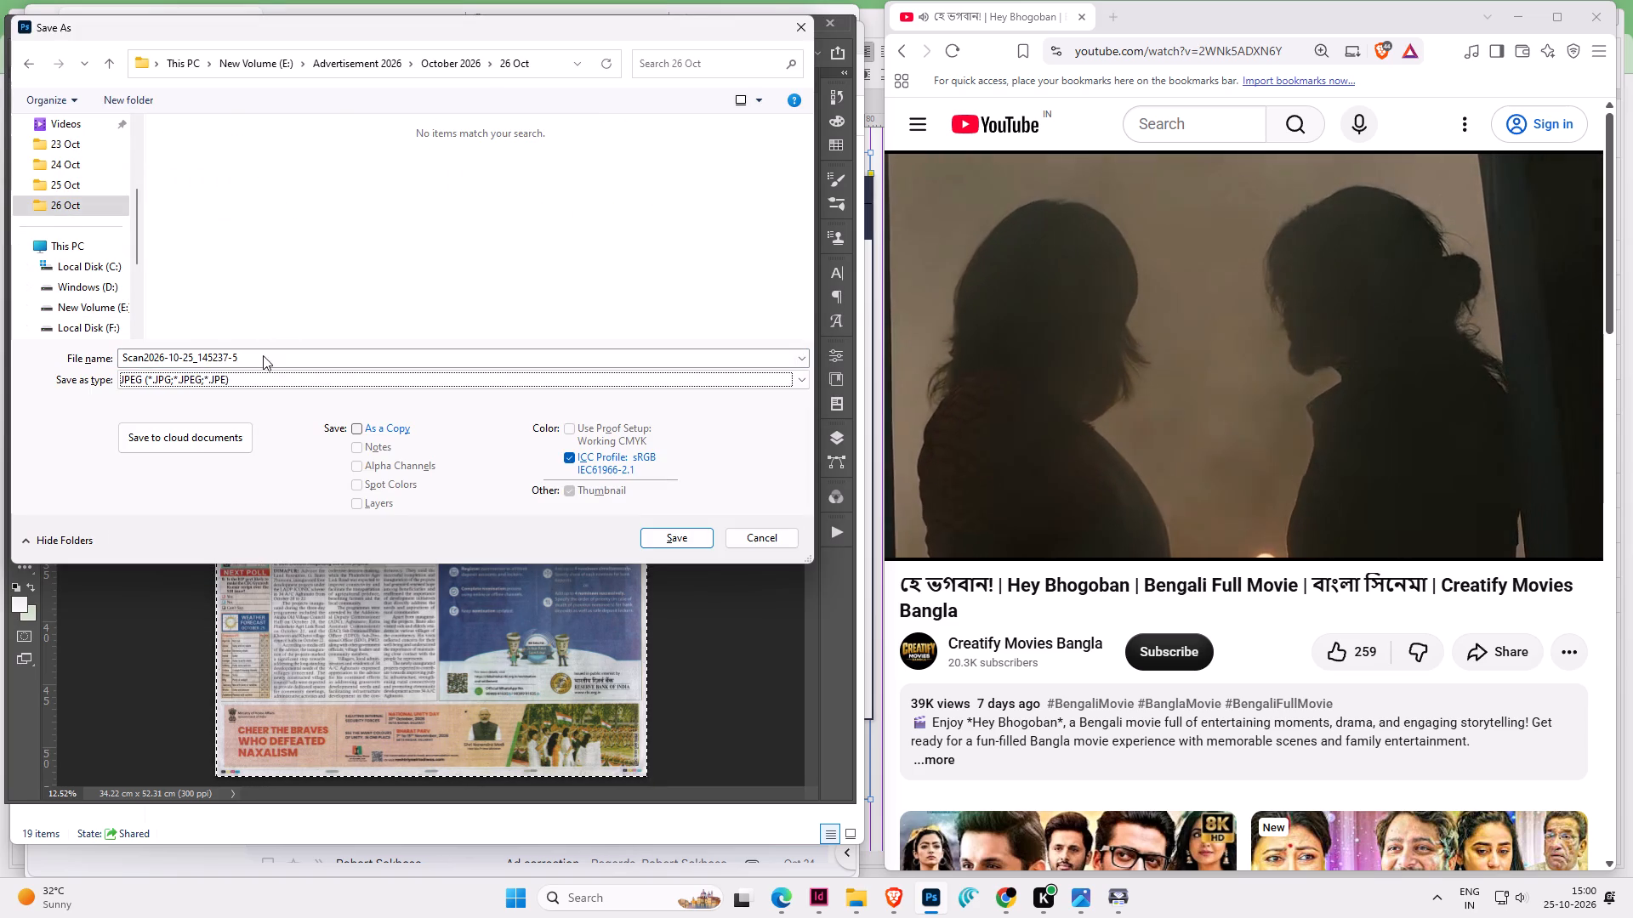
{"action": "left_click", "coordinate": [681, 540]}
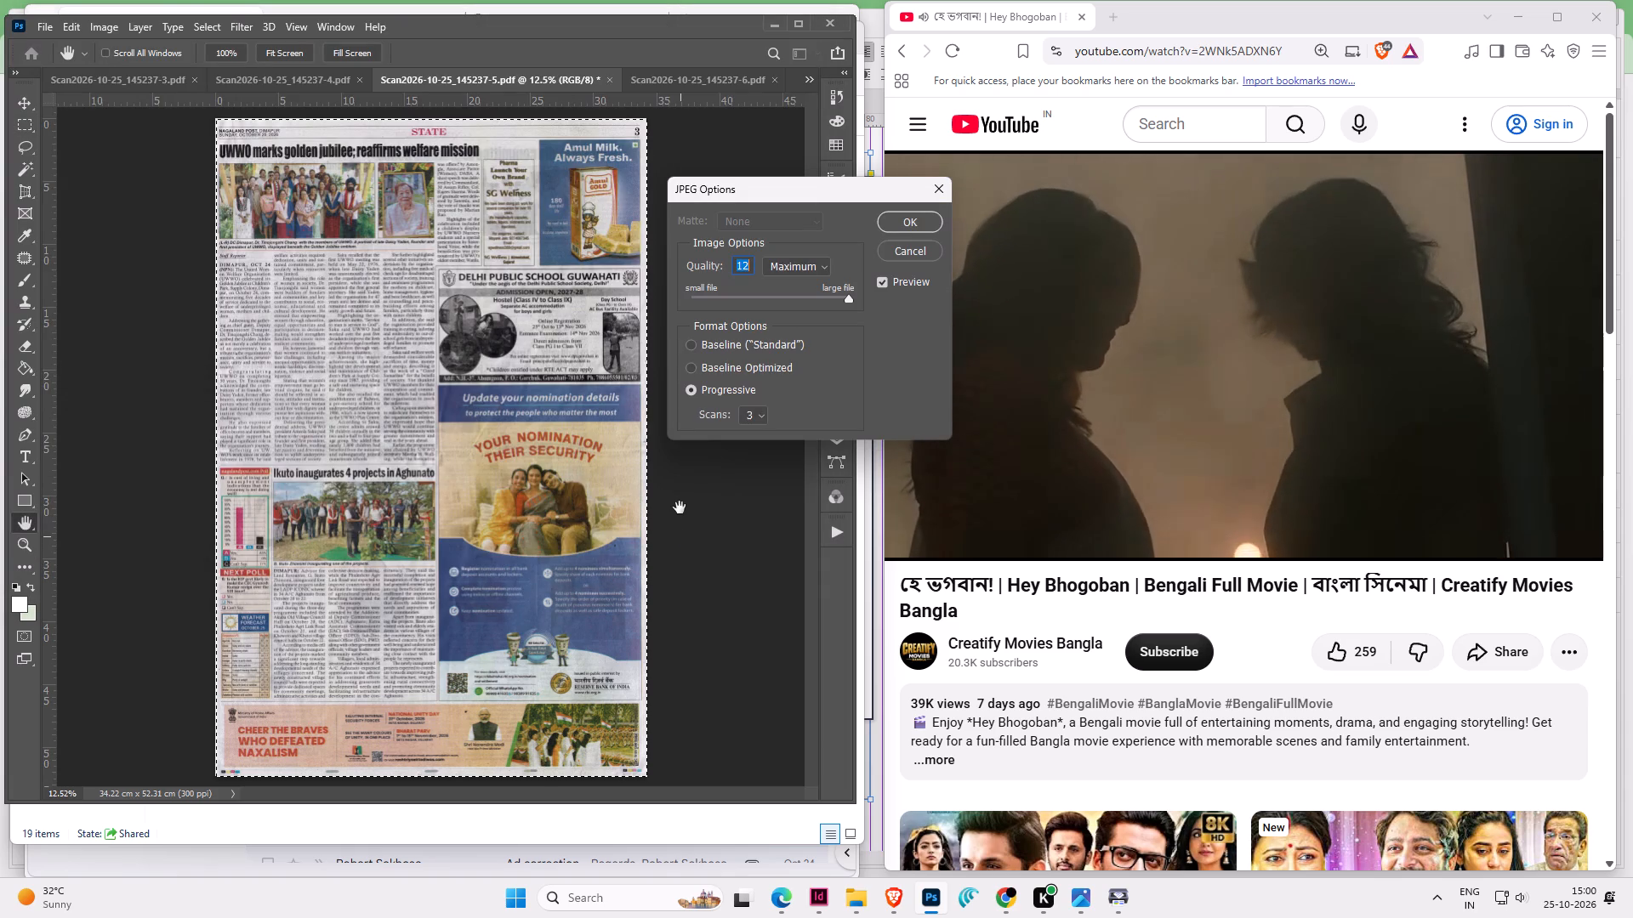
{"action": "left_click", "coordinate": [811, 294]}
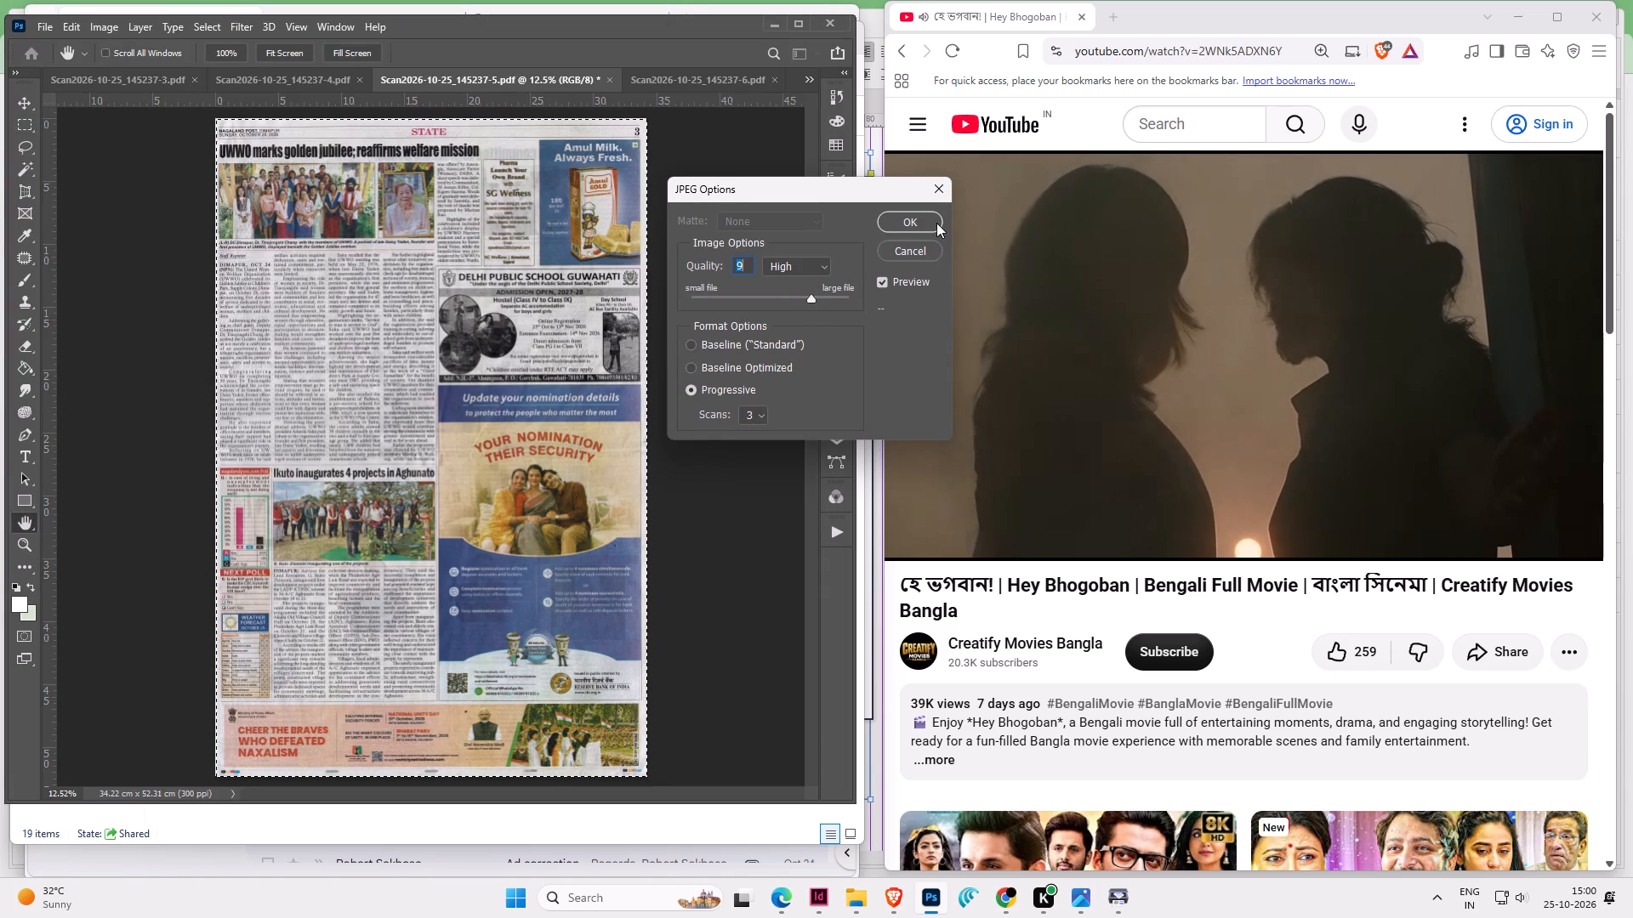
{"action": "left_click", "coordinate": [908, 219]}
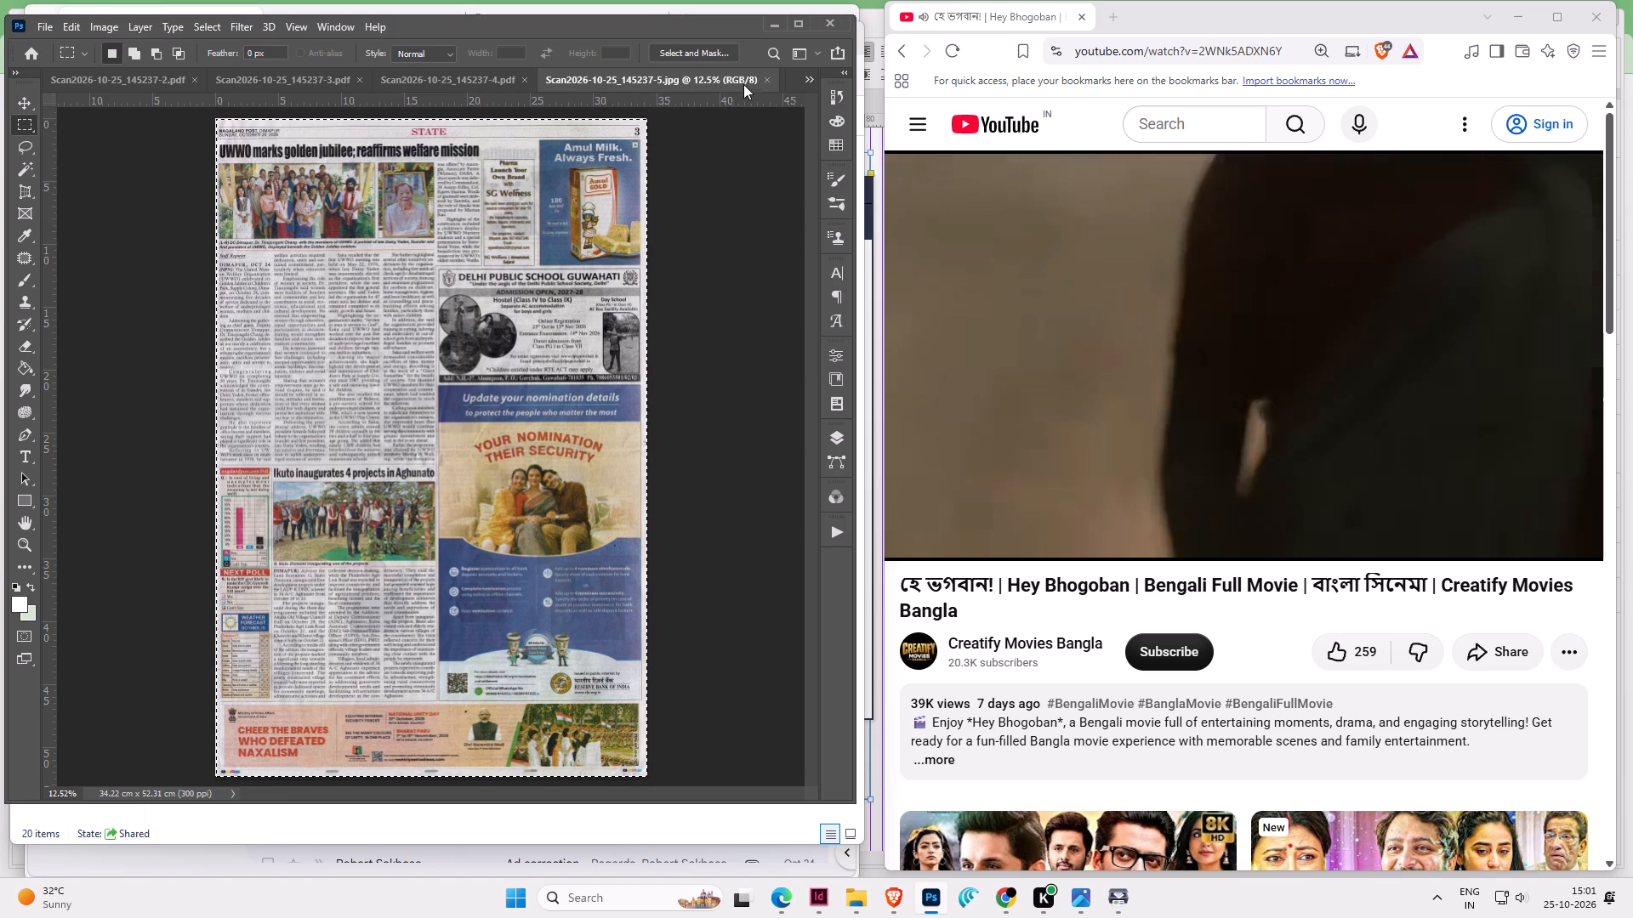
{"action": "left_click", "coordinate": [767, 79]}
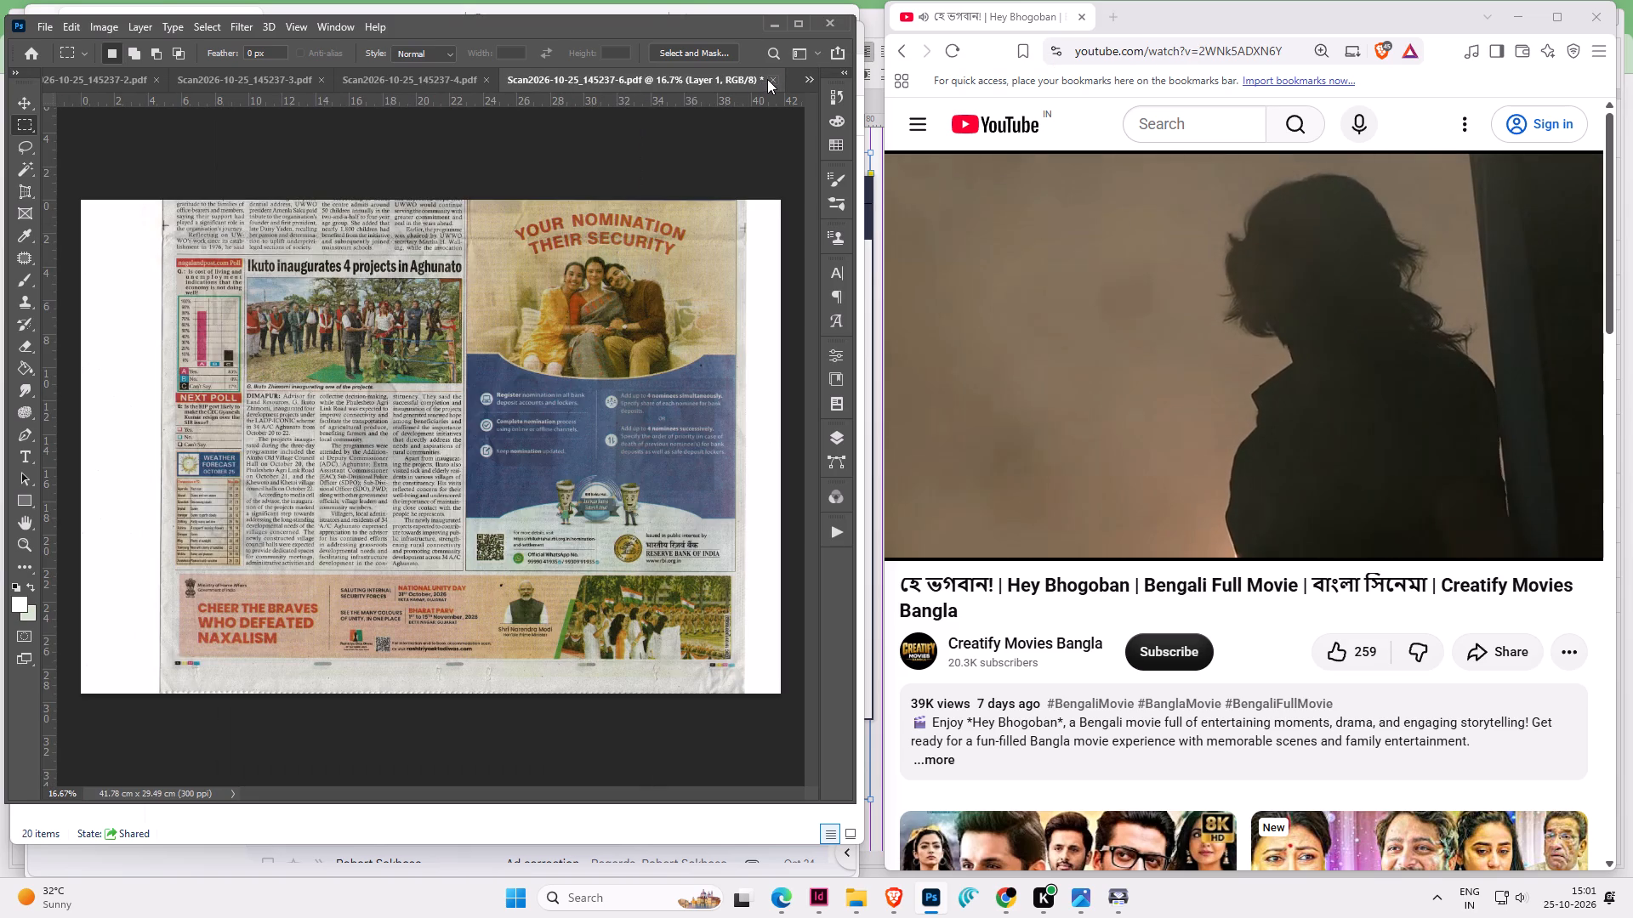
Crop the page 6 scan to the CHEER THE BRAVES WHO DEFEATED NAXALISM banner advert, about 33.7 by 5.3 cm.
{"action": "scroll", "coordinate": [419, 590], "scroll_direction": "up", "scroll_amount": 2, "text": "alt"}
{"action": "scroll", "coordinate": [419, 590], "scroll_direction": "down", "scroll_amount": 8}
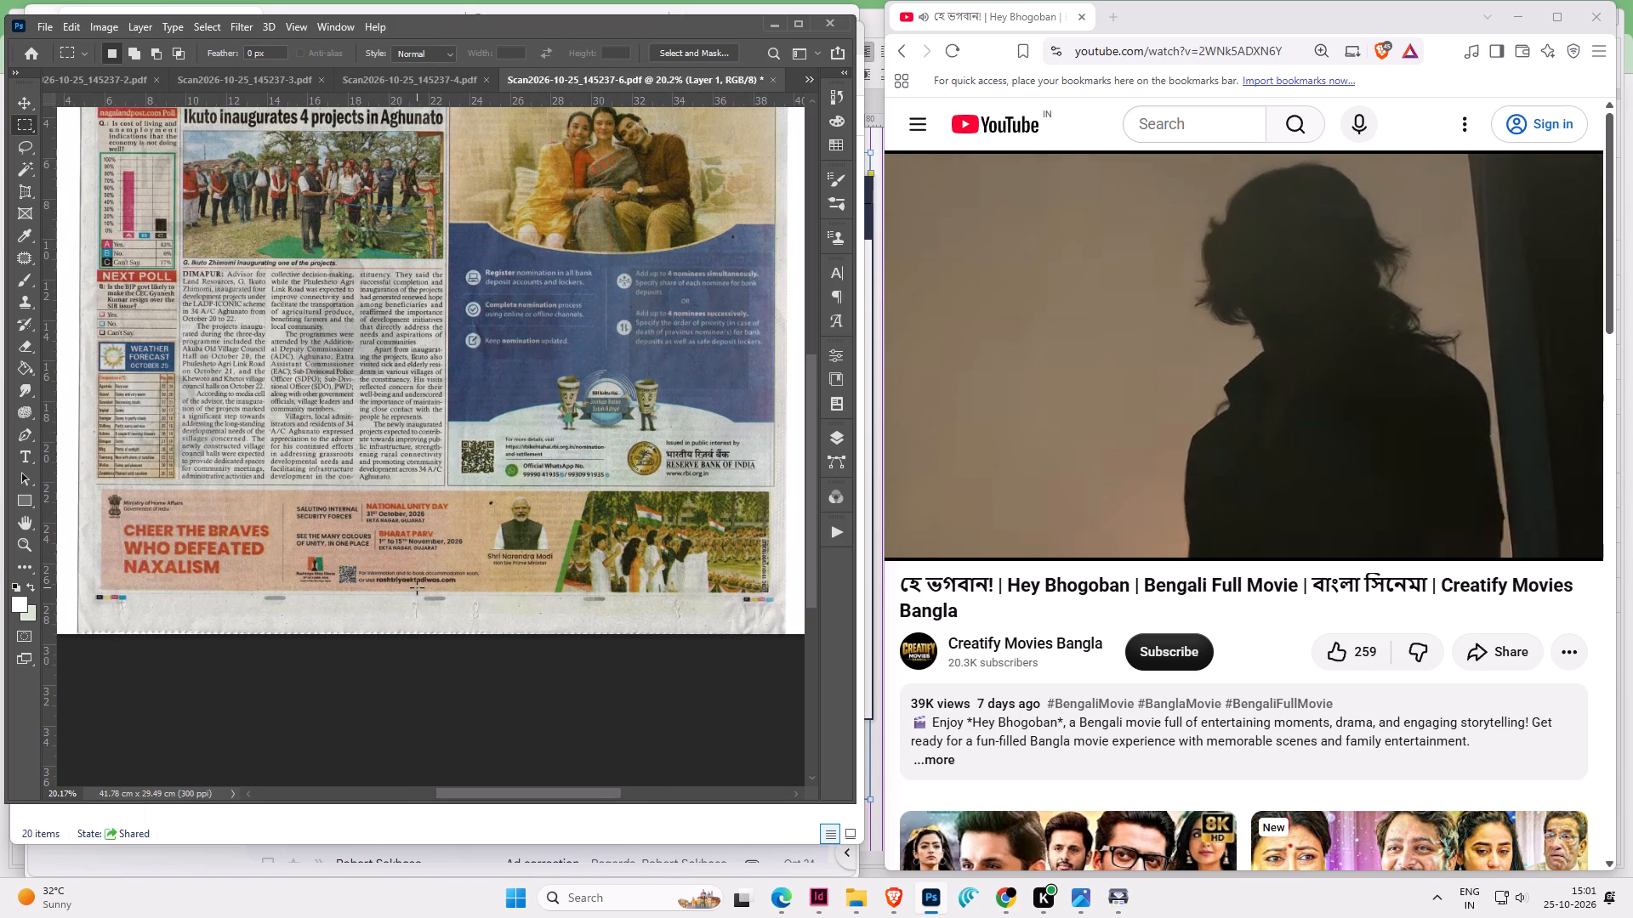
{"action": "left_click_drag", "start_coordinate": [94, 487], "coordinate": [97, 487]}
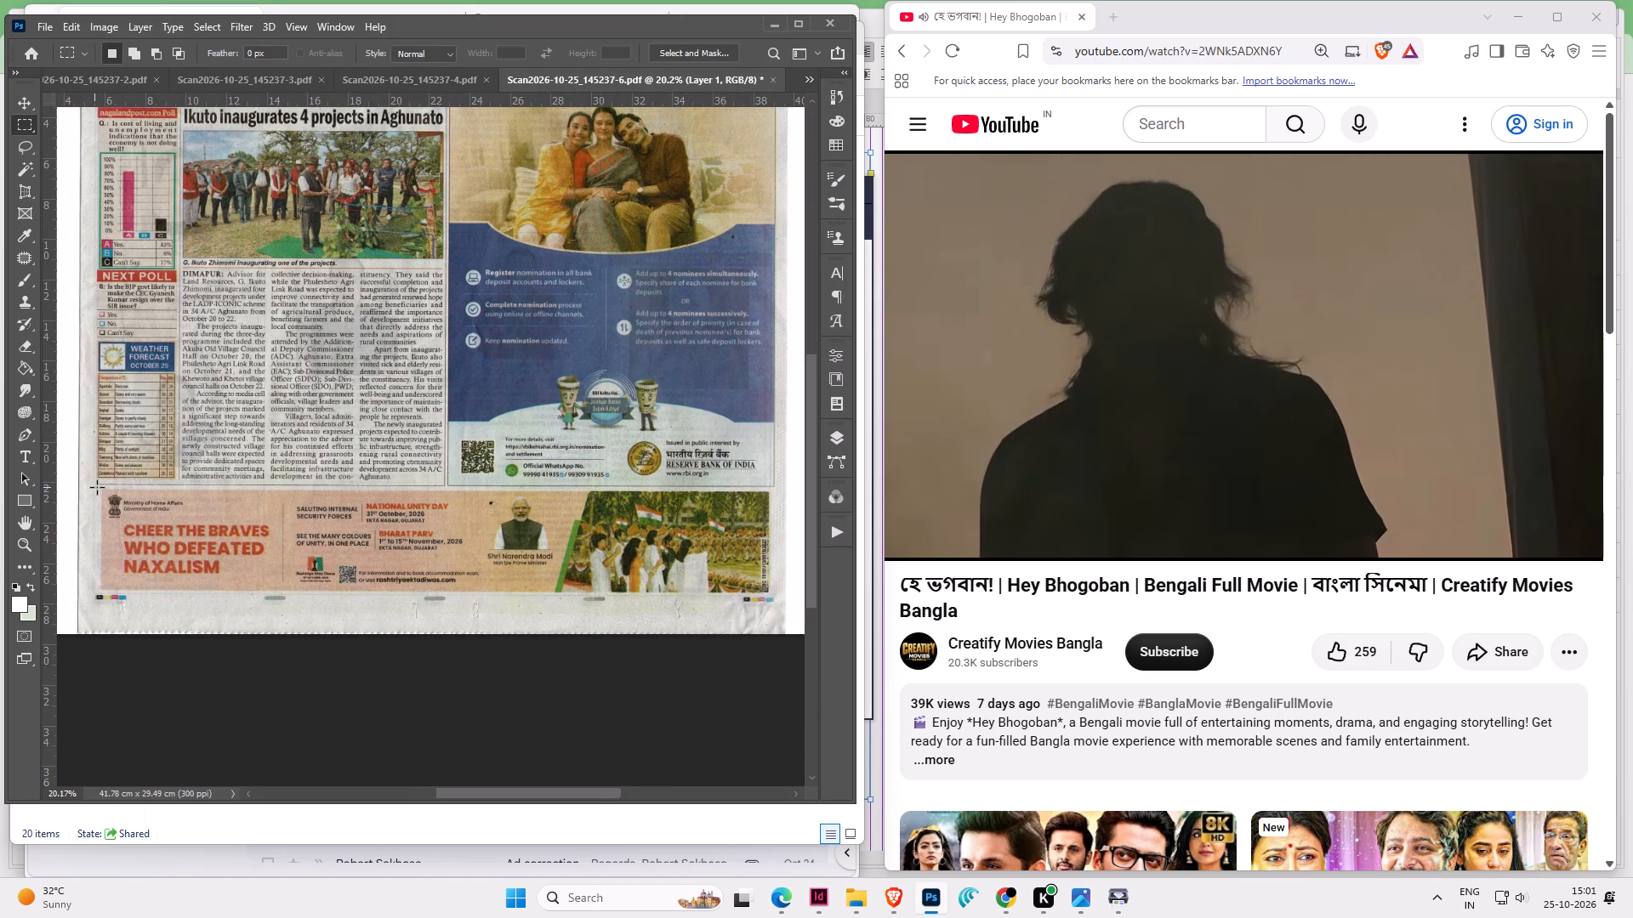
{"action": "left_click_drag", "start_coordinate": [97, 487], "coordinate": [777, 594]}
{"action": "key", "text": "alt+i"}
{"action": "key", "text": "alt+p"}
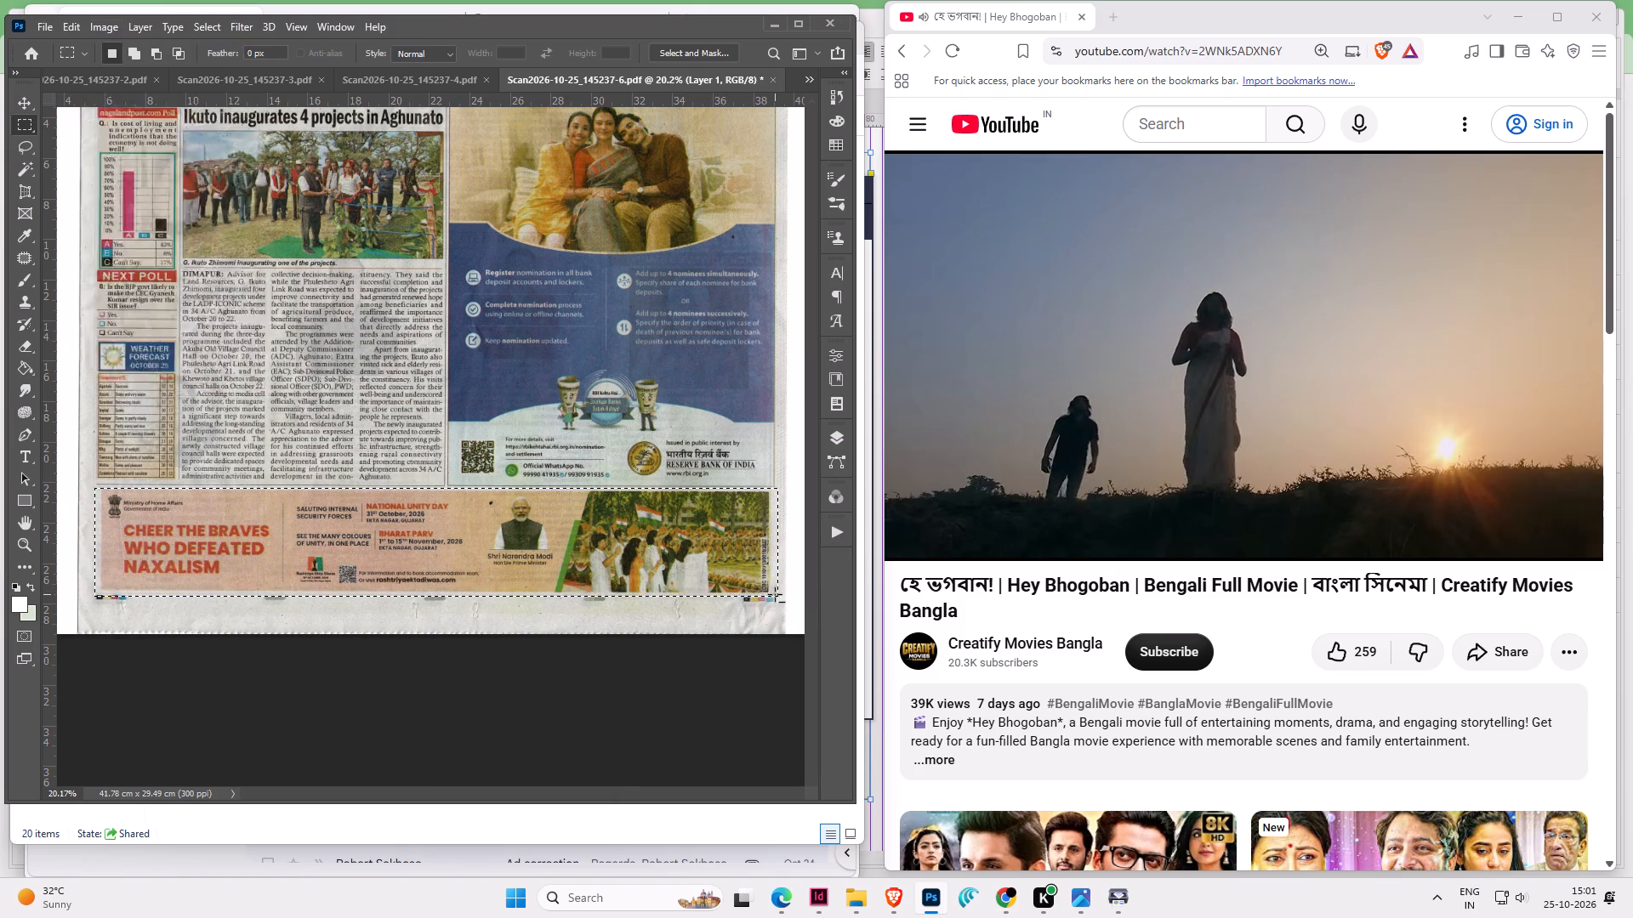
Flatten the cropped banner advert into a background image.
{"action": "left_click", "coordinate": [845, 450]}
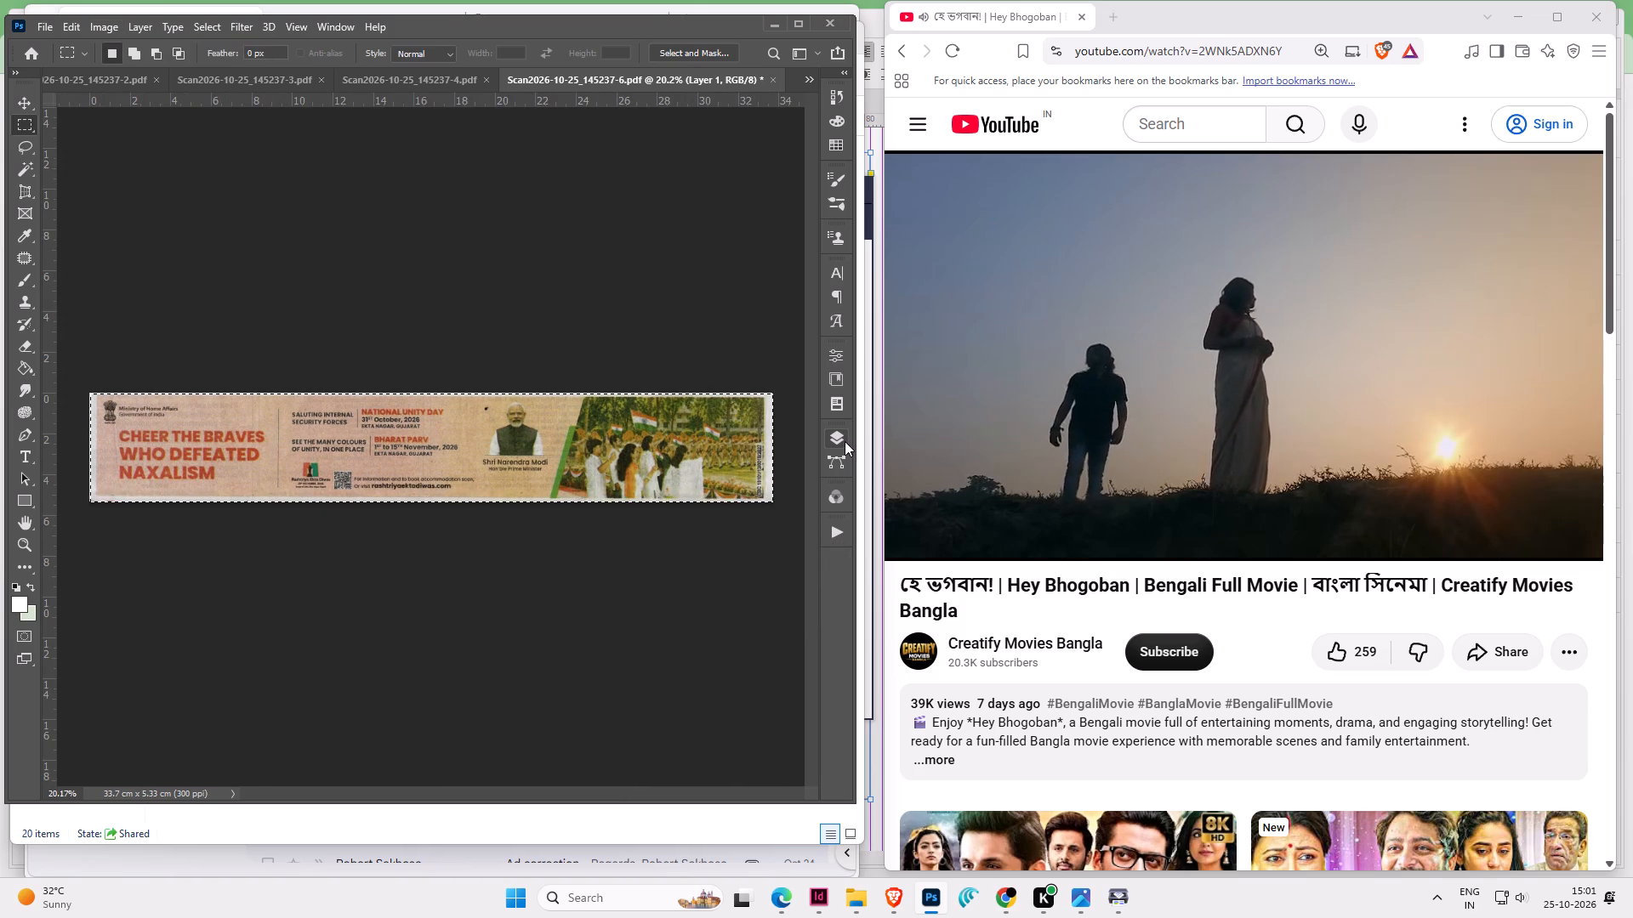
{"action": "left_click", "coordinate": [845, 441]}
{"action": "right_click", "coordinate": [746, 188]}
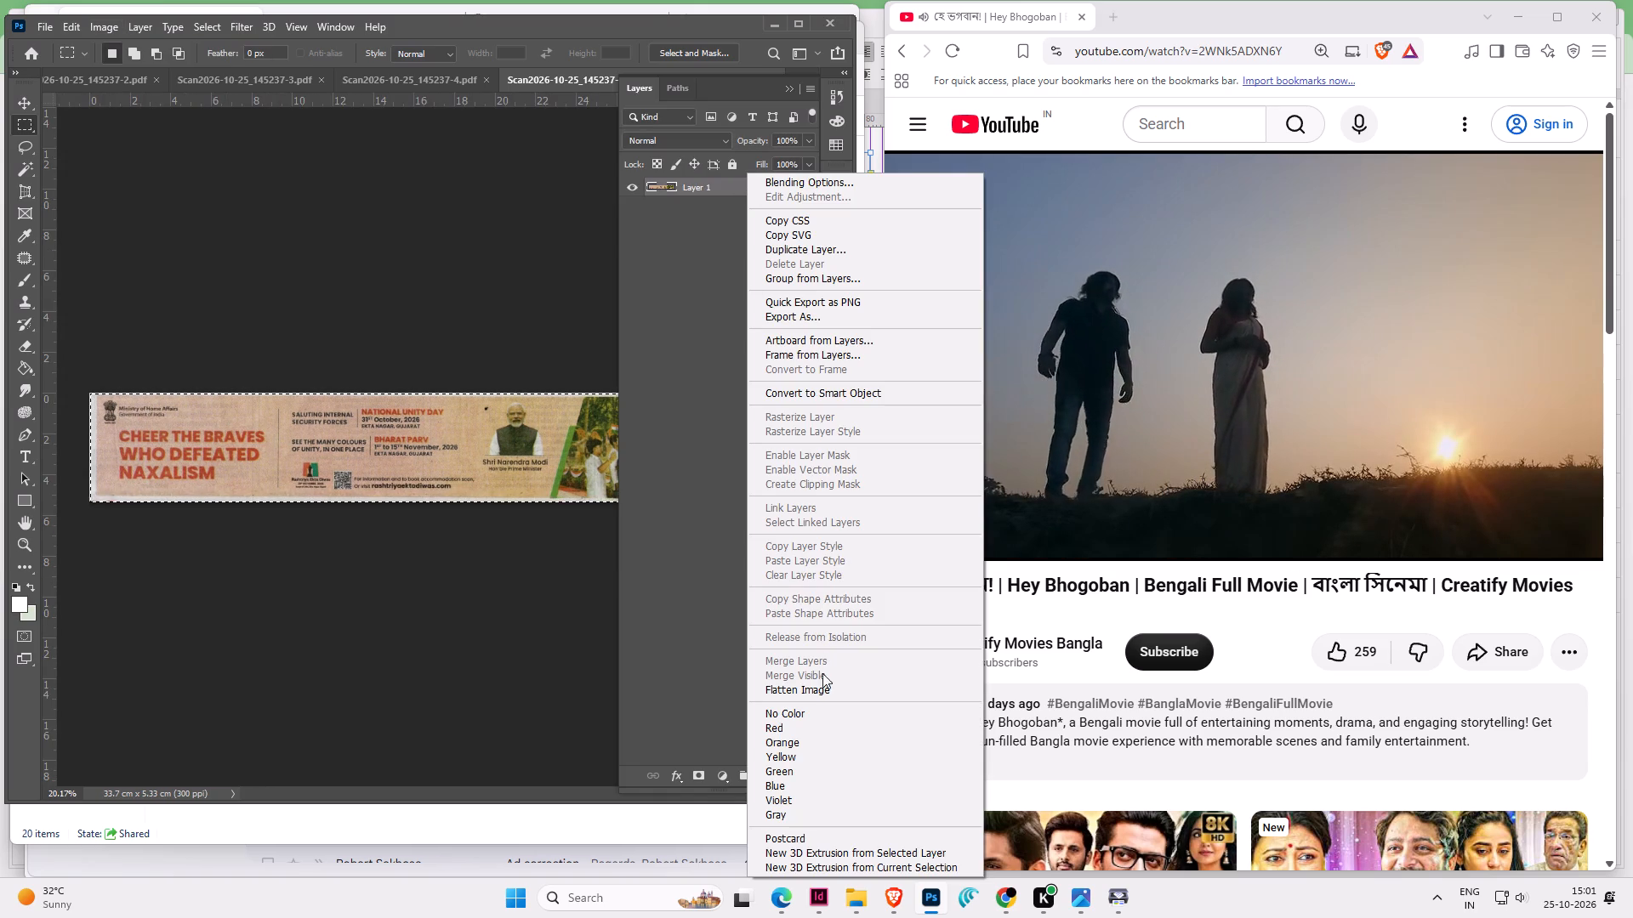
{"action": "left_click", "coordinate": [816, 689]}
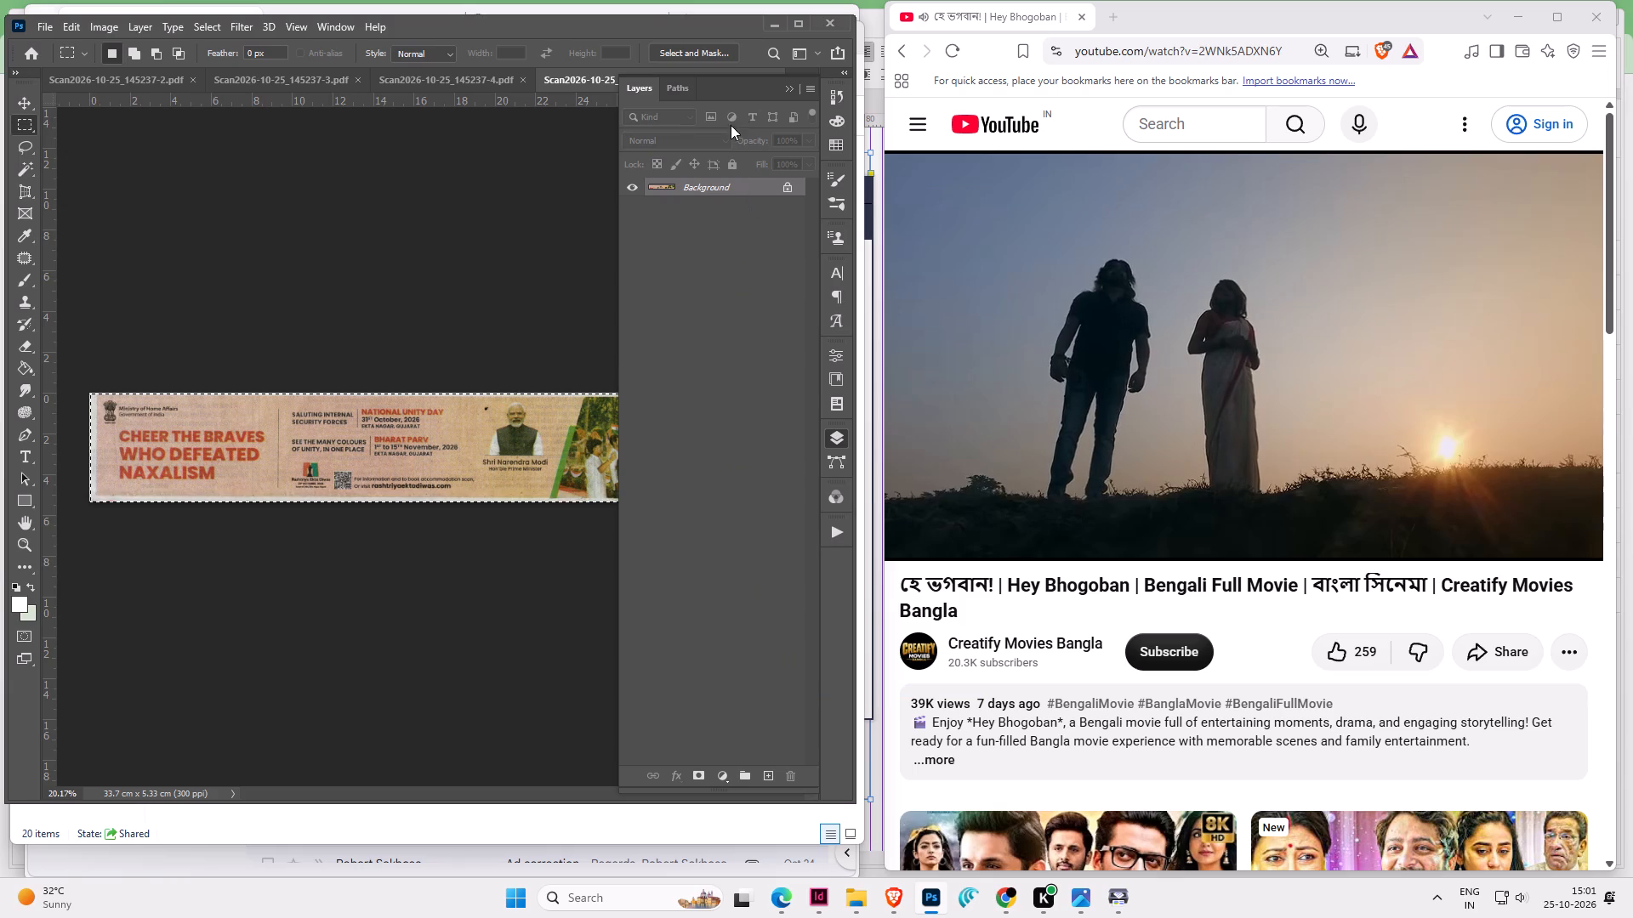
{"action": "left_click", "coordinate": [788, 85]}
{"action": "scroll", "coordinate": [748, 484], "scroll_direction": "up", "scroll_amount": 11, "text": "alt"}
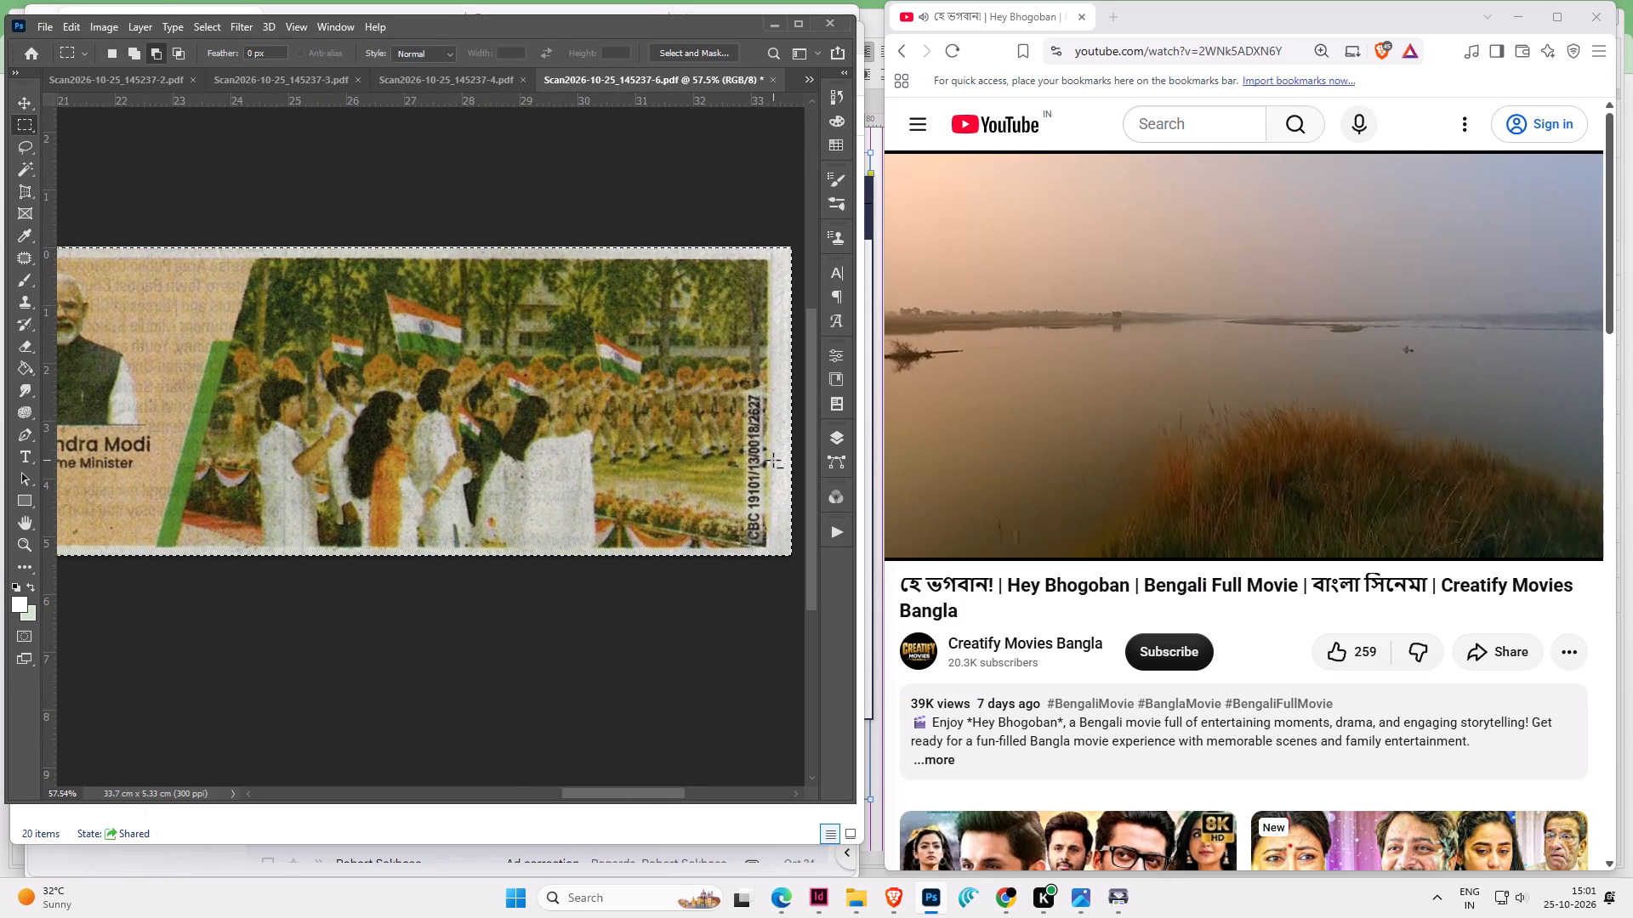
Save the banner advert as JPEG Scan2026-10-25_145237-6 in the 26 Oct folder at quality 12, and close it.
{"action": "scroll", "coordinate": [773, 460], "scroll_direction": "down", "scroll_amount": 12, "text": "alt"}
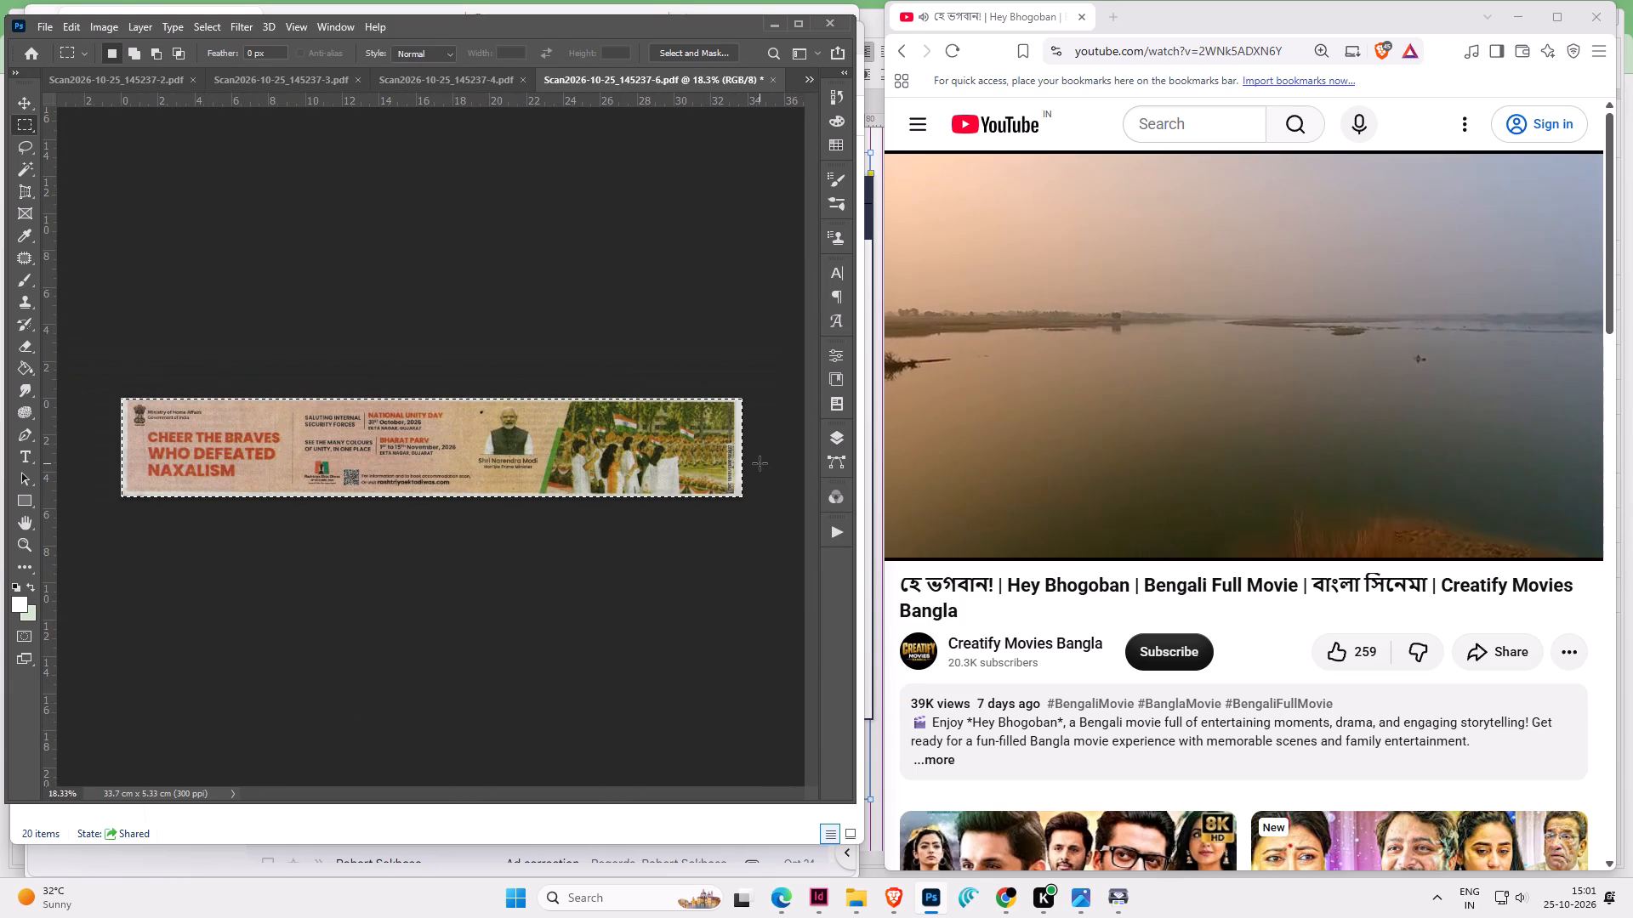
{"action": "key", "text": "ctrl+shift+s"}
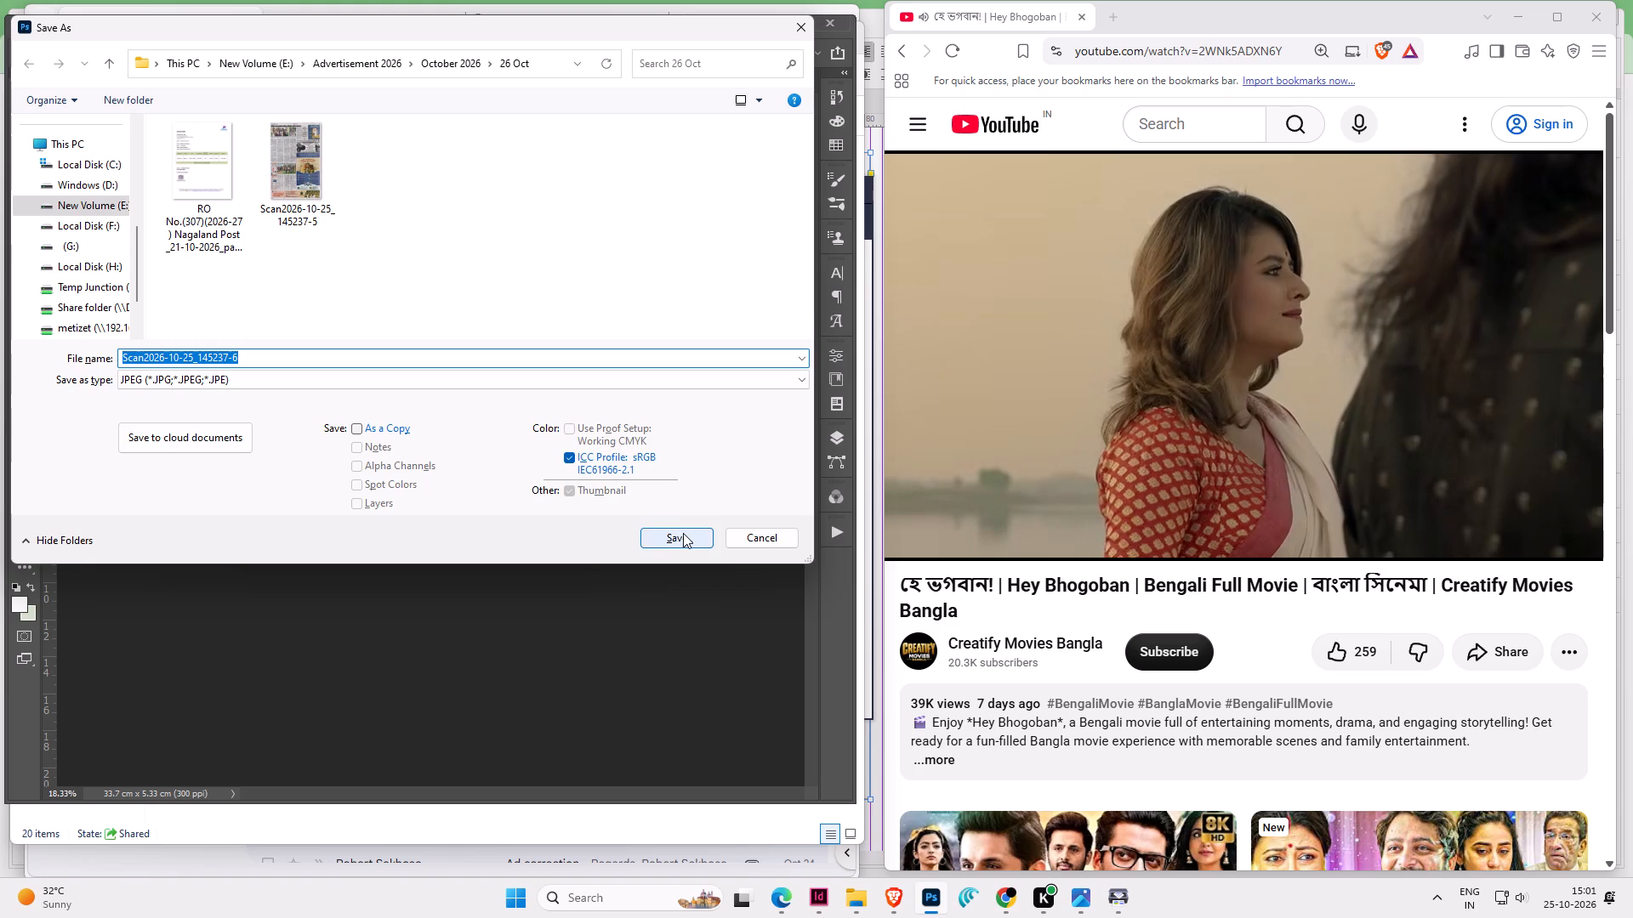
{"action": "left_click", "coordinate": [683, 533]}
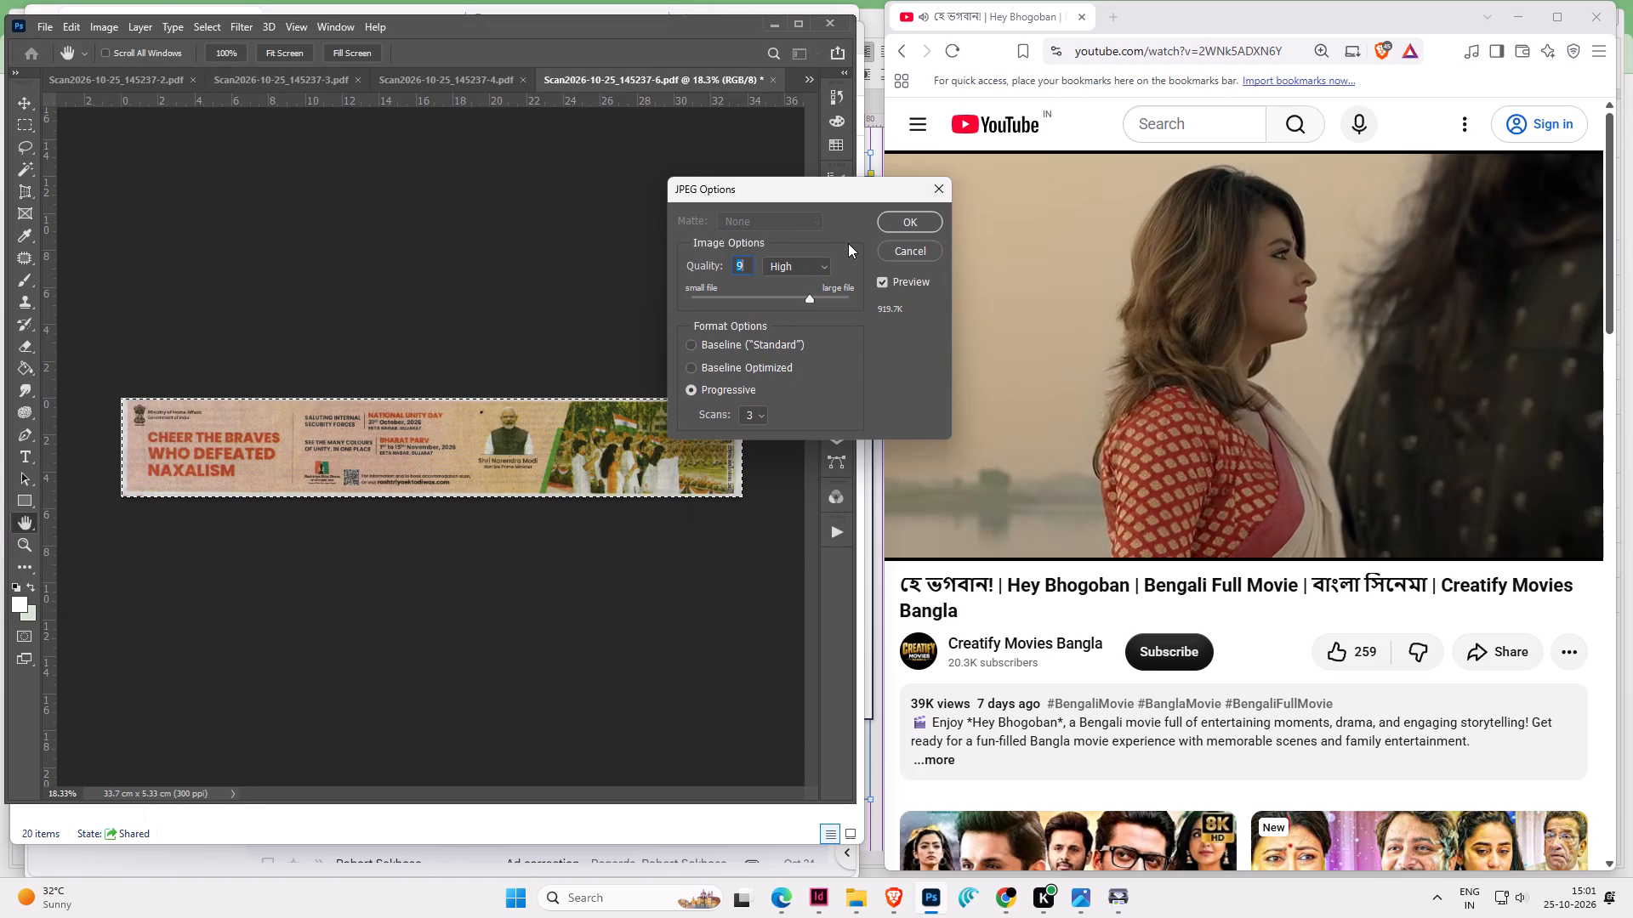
{"action": "left_click_drag", "start_coordinate": [812, 300], "coordinate": [927, 300]}
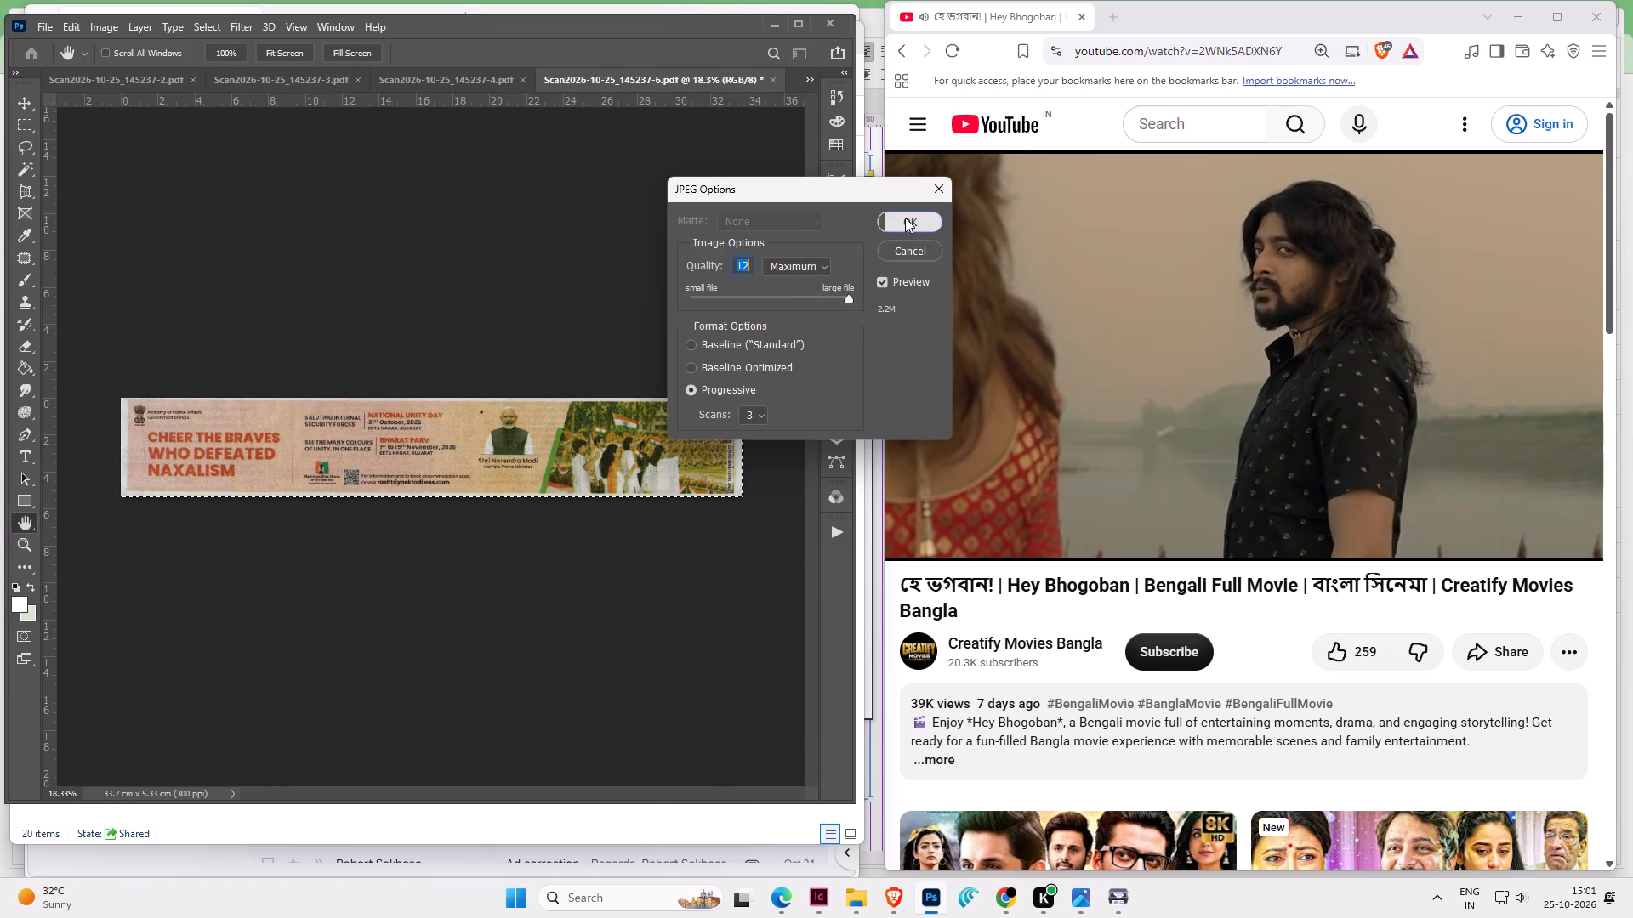
{"action": "left_click", "coordinate": [905, 218]}
{"action": "left_click", "coordinate": [771, 79]}
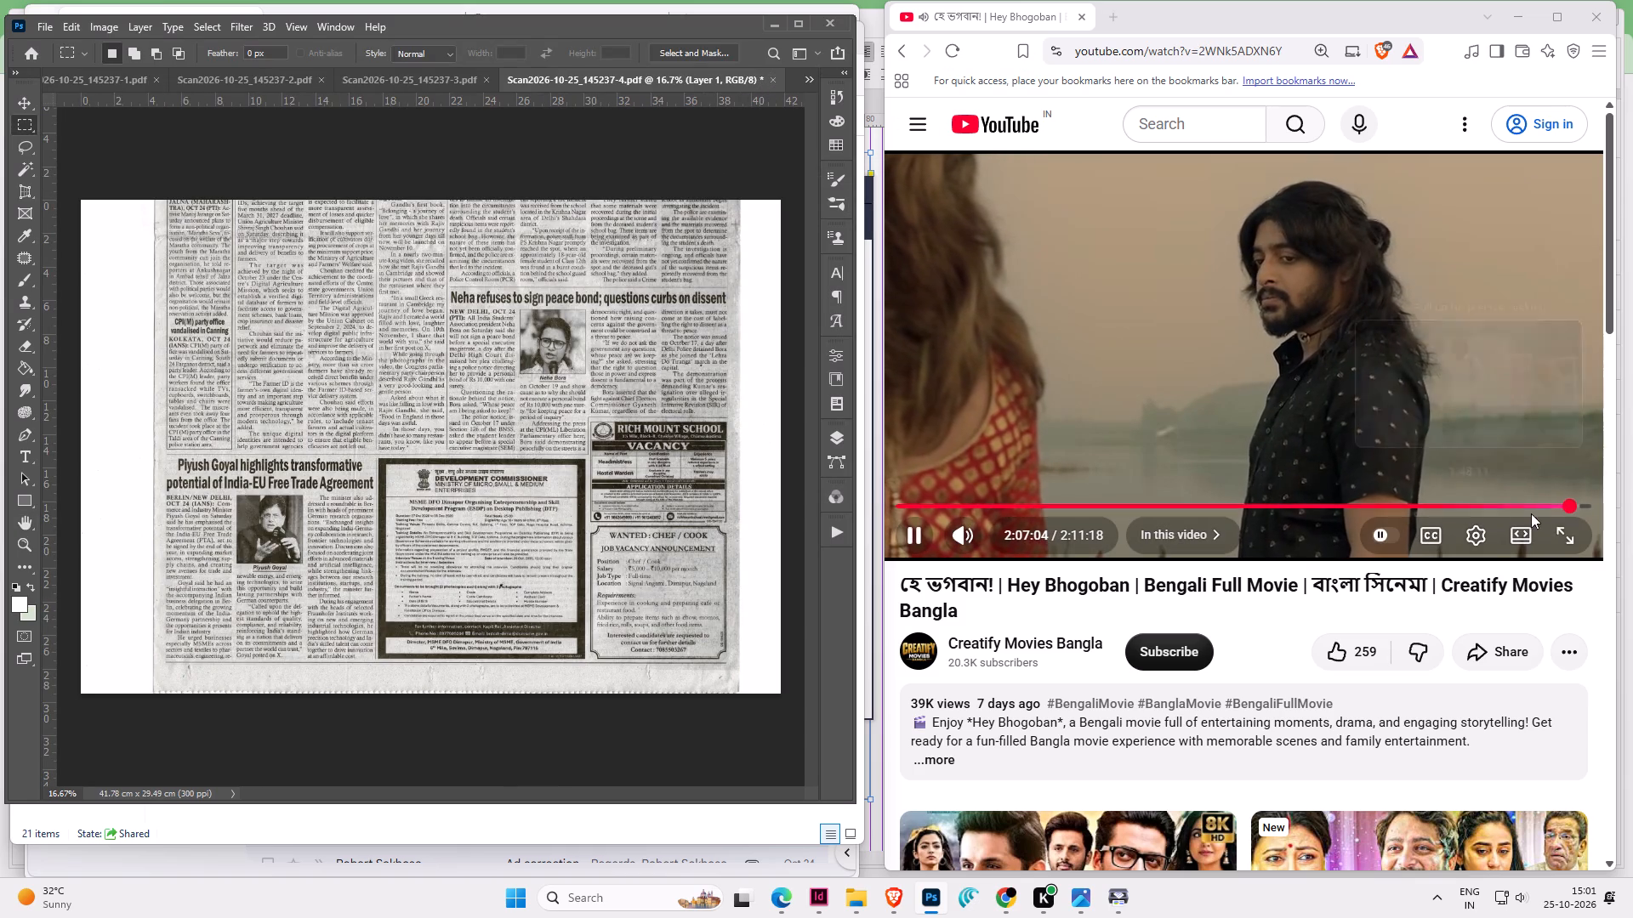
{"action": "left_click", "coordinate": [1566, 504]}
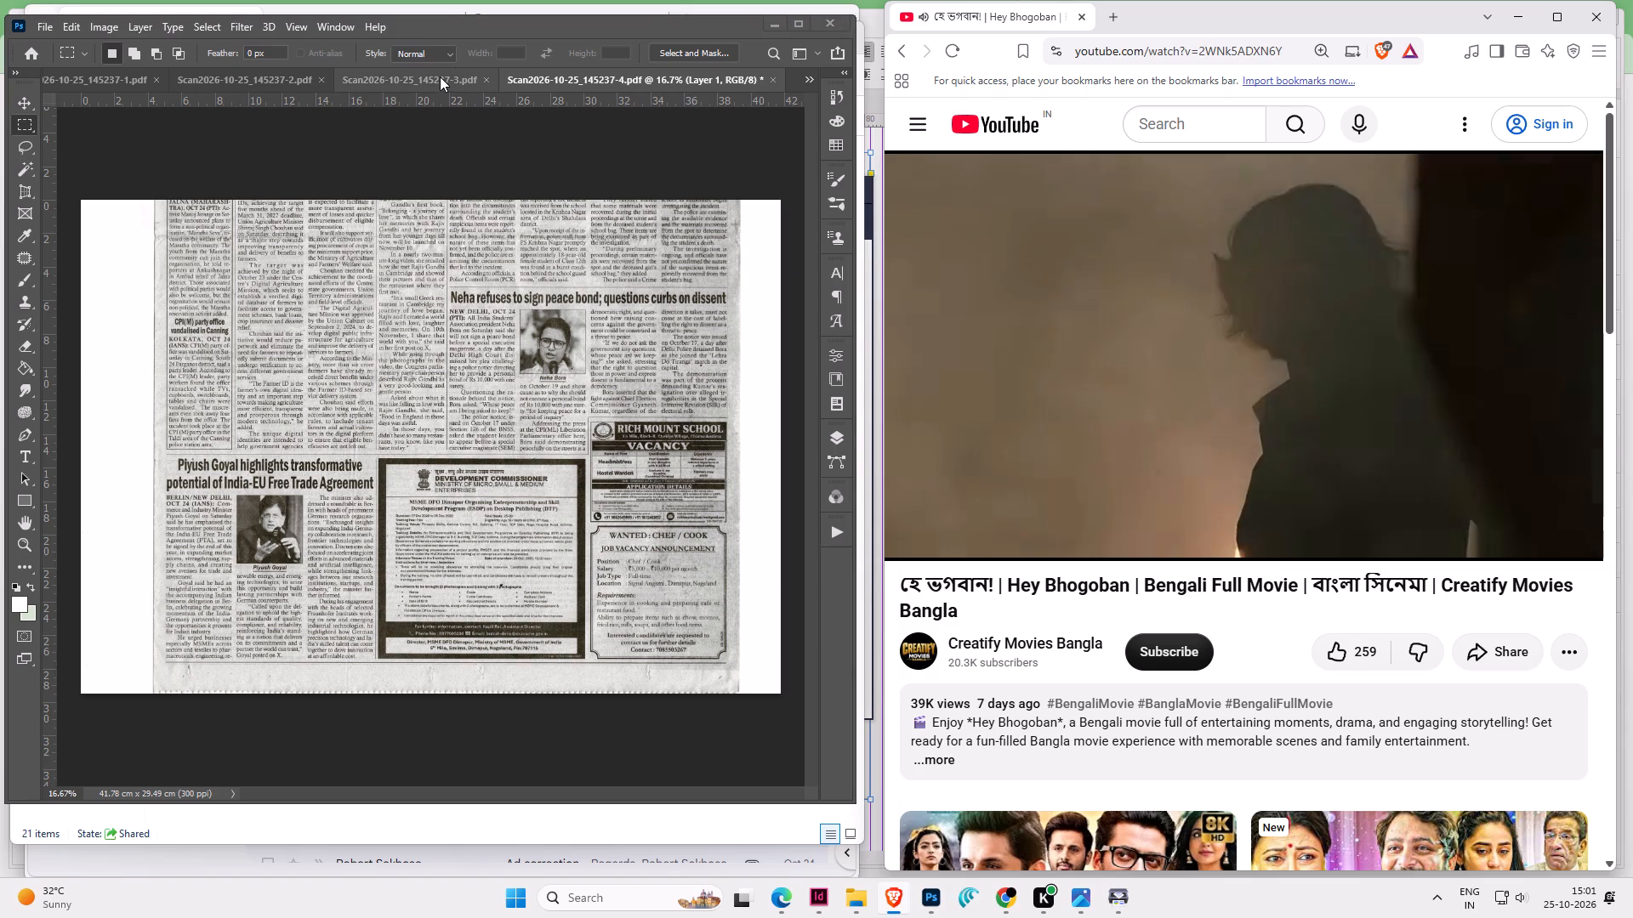
Straighten the upper page 5 scan (145237-3) with a ruler line along the rule above the 11 crore farmer IDs headline, rotating the canvas about 0.3°.
{"action": "left_click", "coordinate": [440, 76]}
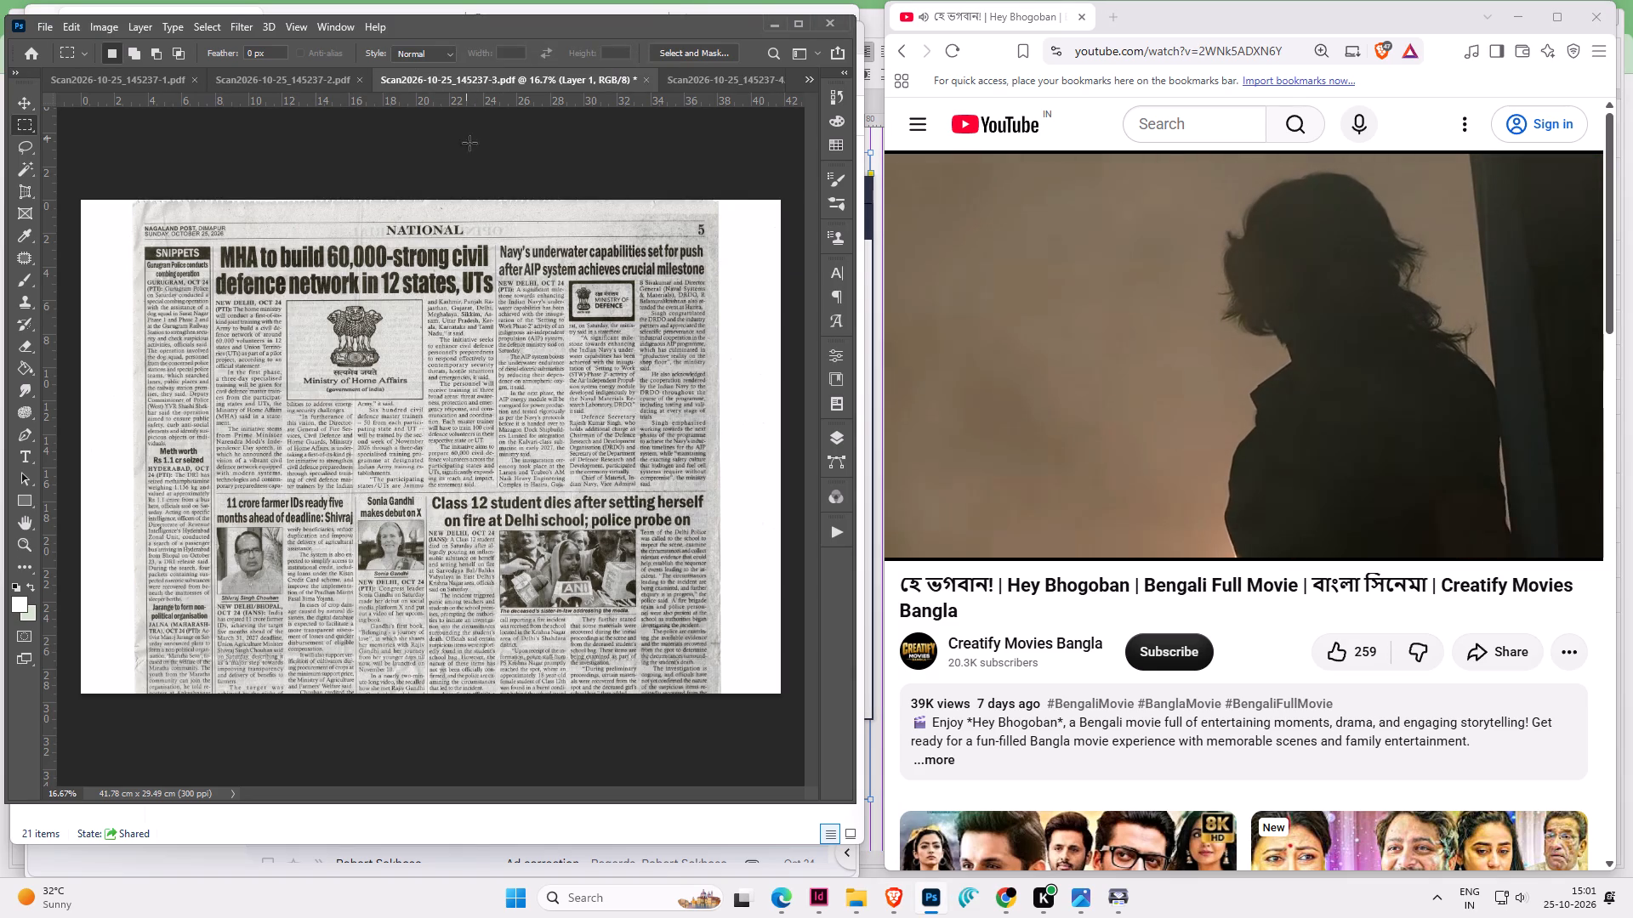
{"action": "scroll", "coordinate": [443, 576], "scroll_direction": "up", "scroll_amount": 2, "text": "alt"}
{"action": "scroll", "coordinate": [444, 576], "scroll_direction": "down", "scroll_amount": 2}
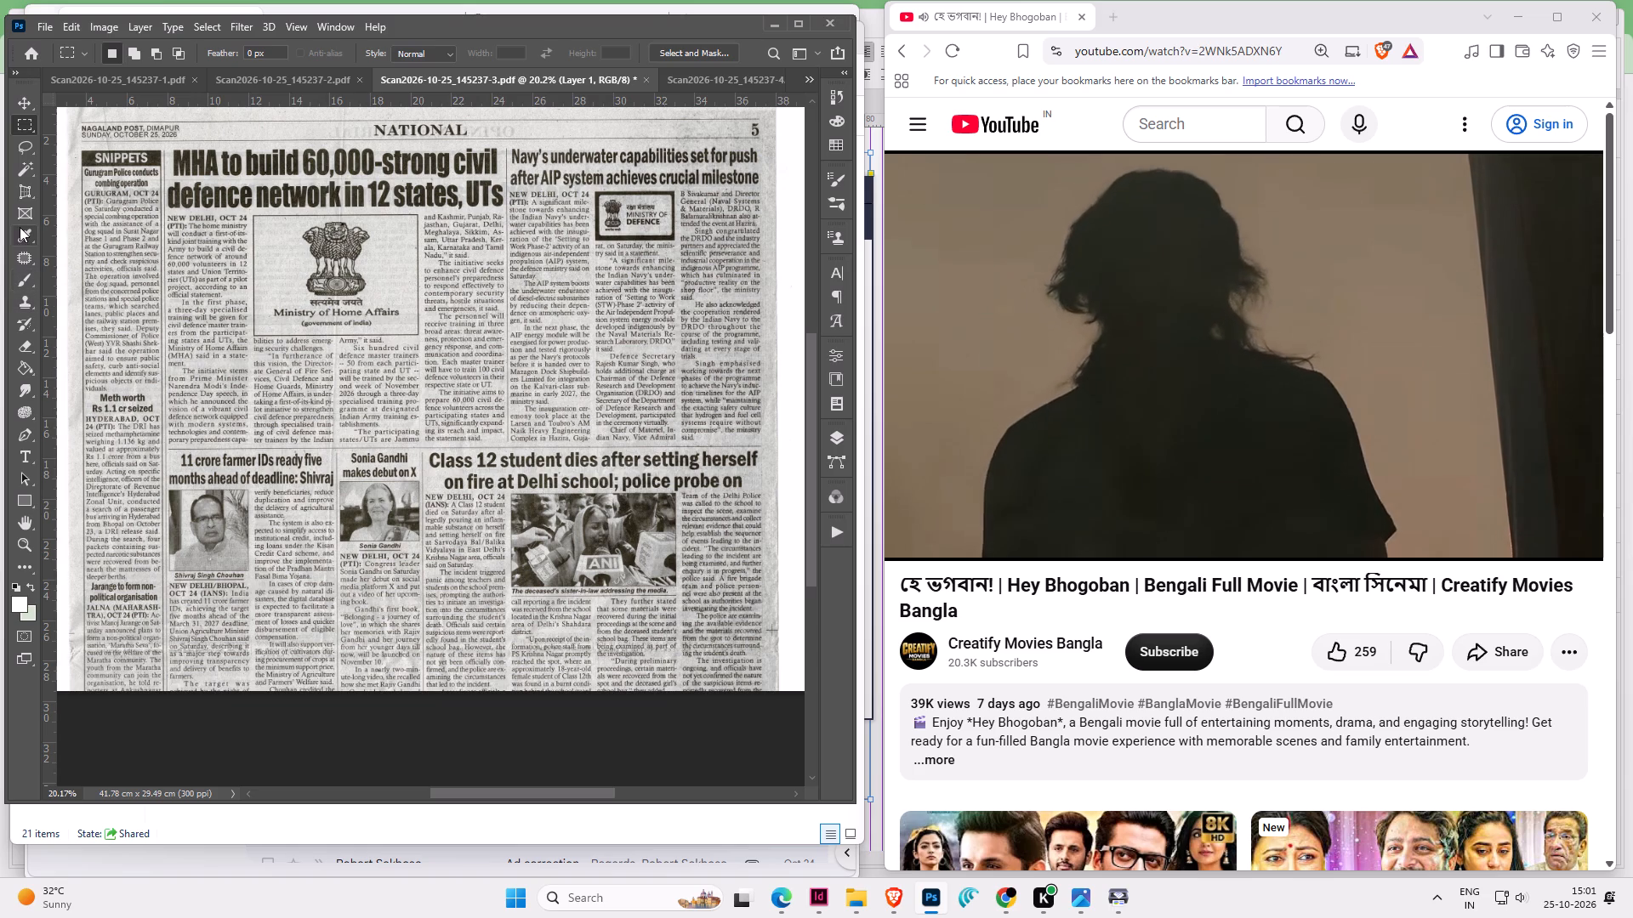
{"action": "left_click_drag", "start_coordinate": [20, 232], "coordinate": [77, 247]}
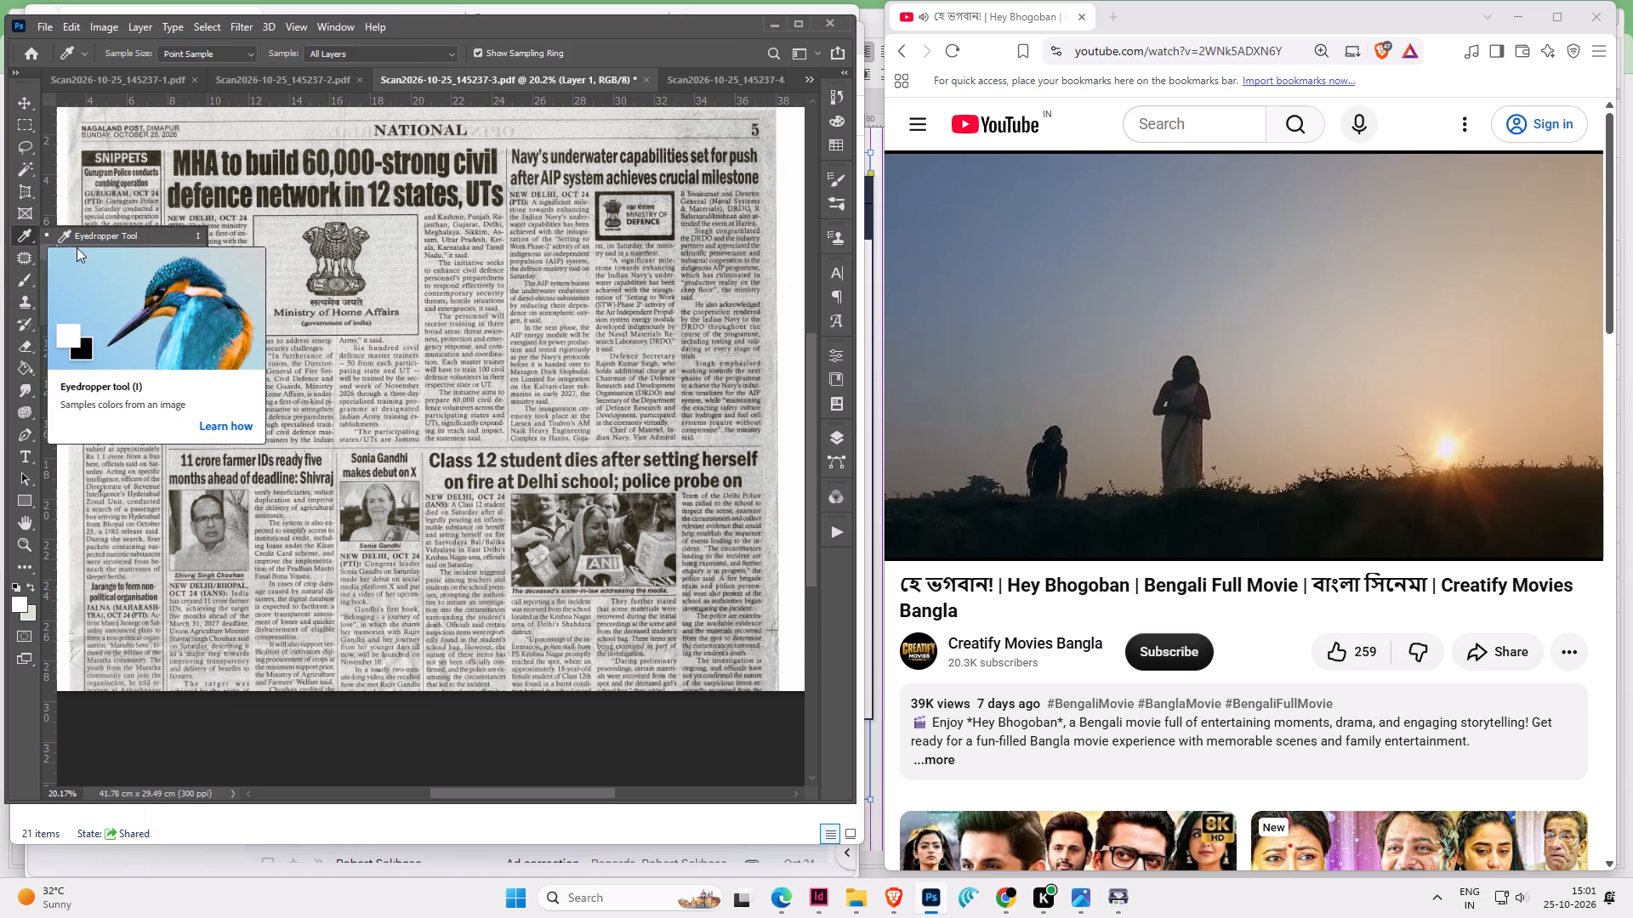
{"action": "left_click_drag", "start_coordinate": [77, 247], "coordinate": [84, 281]}
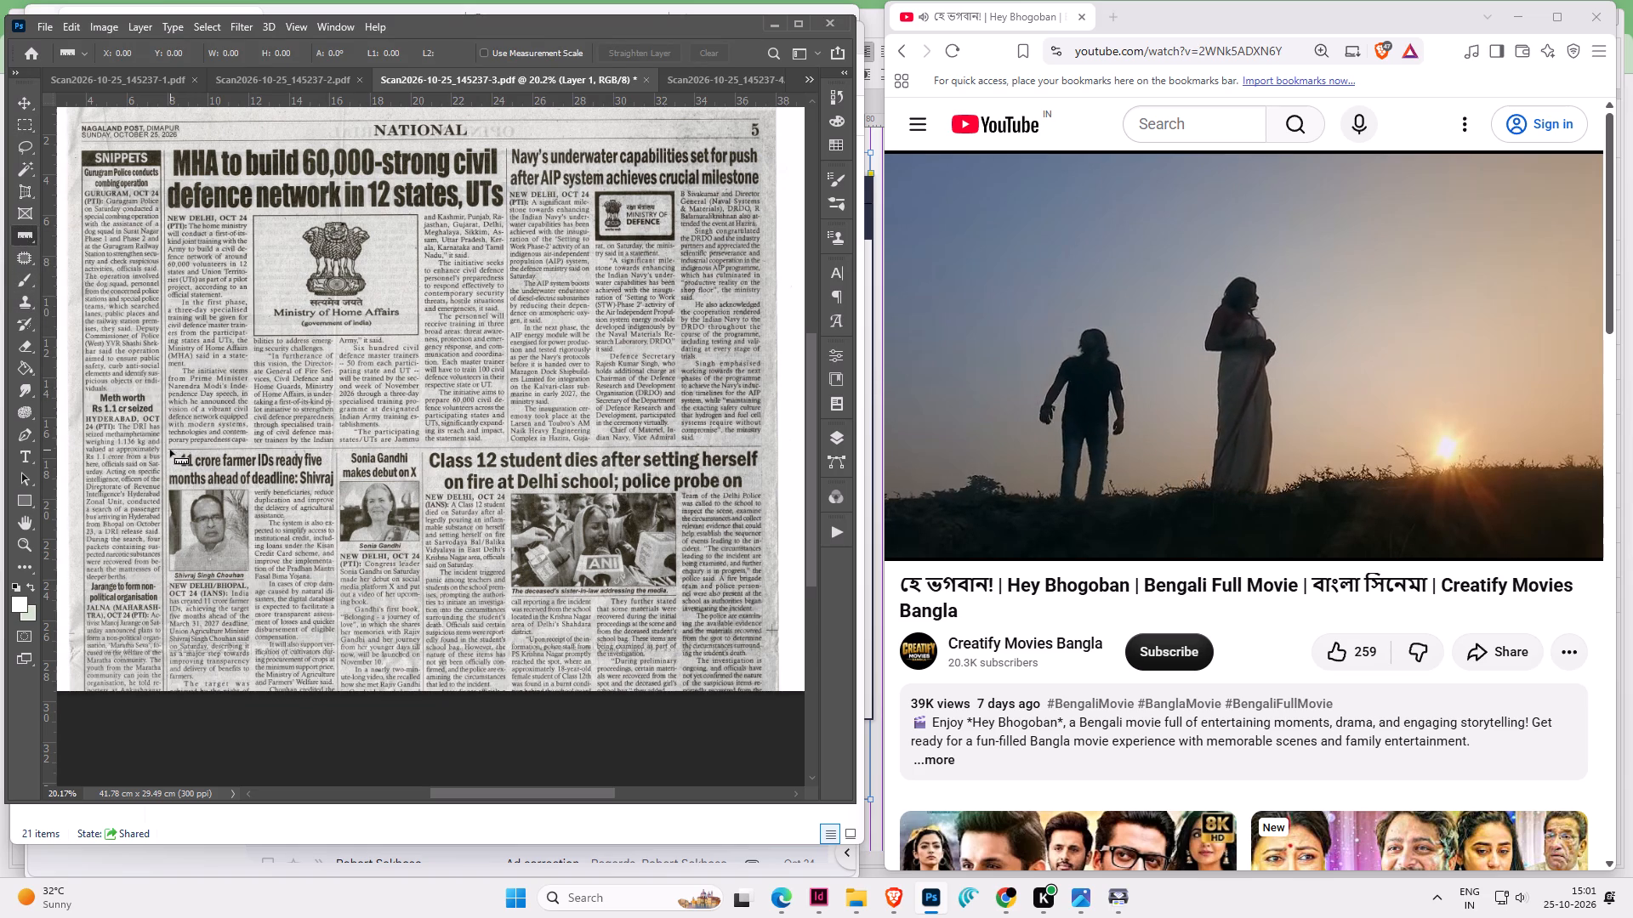
{"action": "left_click_drag", "start_coordinate": [168, 450], "coordinate": [763, 446]}
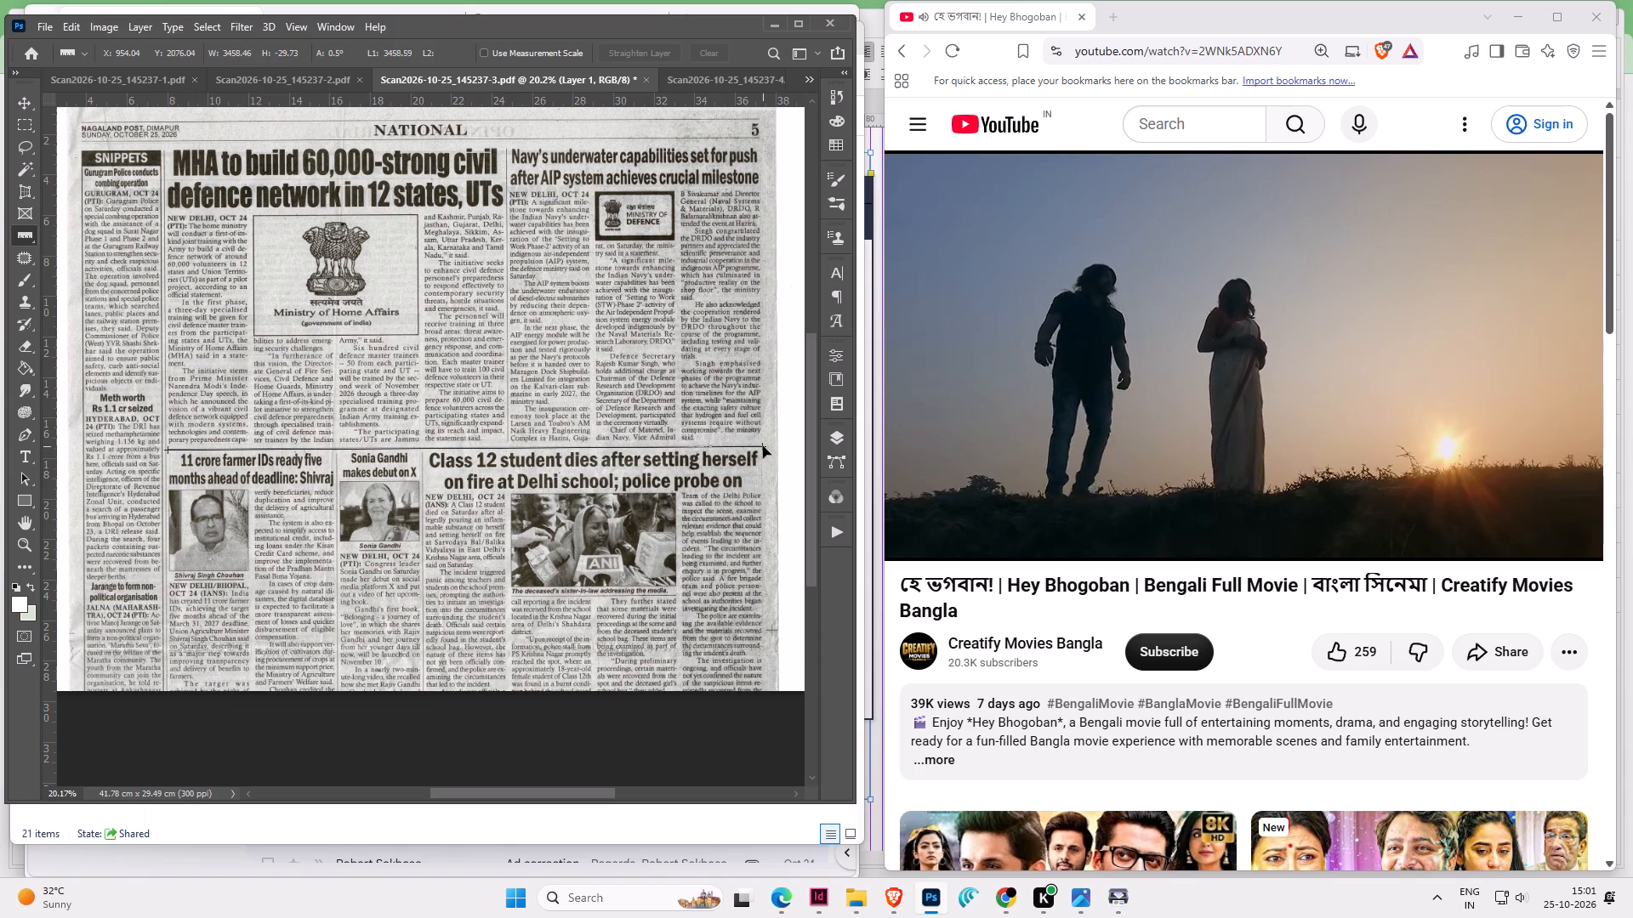
{"action": "left_click_drag", "start_coordinate": [763, 446], "coordinate": [763, 448]}
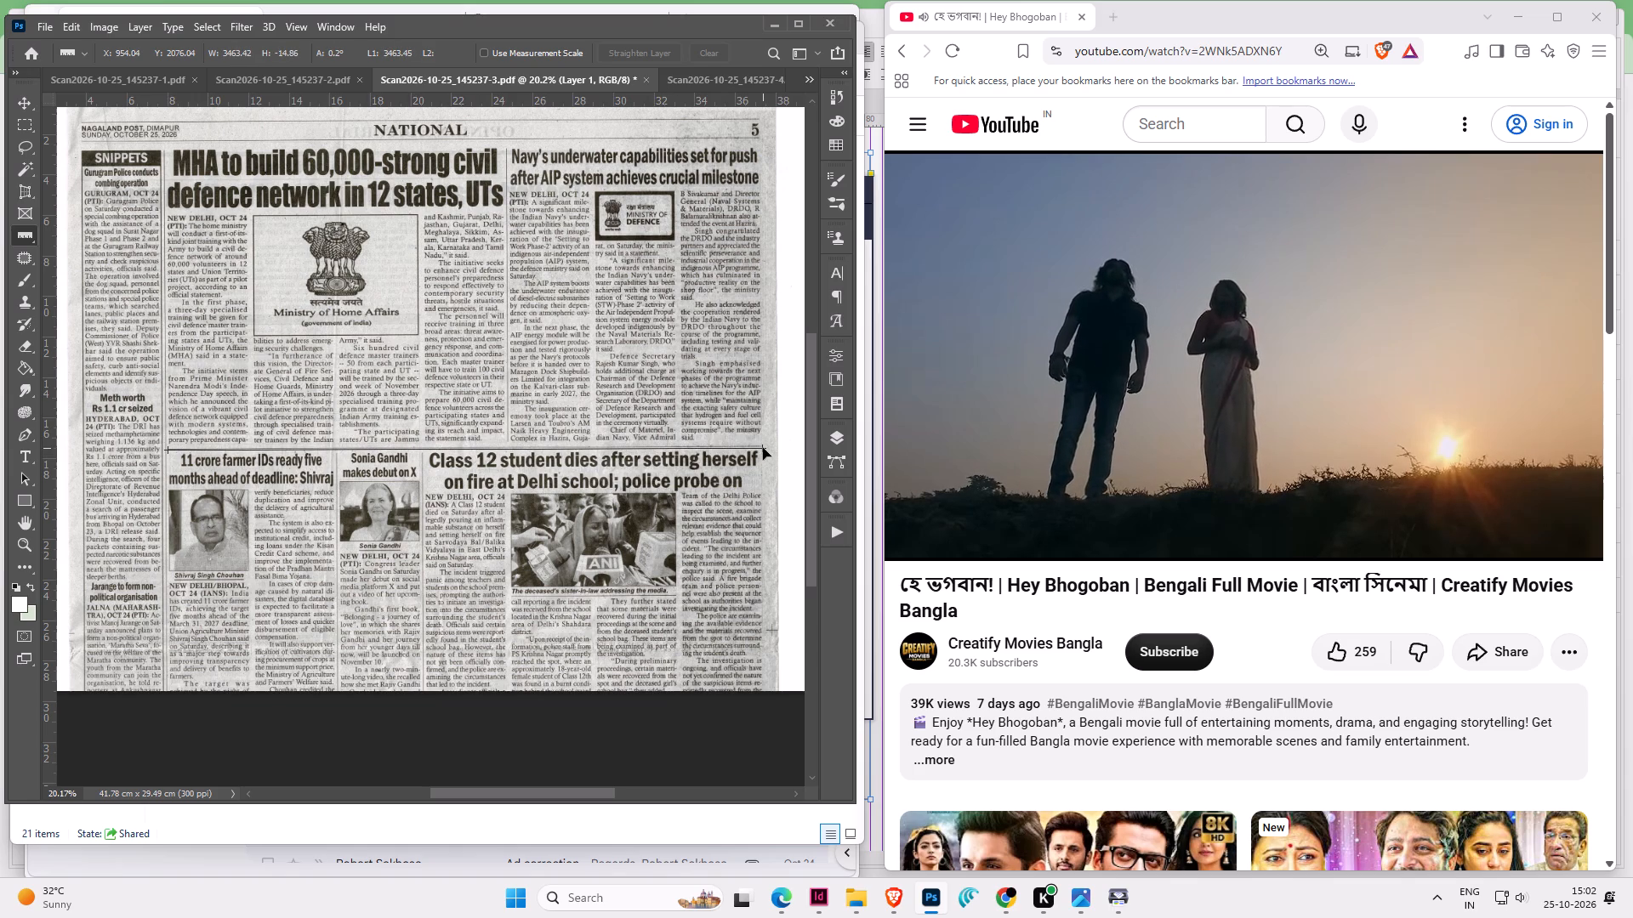
{"action": "left_click_drag", "start_coordinate": [763, 448], "coordinate": [765, 447]}
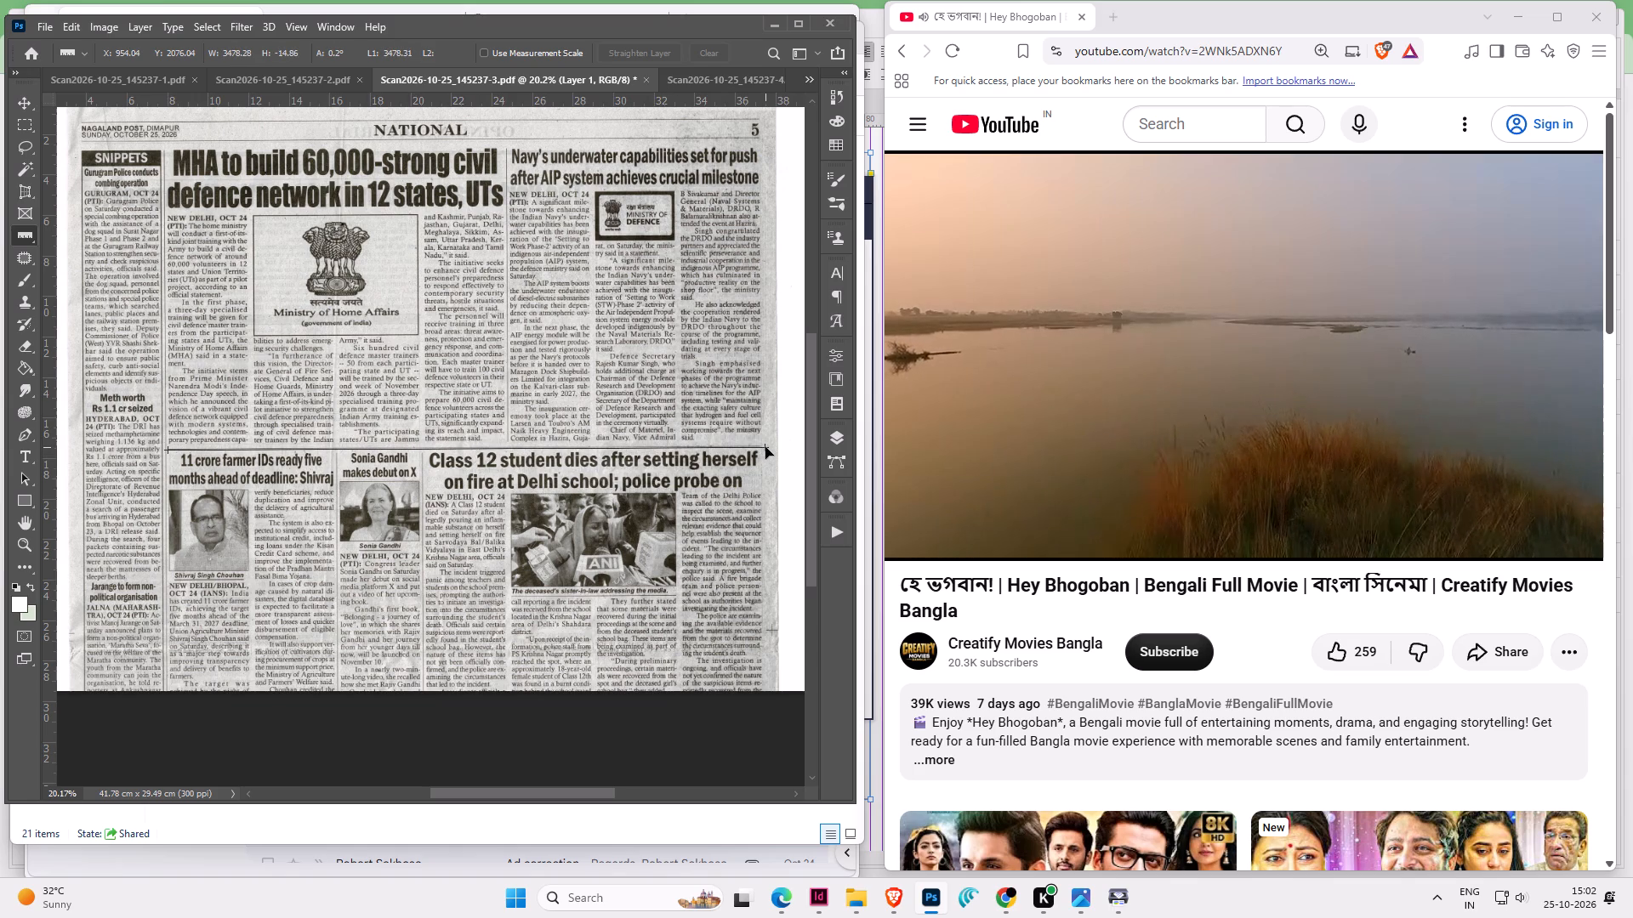
{"action": "left_click_drag", "start_coordinate": [765, 447], "coordinate": [765, 446]}
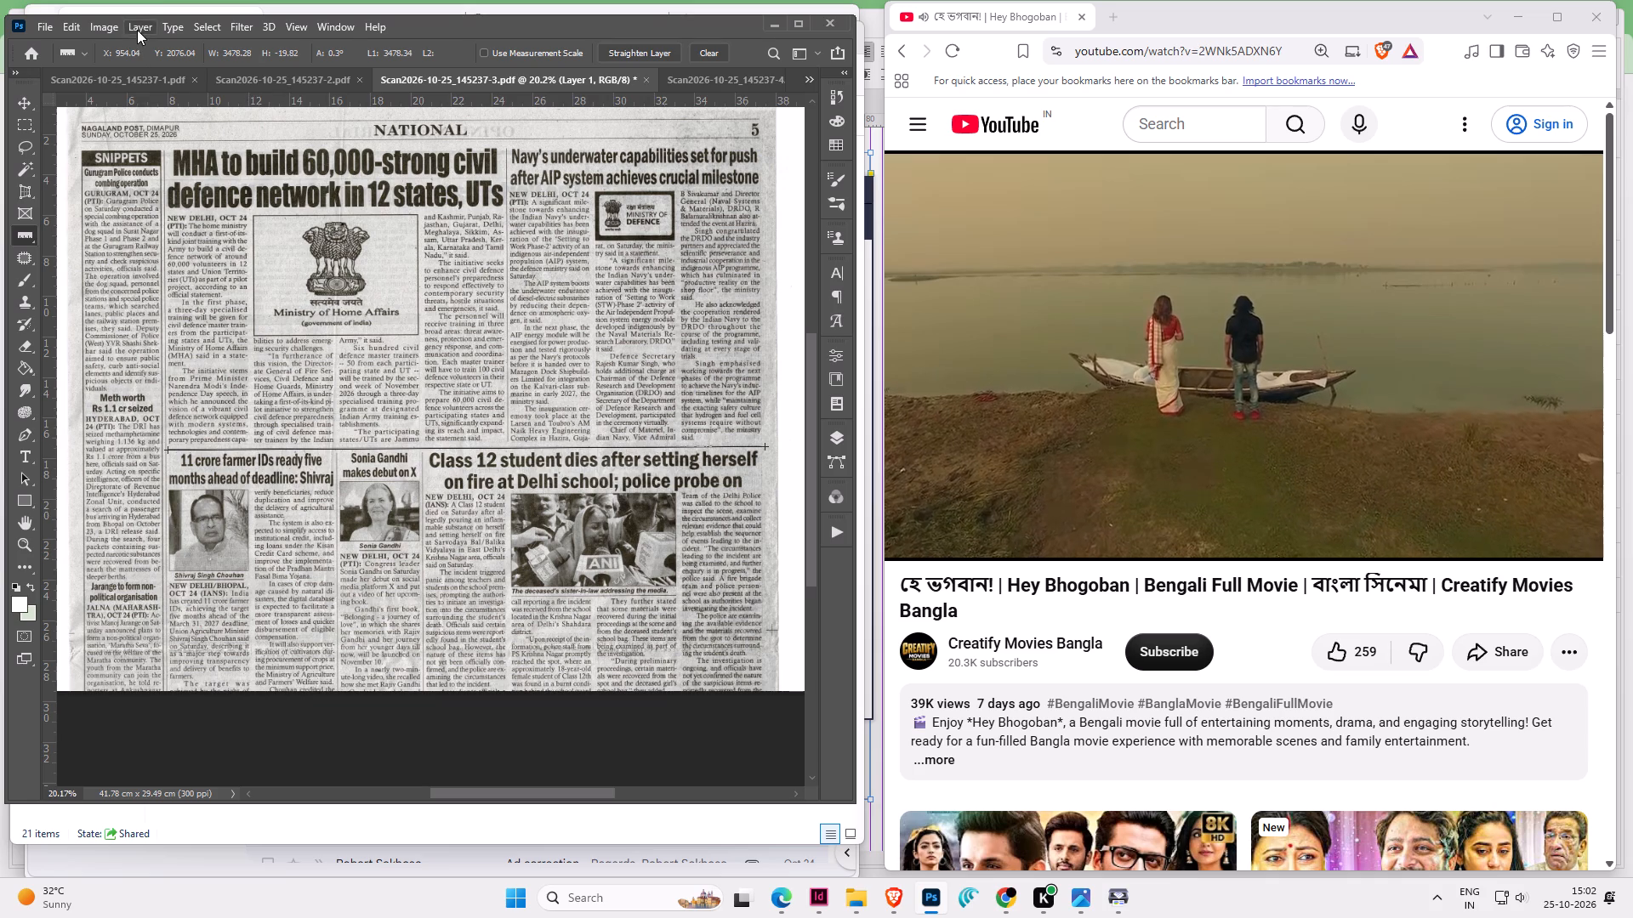
{"action": "left_click", "coordinate": [116, 27]}
{"action": "left_click", "coordinate": [211, 192]}
{"action": "left_click", "coordinate": [325, 229]}
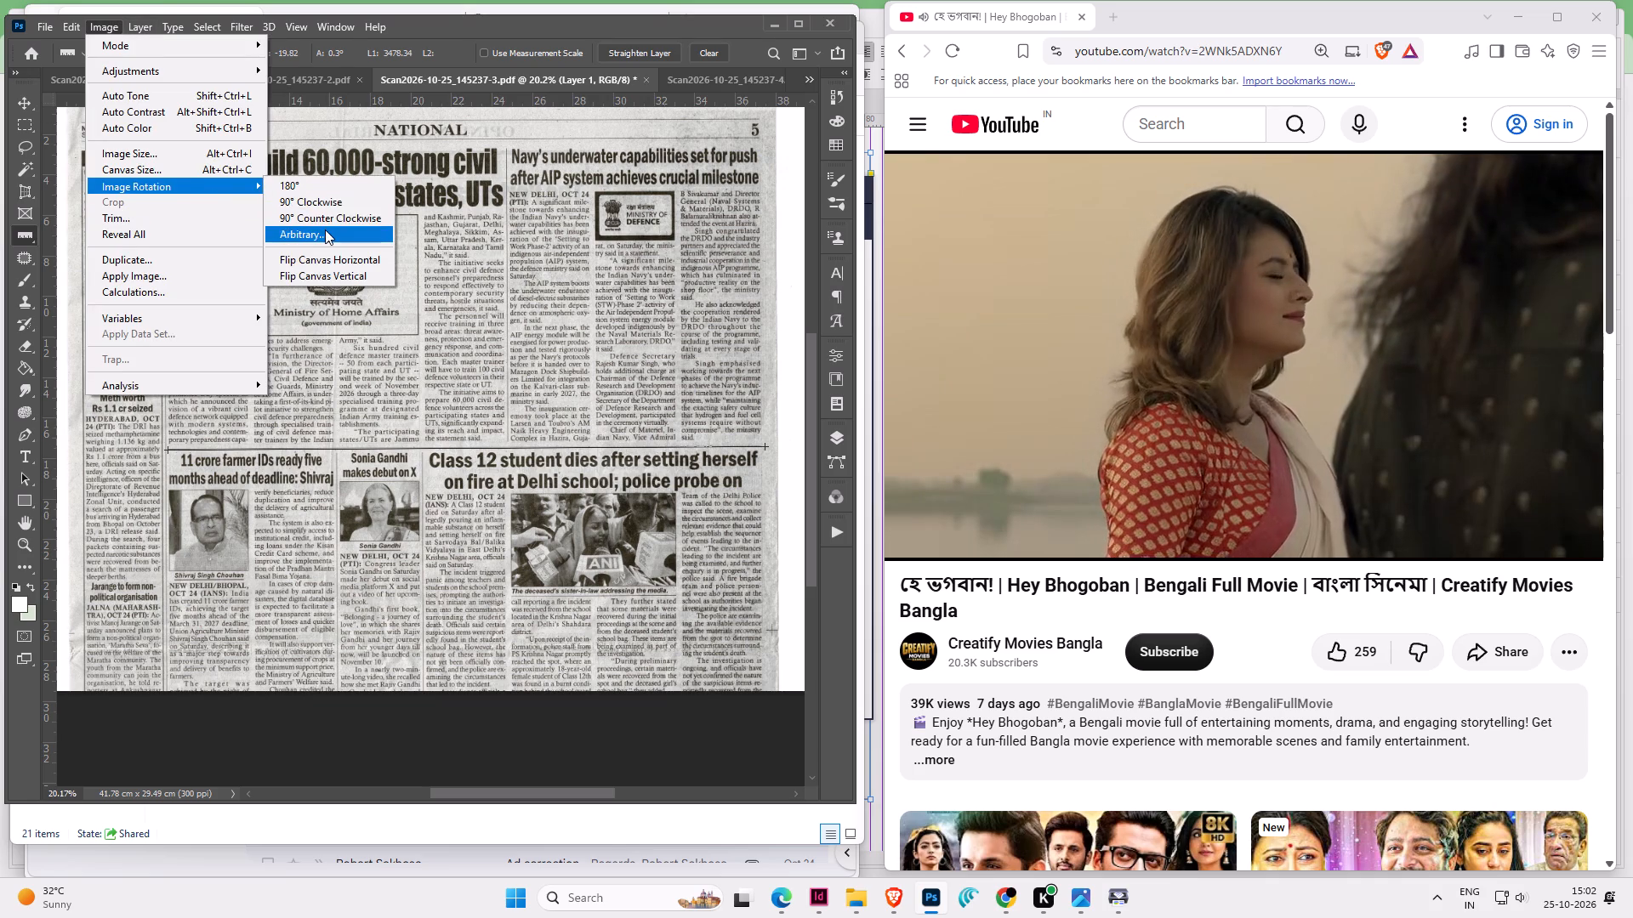
{"action": "left_click", "coordinate": [920, 274]}
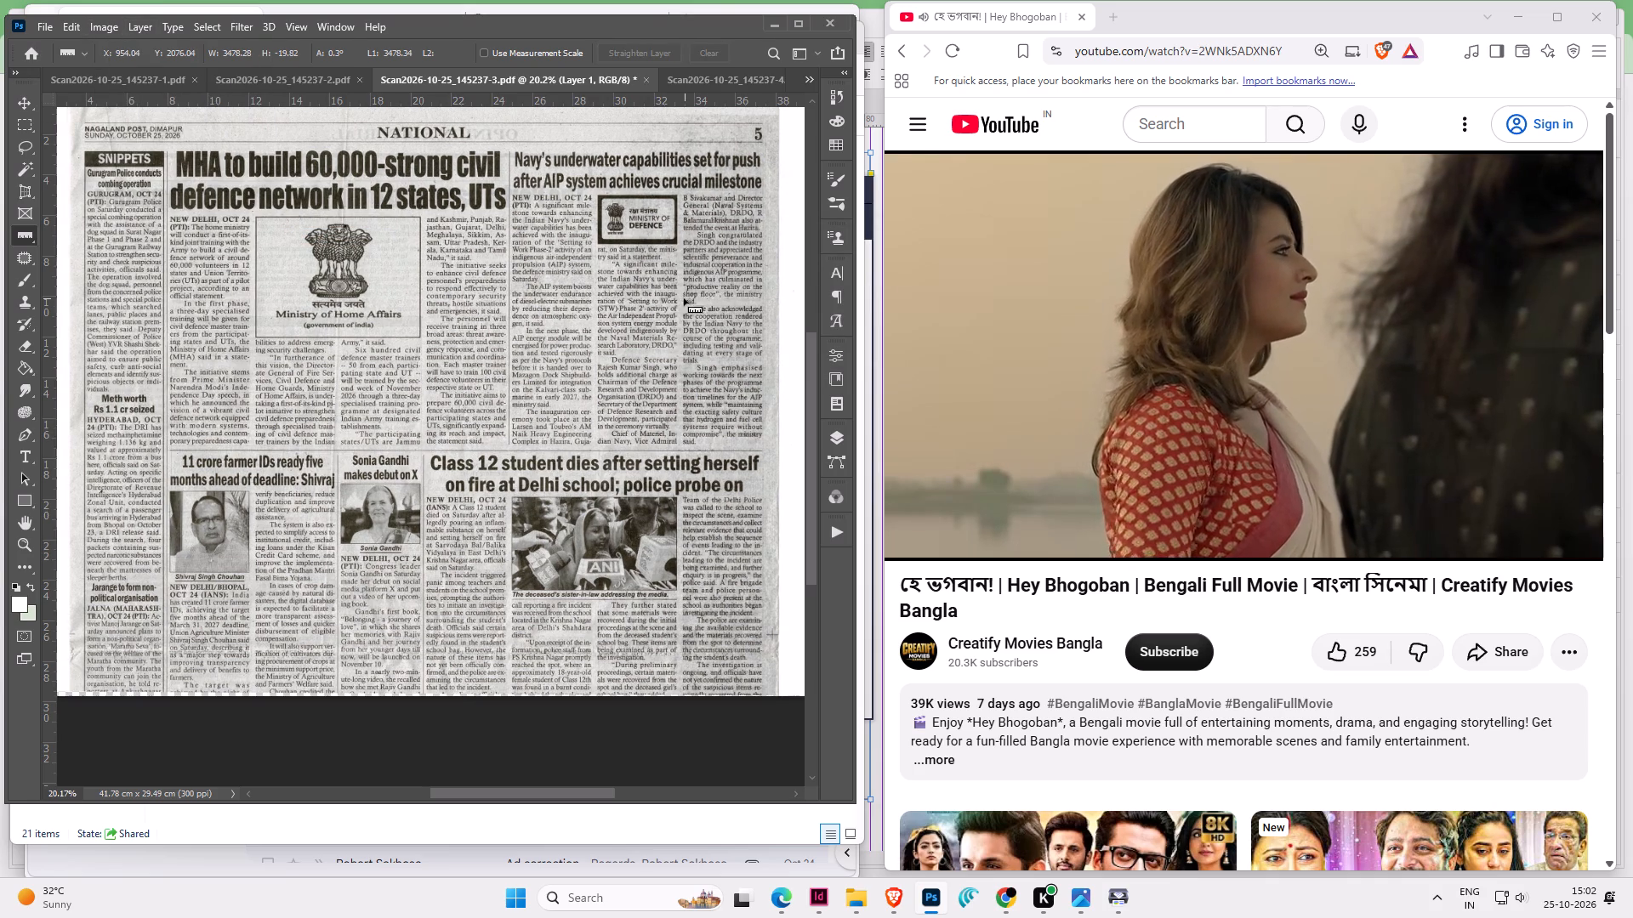
Extend the canvas of the upper page 5 scan downward to a height of 60 cm, anchored at its top-right corner.
{"action": "scroll", "coordinate": [624, 305], "scroll_direction": "down", "scroll_amount": 2, "text": "alt"}
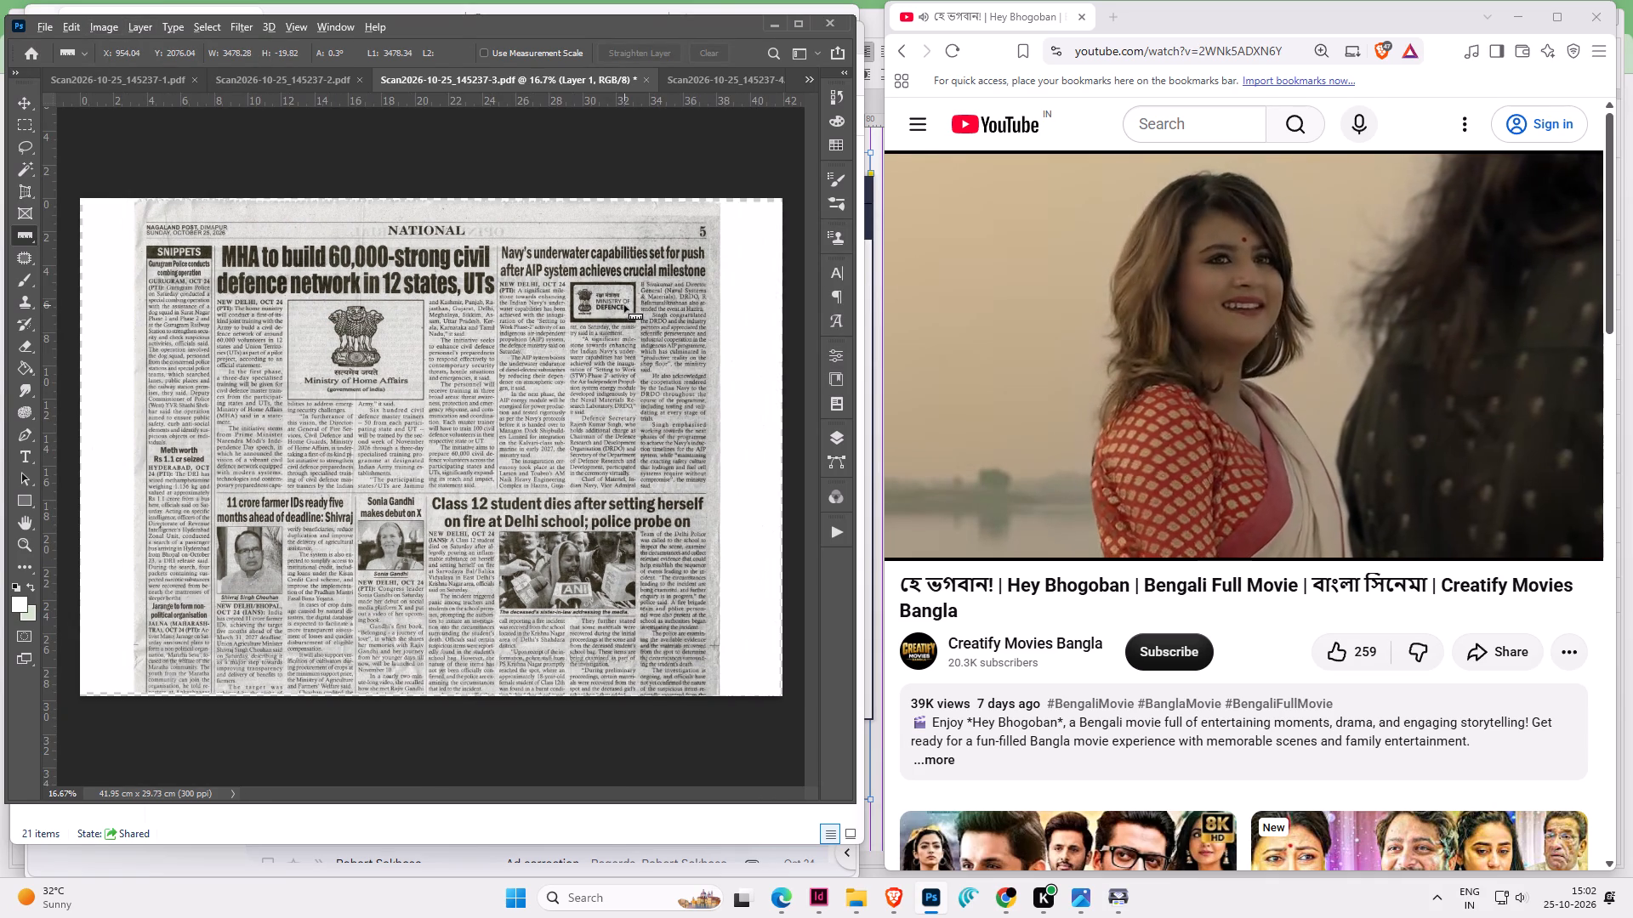
{"action": "key", "text": "alt+i"}
{"action": "key", "text": "alt+s"}
{"action": "left_click_drag", "start_coordinate": [792, 363], "coordinate": [293, 263]}
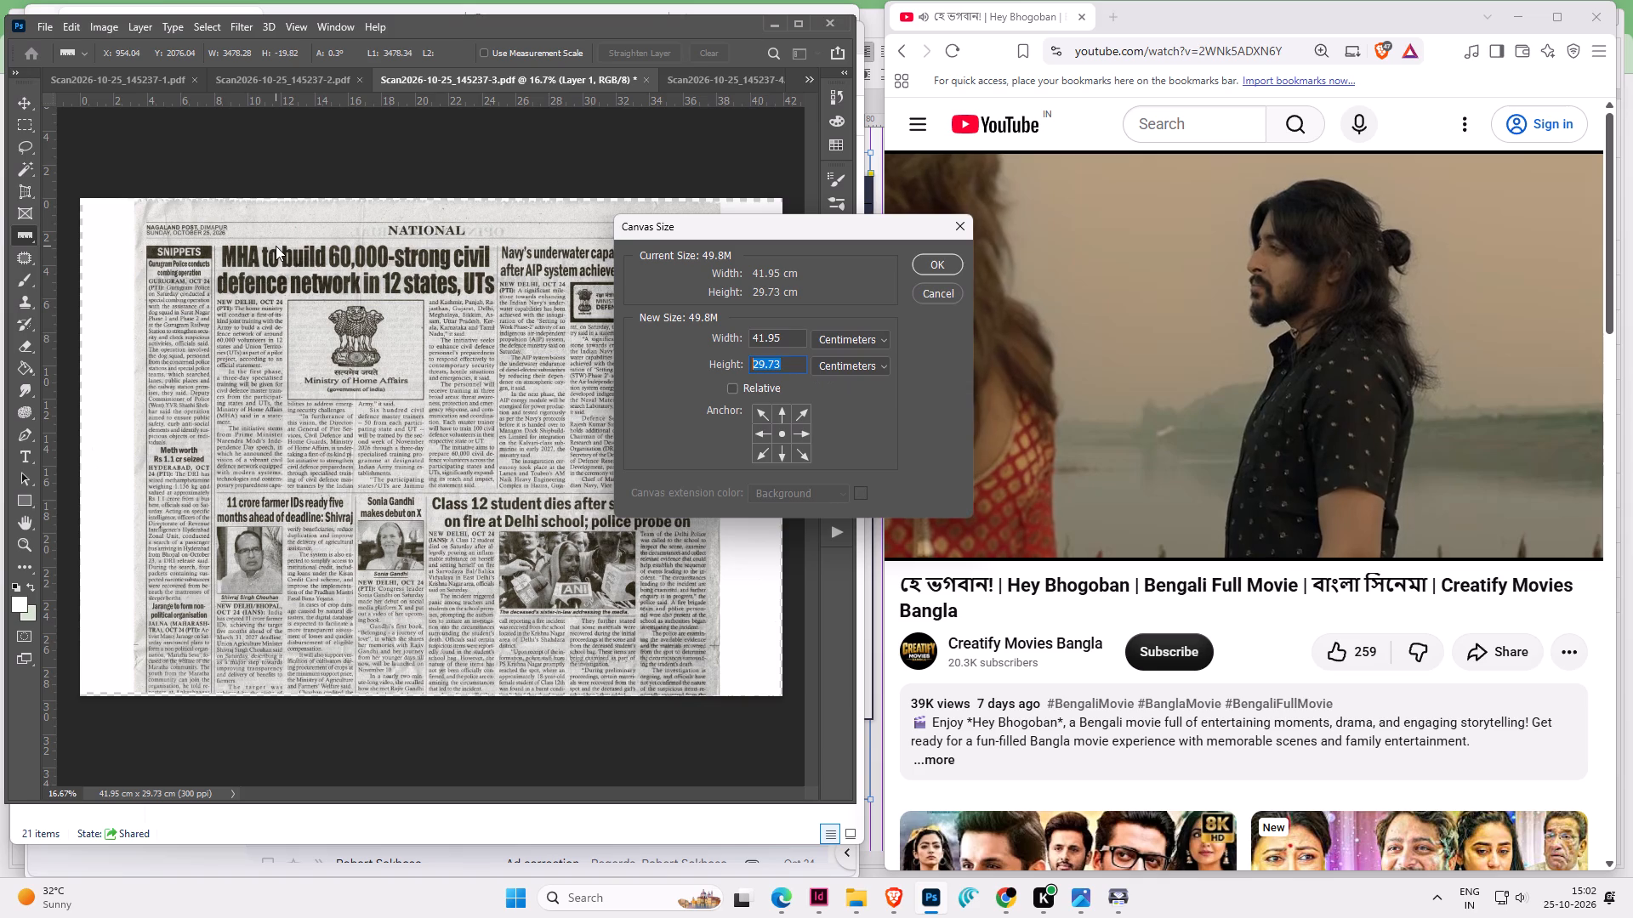
{"action": "type", "text": "60"}
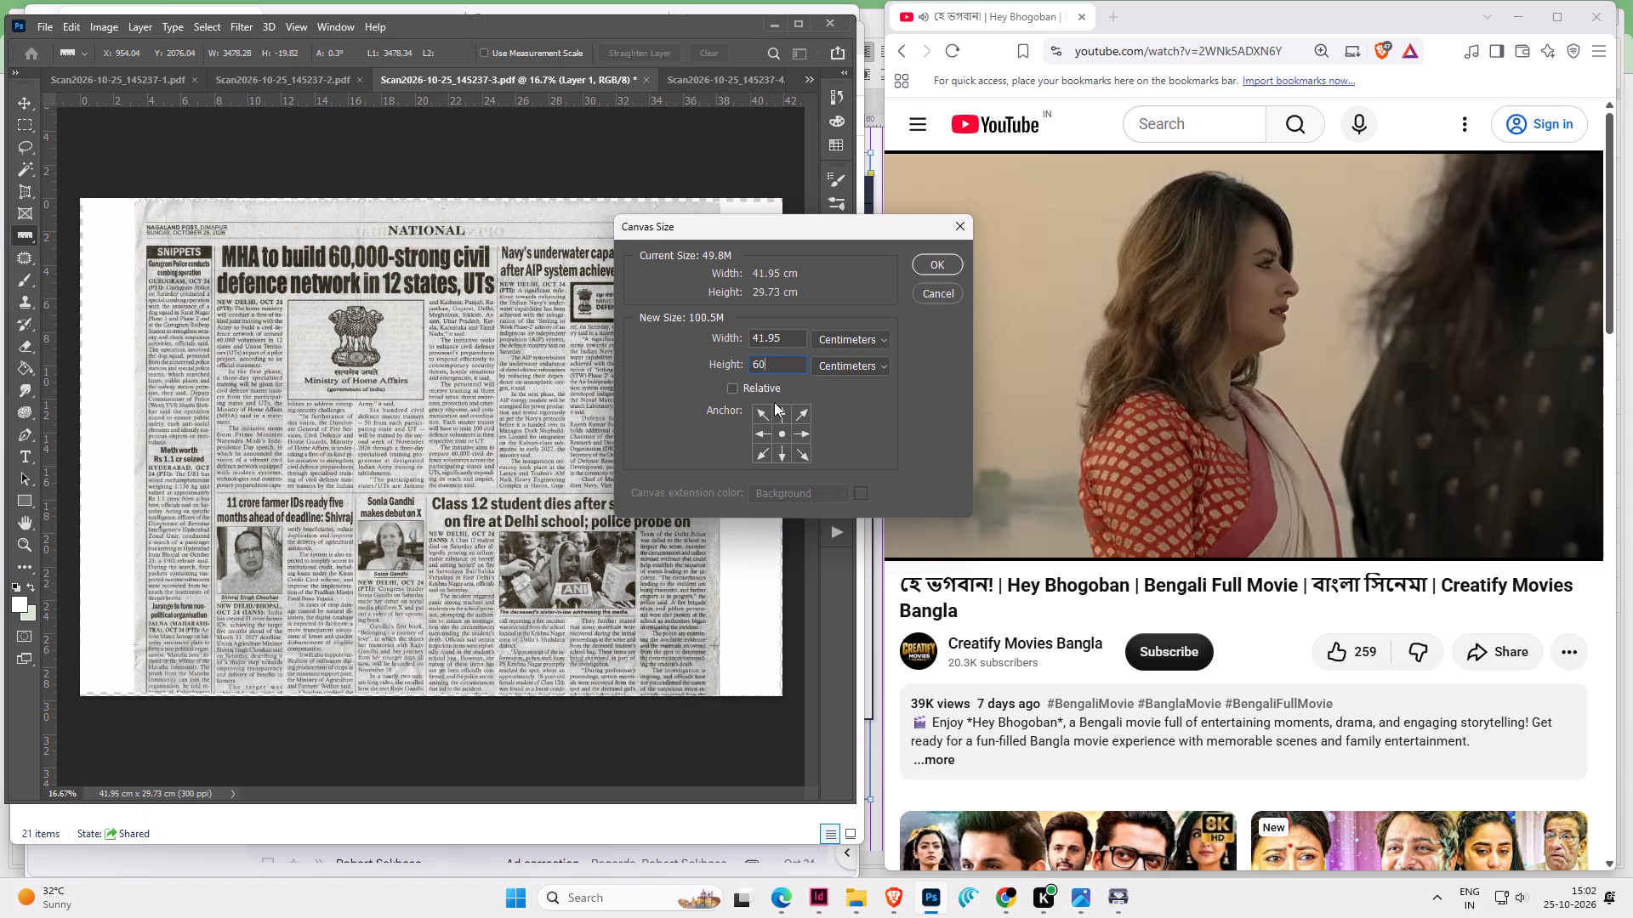
{"action": "left_click", "coordinate": [804, 412]}
{"action": "left_click", "coordinate": [935, 265]}
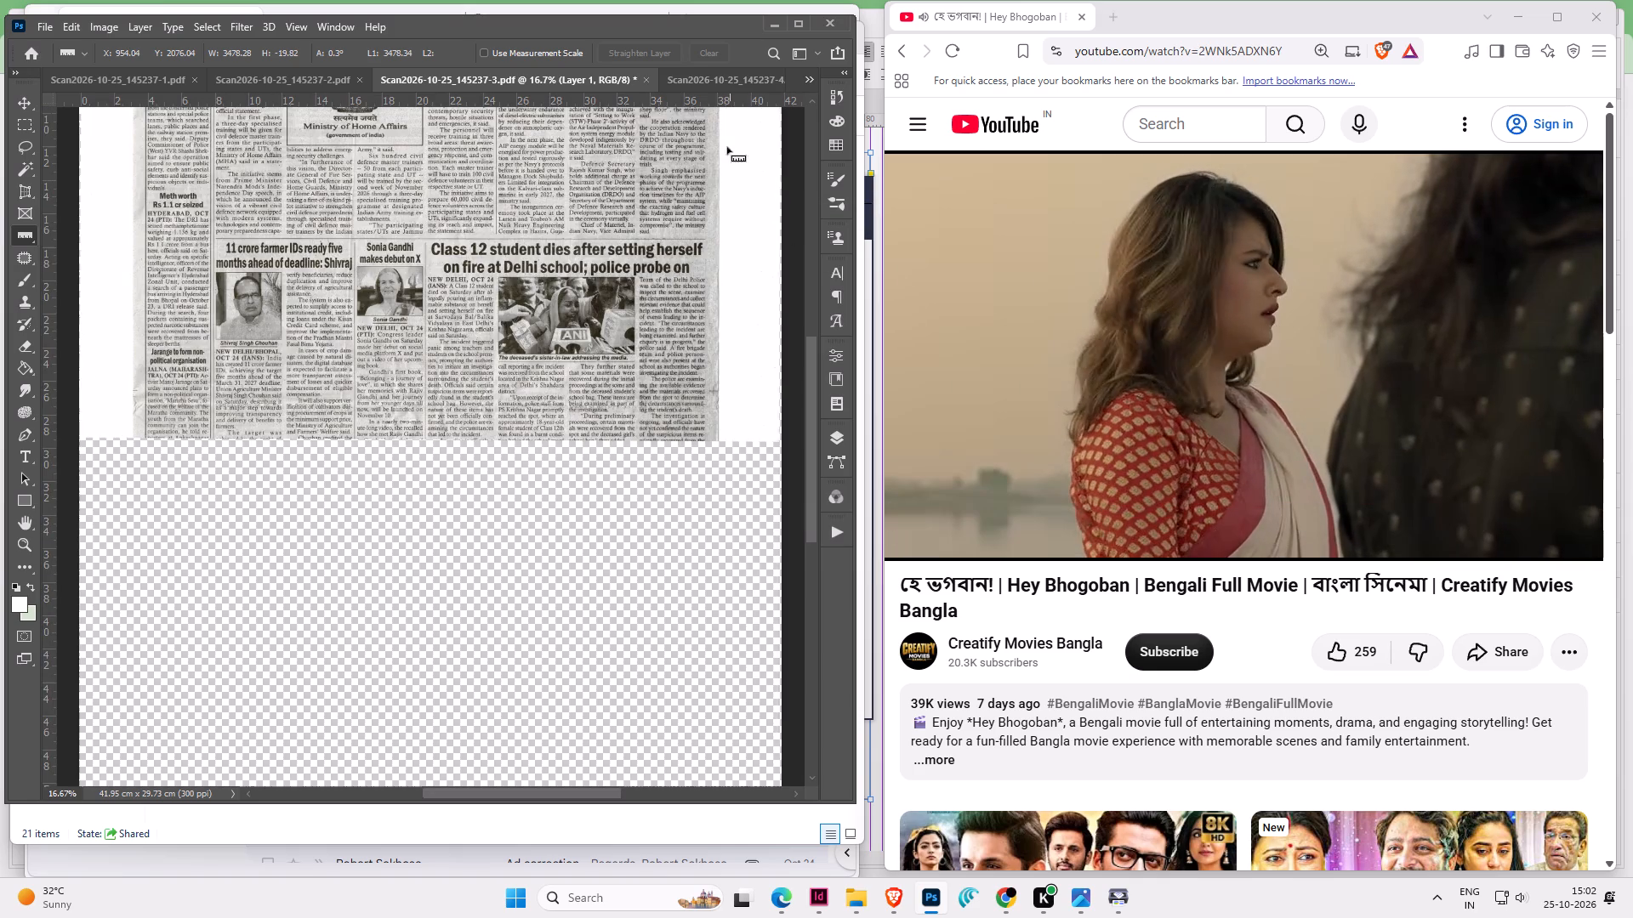
Copy the lower-half scan (145237-4) into the 145237-3 document and place it roughly overlapping the bottom of the upper half.
{"action": "left_click", "coordinate": [727, 81]}
{"action": "left_click", "coordinate": [21, 97]}
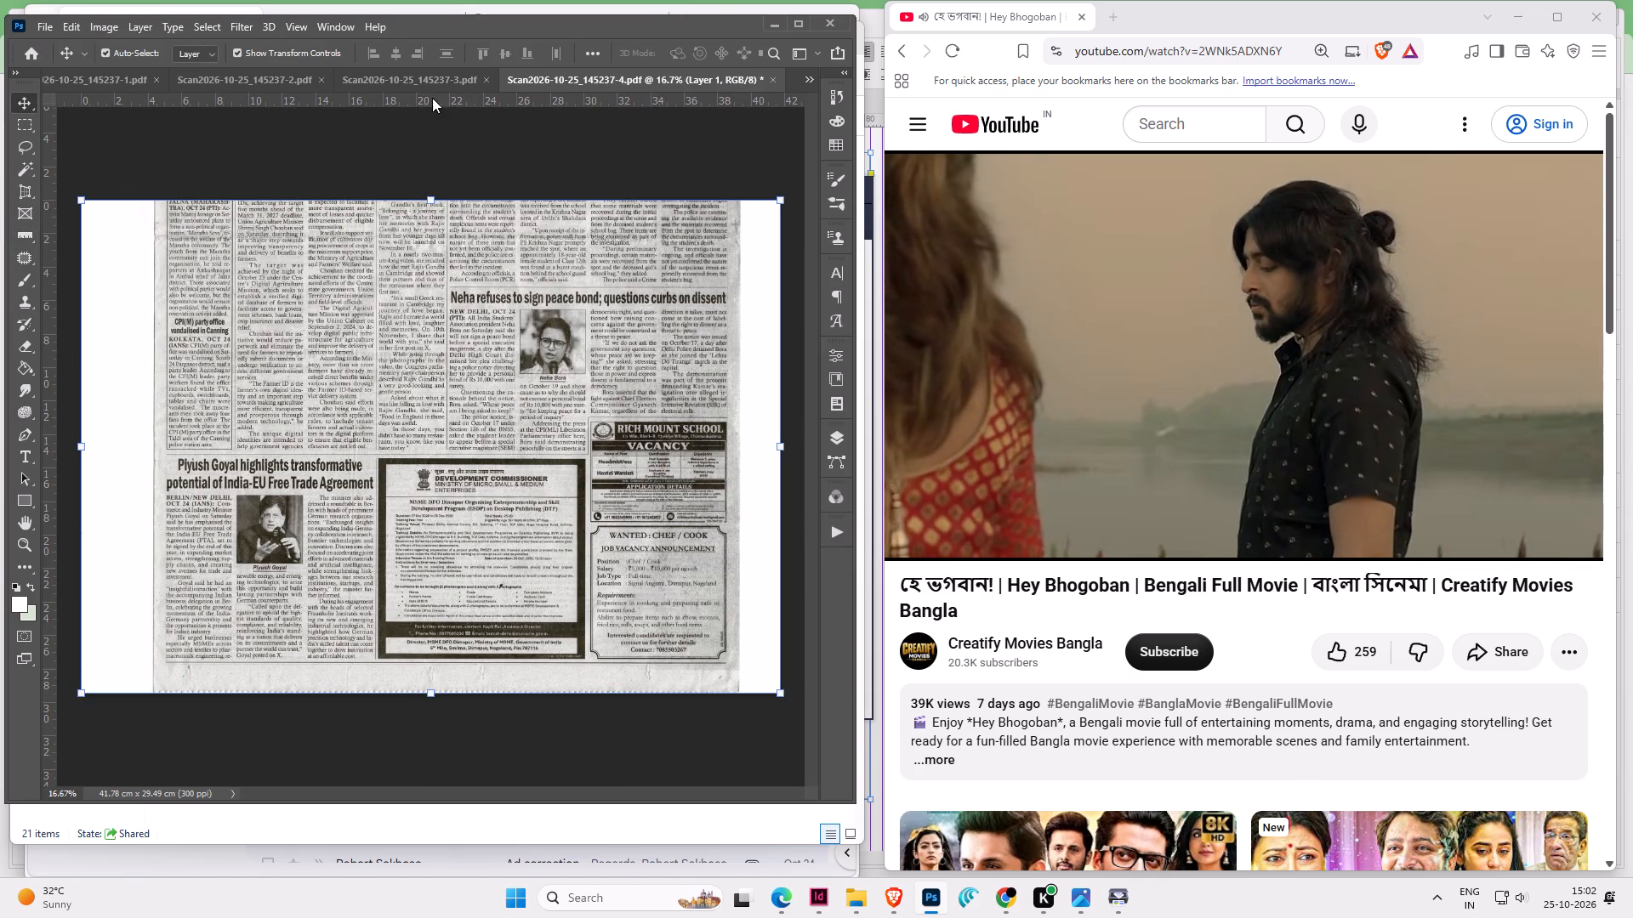
{"action": "left_click_drag", "start_coordinate": [481, 400], "coordinate": [435, 82]}
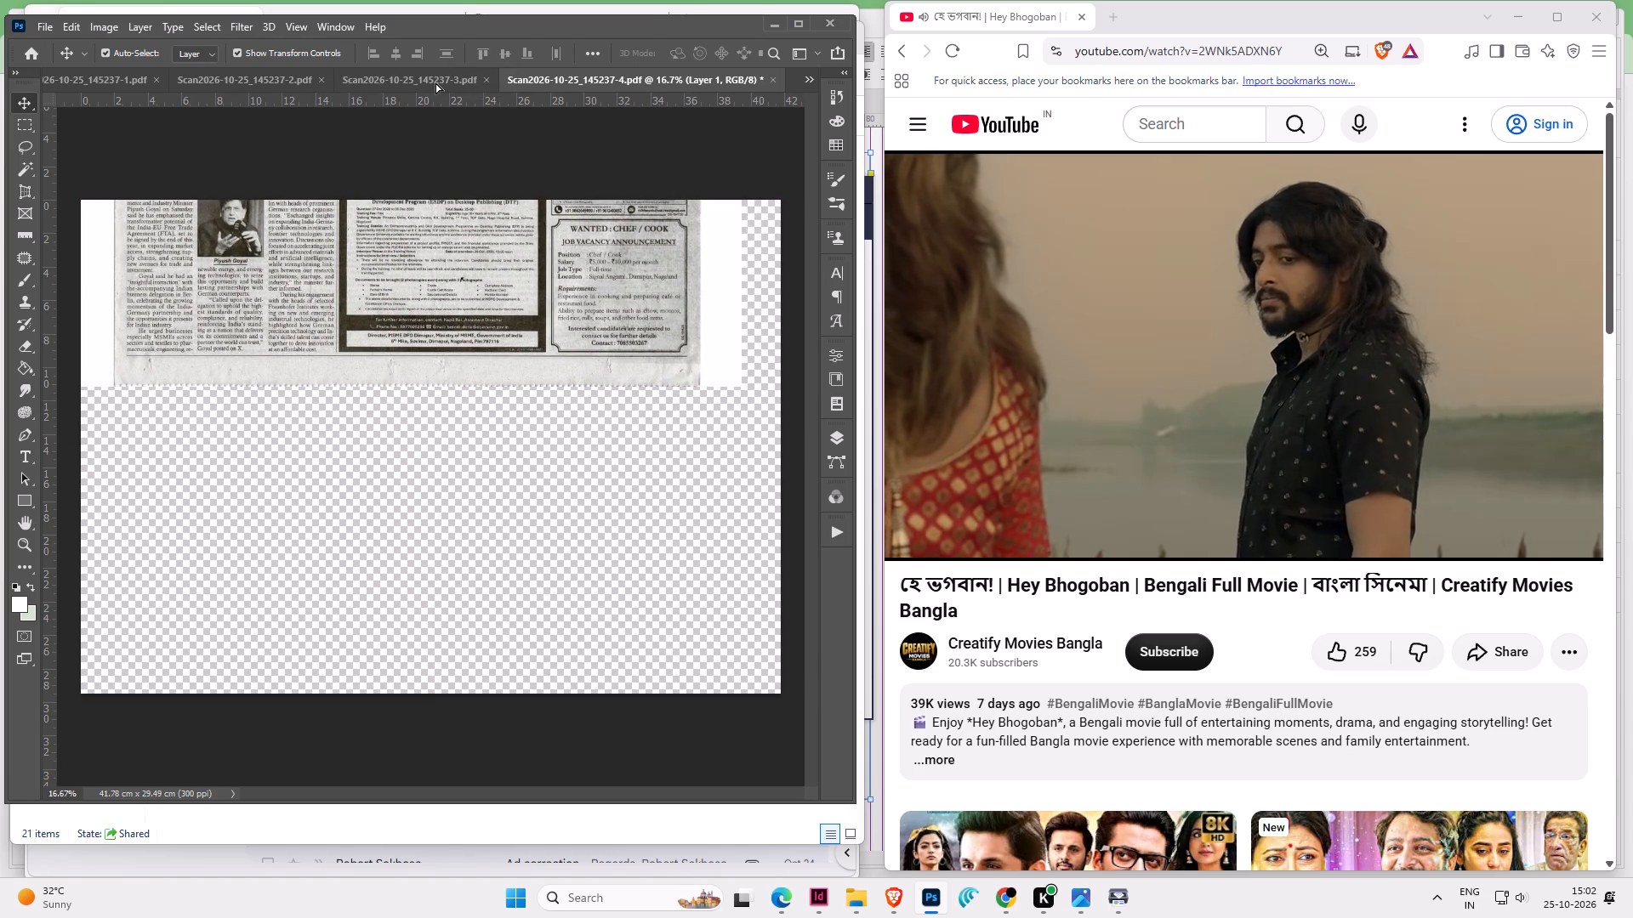
{"action": "left_click_drag", "start_coordinate": [435, 82], "coordinate": [413, 535]}
{"action": "left_click_drag", "start_coordinate": [481, 501], "coordinate": [484, 512]}
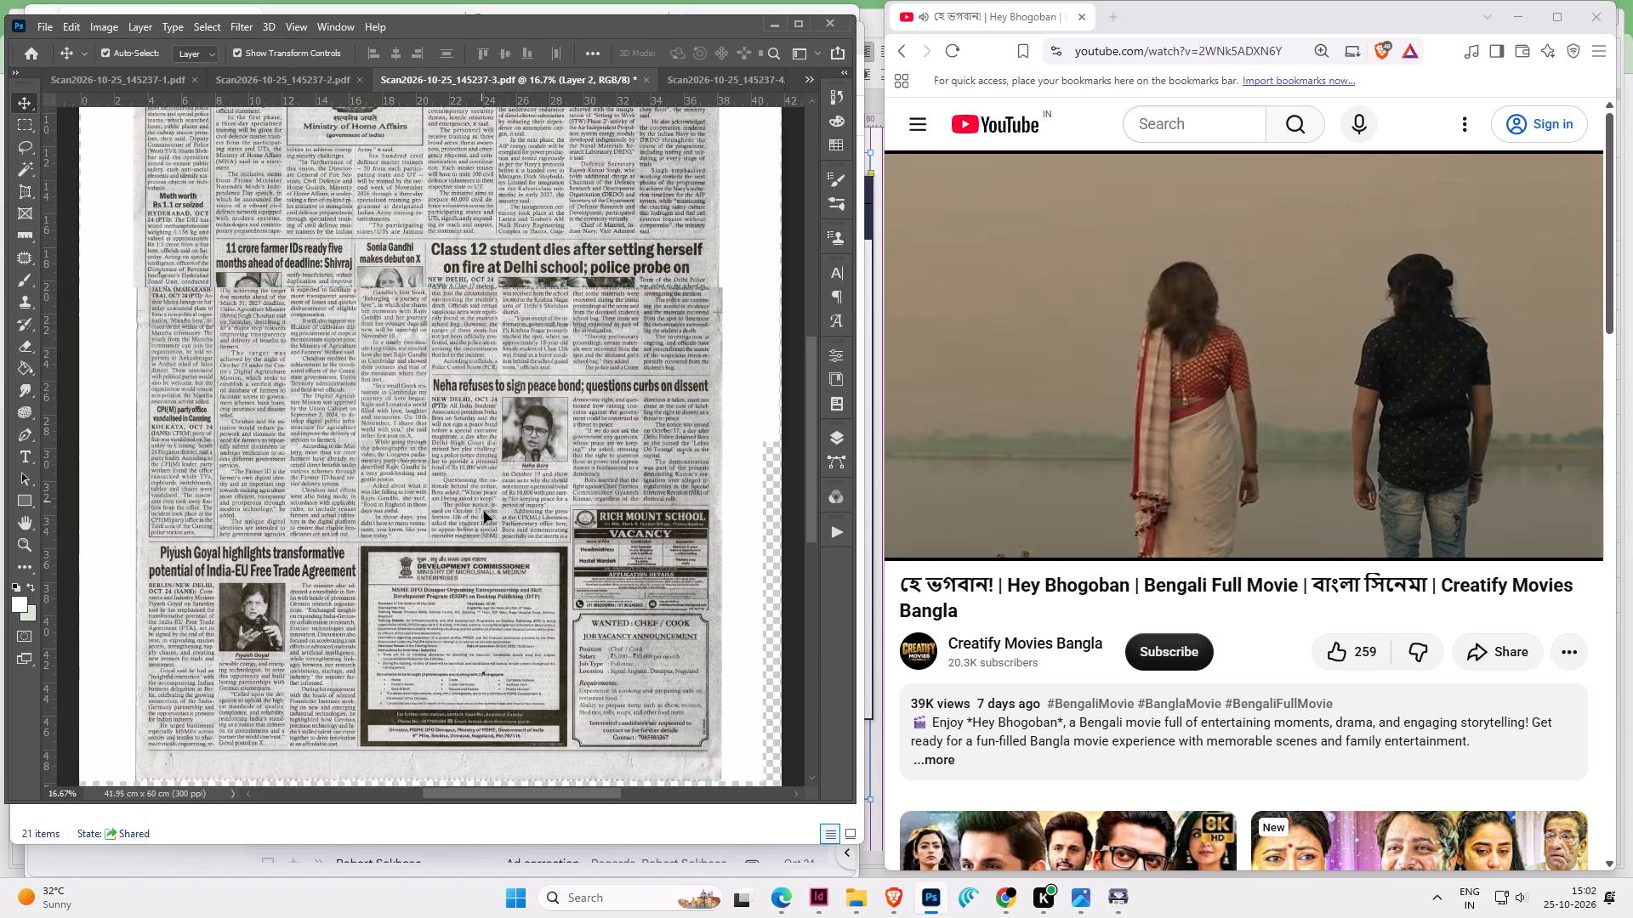
{"action": "left_click_drag", "start_coordinate": [484, 512], "coordinate": [485, 600]}
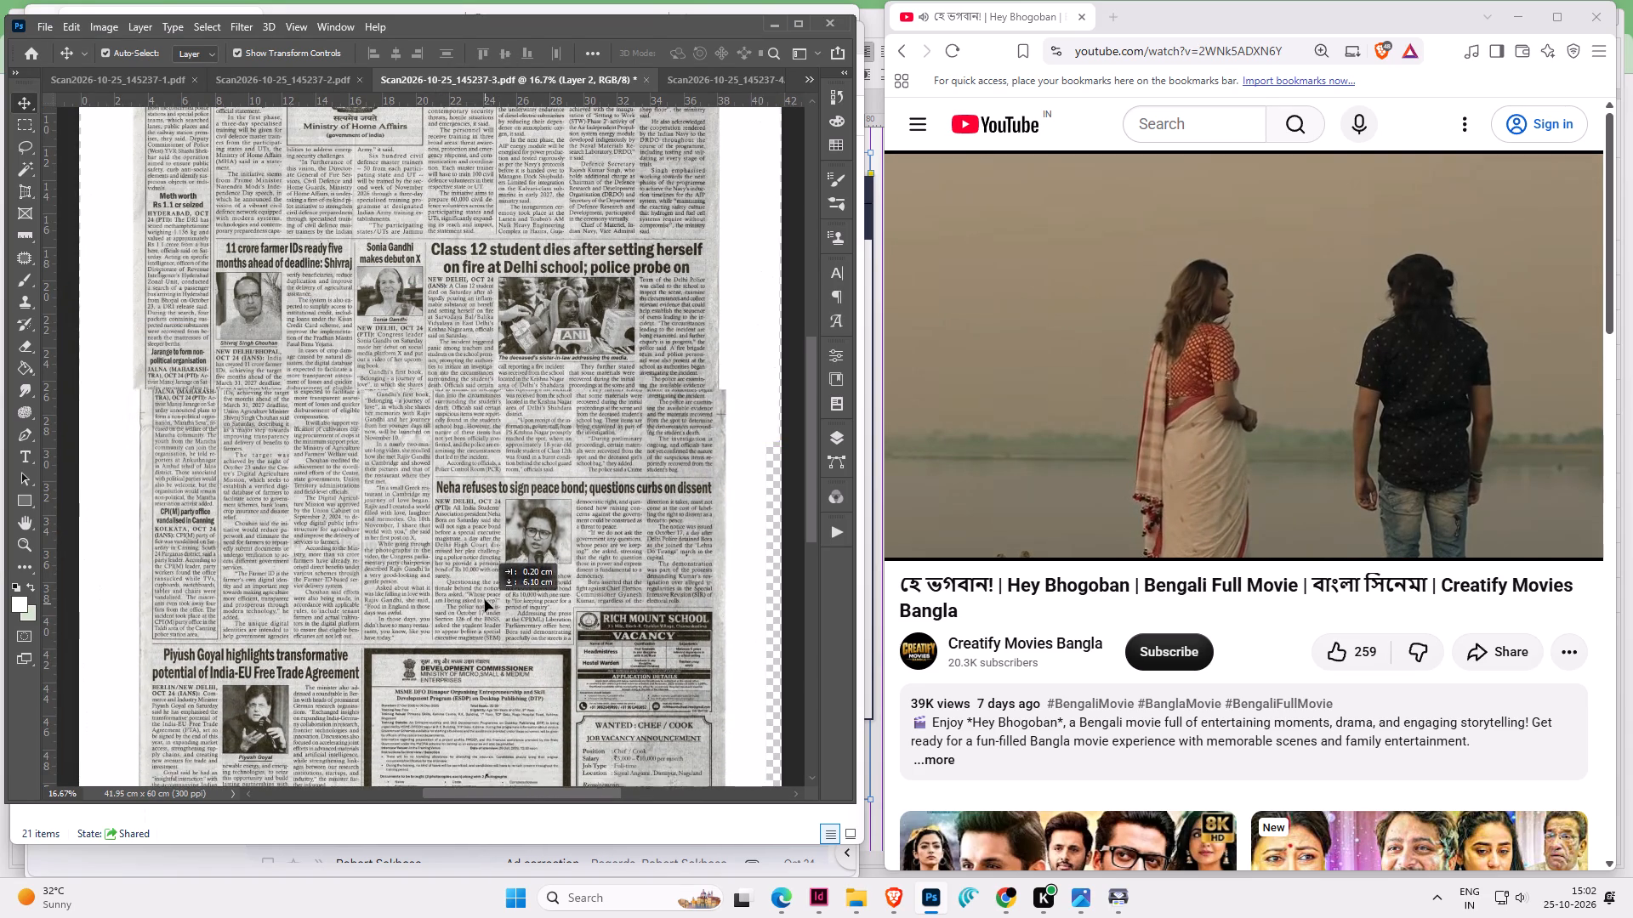
{"action": "left_click_drag", "start_coordinate": [485, 600], "coordinate": [479, 585]}
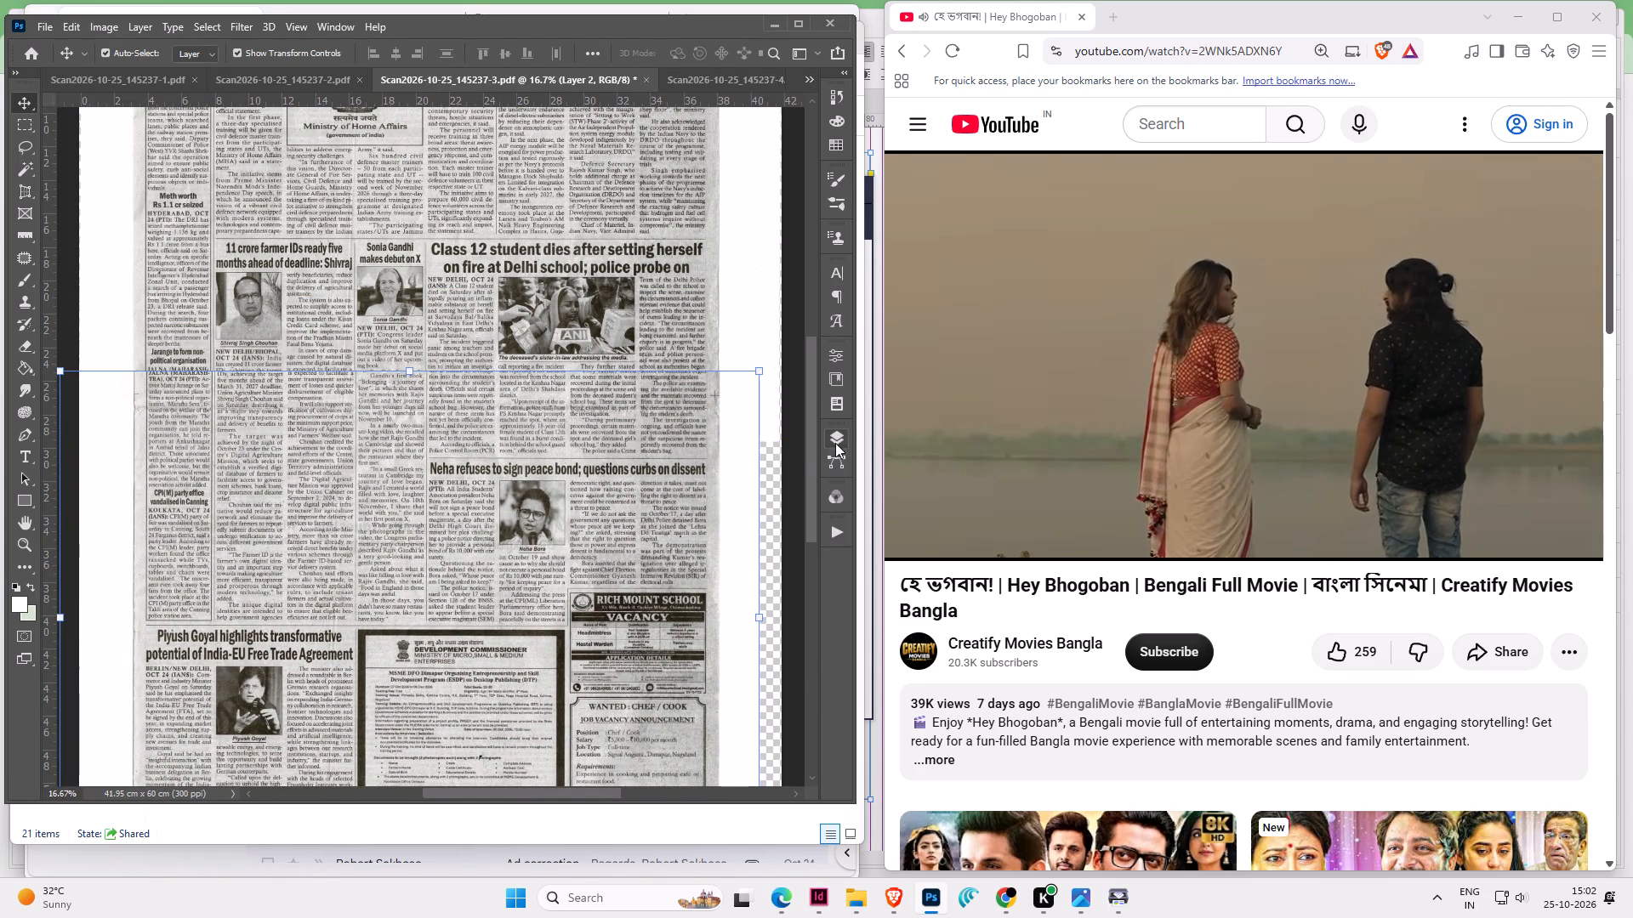
Set the blend mode of the lower-half layer to Multiply.
{"action": "left_click", "coordinate": [836, 442]}
{"action": "left_click", "coordinate": [694, 143]}
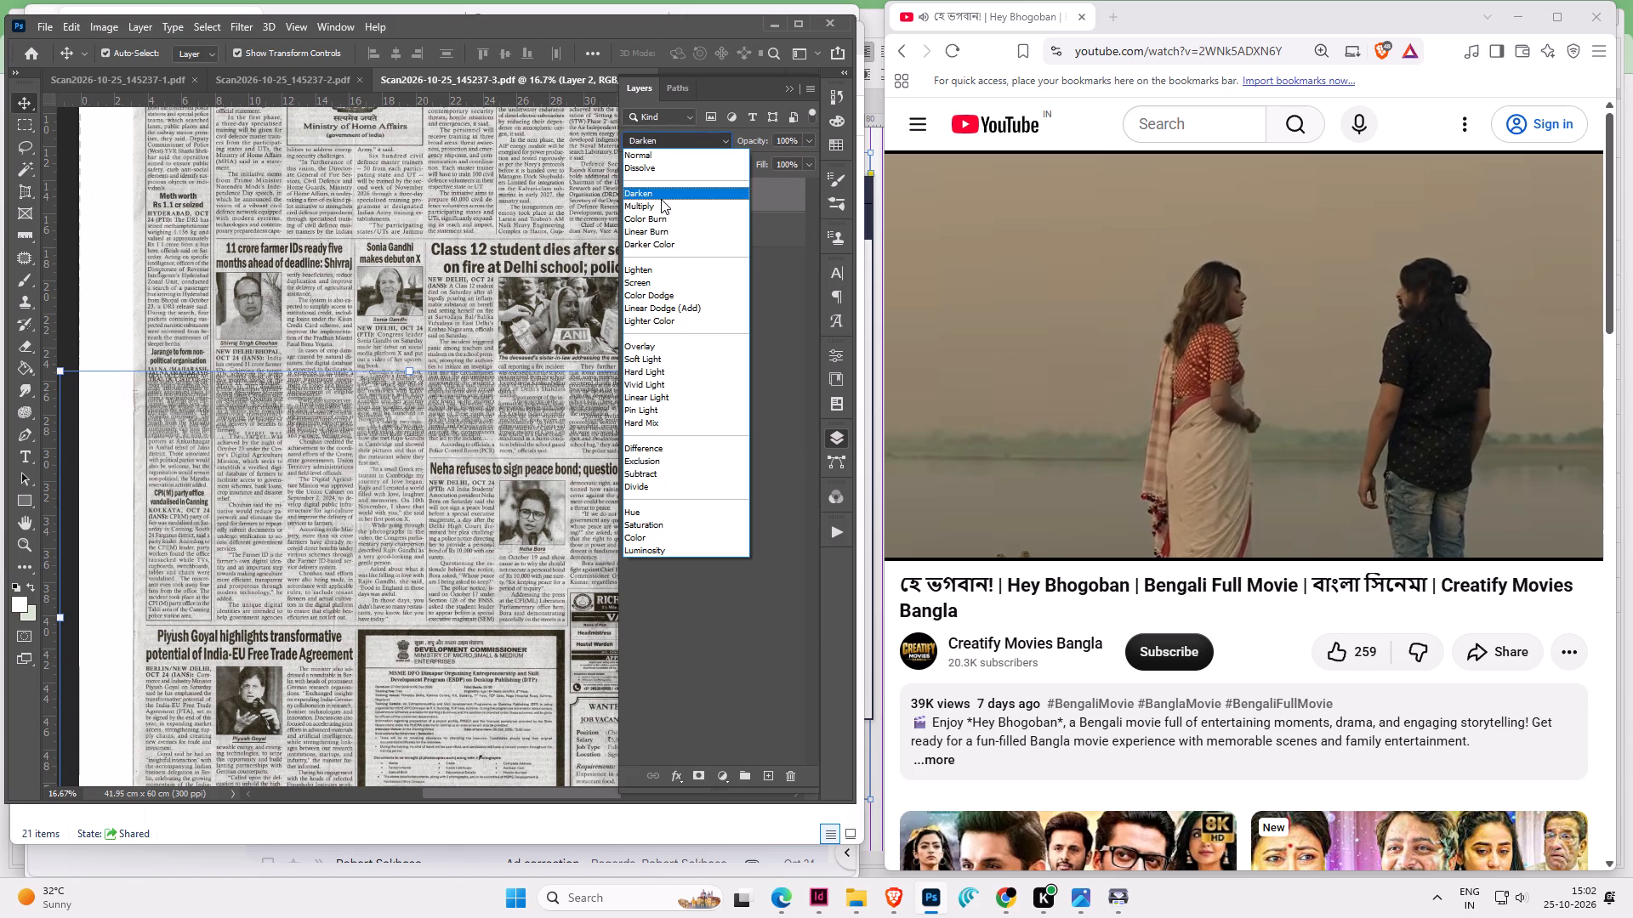
{"action": "left_click", "coordinate": [660, 205]}
{"action": "left_click", "coordinate": [790, 90]}
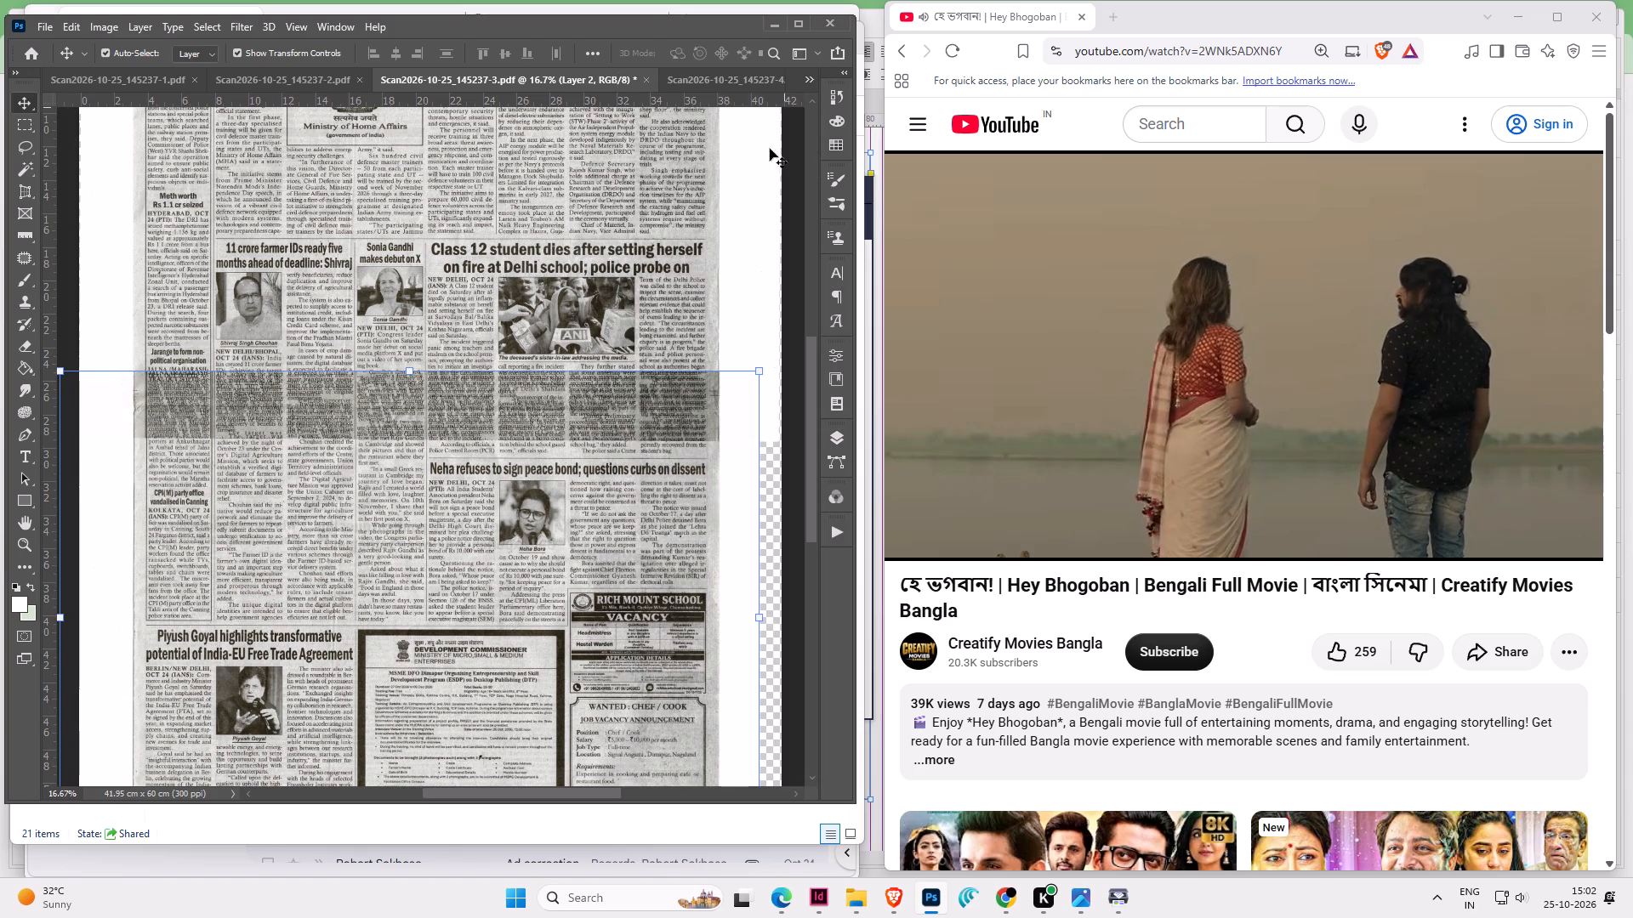
Align the lower-half layer with the upper scan's overlapping text in the columns below the ANI photo.
{"action": "scroll", "coordinate": [591, 388], "scroll_direction": "up", "scroll_amount": 13, "text": "alt"}
{"action": "left_click_drag", "start_coordinate": [591, 411], "coordinate": [594, 409]}
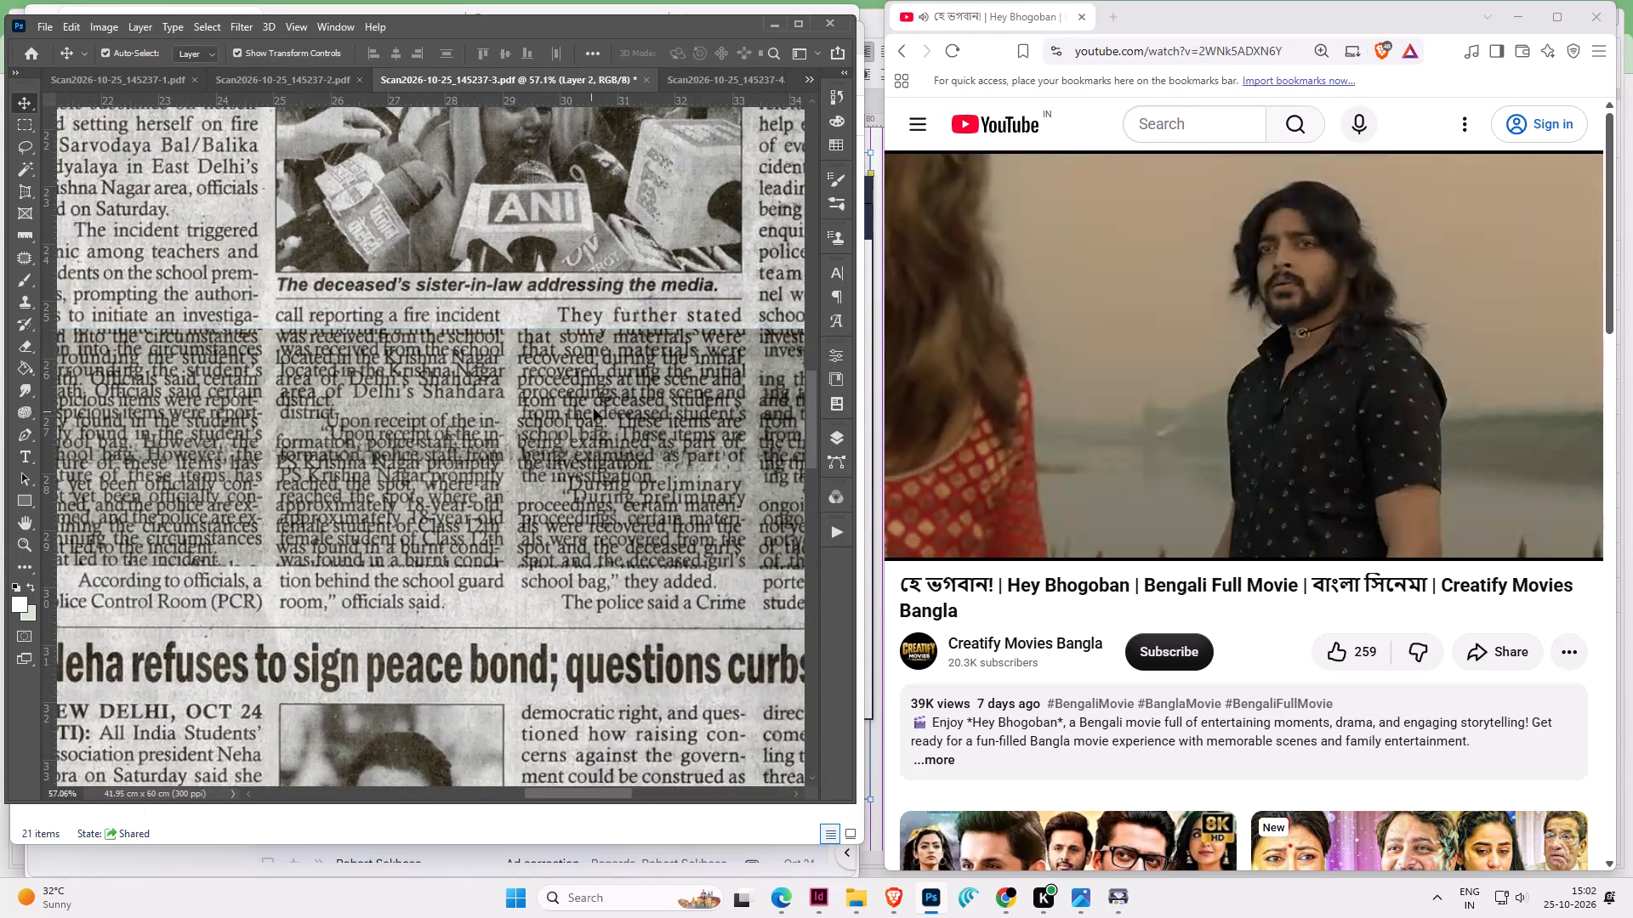
{"action": "left_click_drag", "start_coordinate": [594, 409], "coordinate": [588, 398]}
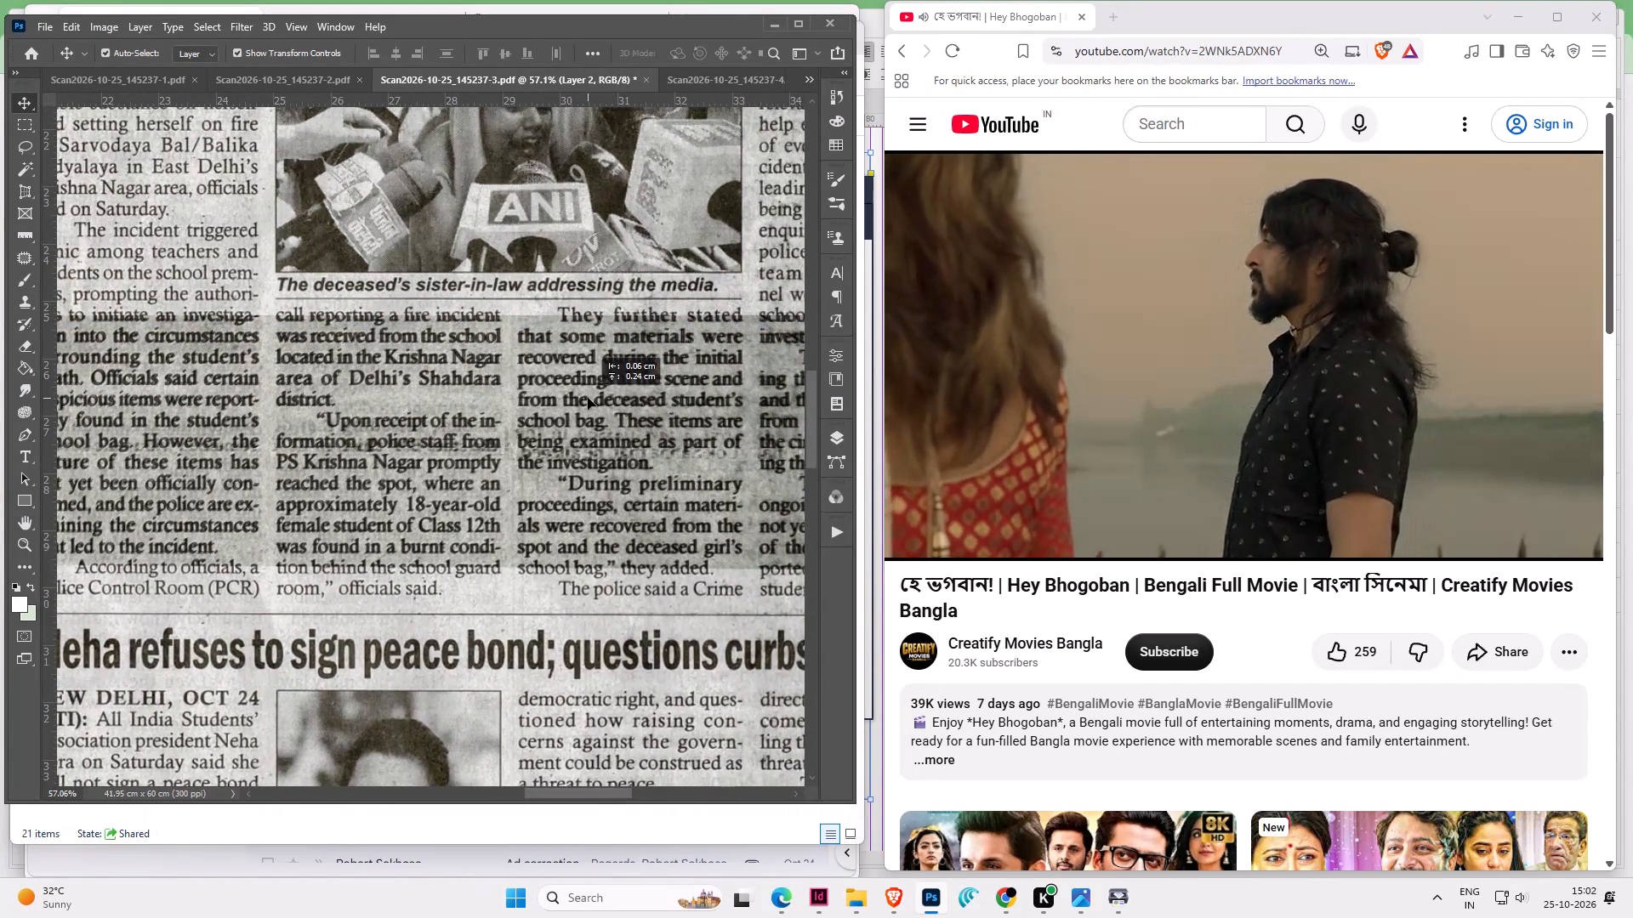
{"action": "key", "text": "Left"}
Rotate the lower-half layer about -0.05° and nudge it down and right to match the overlapping text under the Jarange headline.
{"action": "key", "text": "space"}
{"action": "key", "text": "space"}
{"action": "key", "text": "space"}
{"action": "key", "text": "space"}
{"action": "key", "text": "space"}
{"action": "key", "text": "space"}
{"action": "key", "text": "space"}
{"action": "key", "text": "space"}
{"action": "key", "text": "space"}
{"action": "key", "text": "space"}
{"action": "key", "text": "space"}
{"action": "key", "text": "space"}
{"action": "key", "text": "space"}
{"action": "key", "text": "space"}
{"action": "key", "text": "space"}
{"action": "key", "text": "space"}
{"action": "key", "text": "space"}
{"action": "key", "text": "space"}
{"action": "key", "text": "space"}
{"action": "key", "text": "space"}
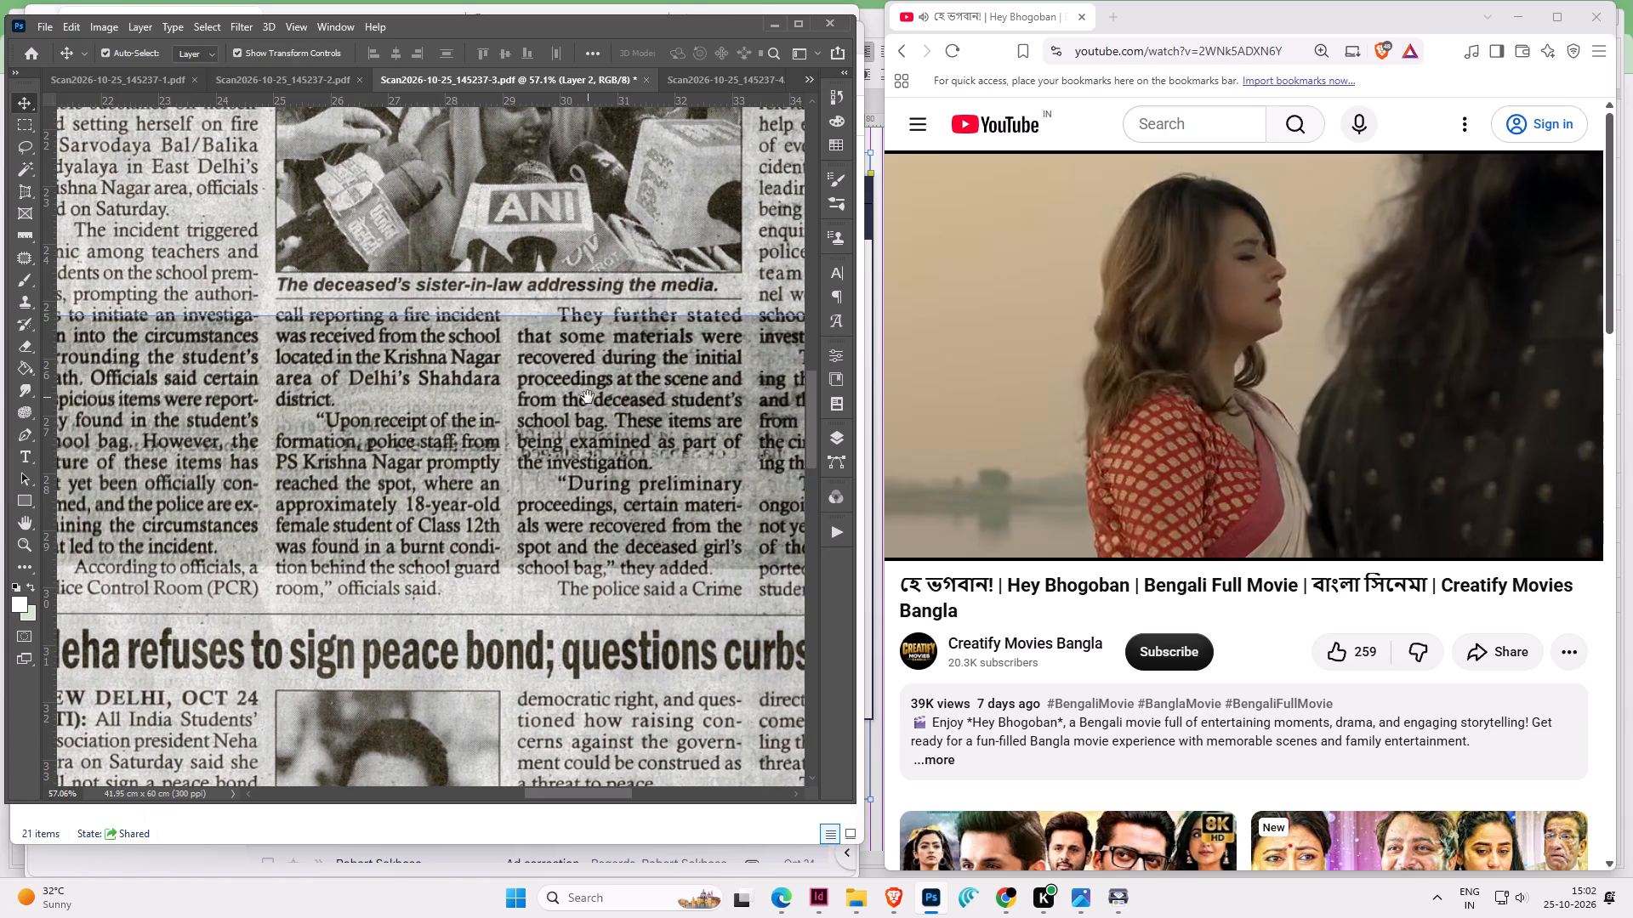
{"action": "left_click_drag", "start_coordinate": [550, 409], "coordinate": [245, 428]}
{"action": "left_click_drag", "start_coordinate": [244, 428], "coordinate": [595, 445]}
{"action": "left_click_drag", "start_coordinate": [133, 502], "coordinate": [348, 505]}
{"action": "left_click_drag", "start_coordinate": [150, 514], "coordinate": [358, 515]}
{"action": "left_click_drag", "start_coordinate": [137, 515], "coordinate": [259, 525]}
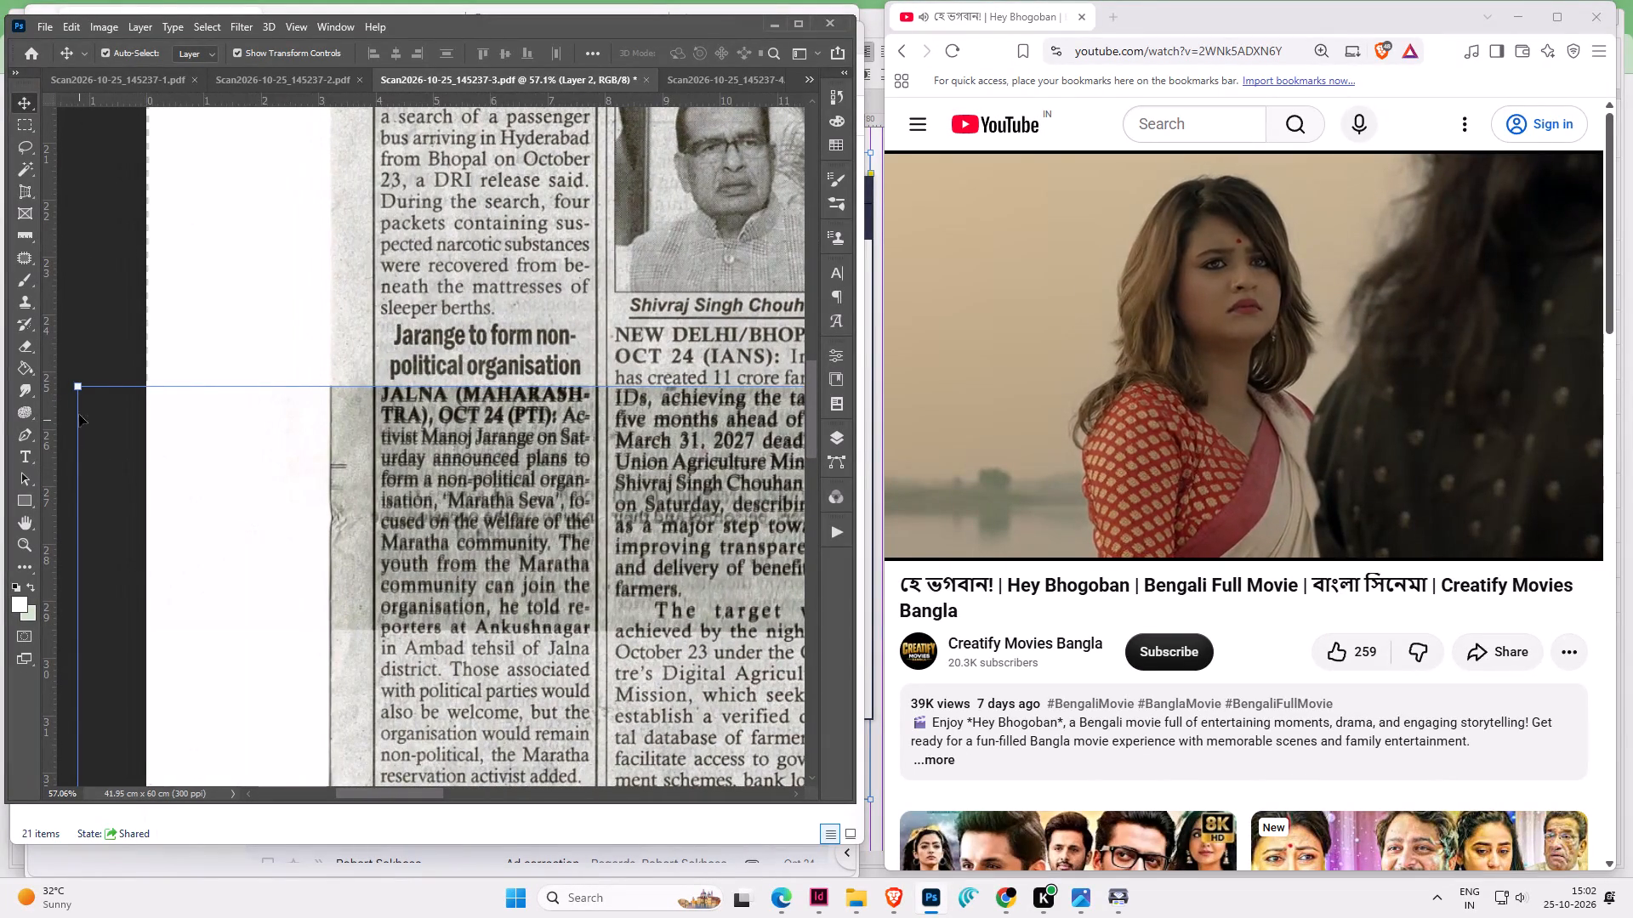
{"action": "key", "text": "space"}
{"action": "key", "text": "space"}
{"action": "key", "text": "space"}
{"action": "key", "text": "space"}
{"action": "key", "text": "space"}
{"action": "key", "text": "space"}
{"action": "key", "text": "space"}
{"action": "key", "text": "space"}
{"action": "key", "text": "space"}
{"action": "key", "text": "space"}
{"action": "left_click_drag", "start_coordinate": [225, 474], "coordinate": [247, 470]}
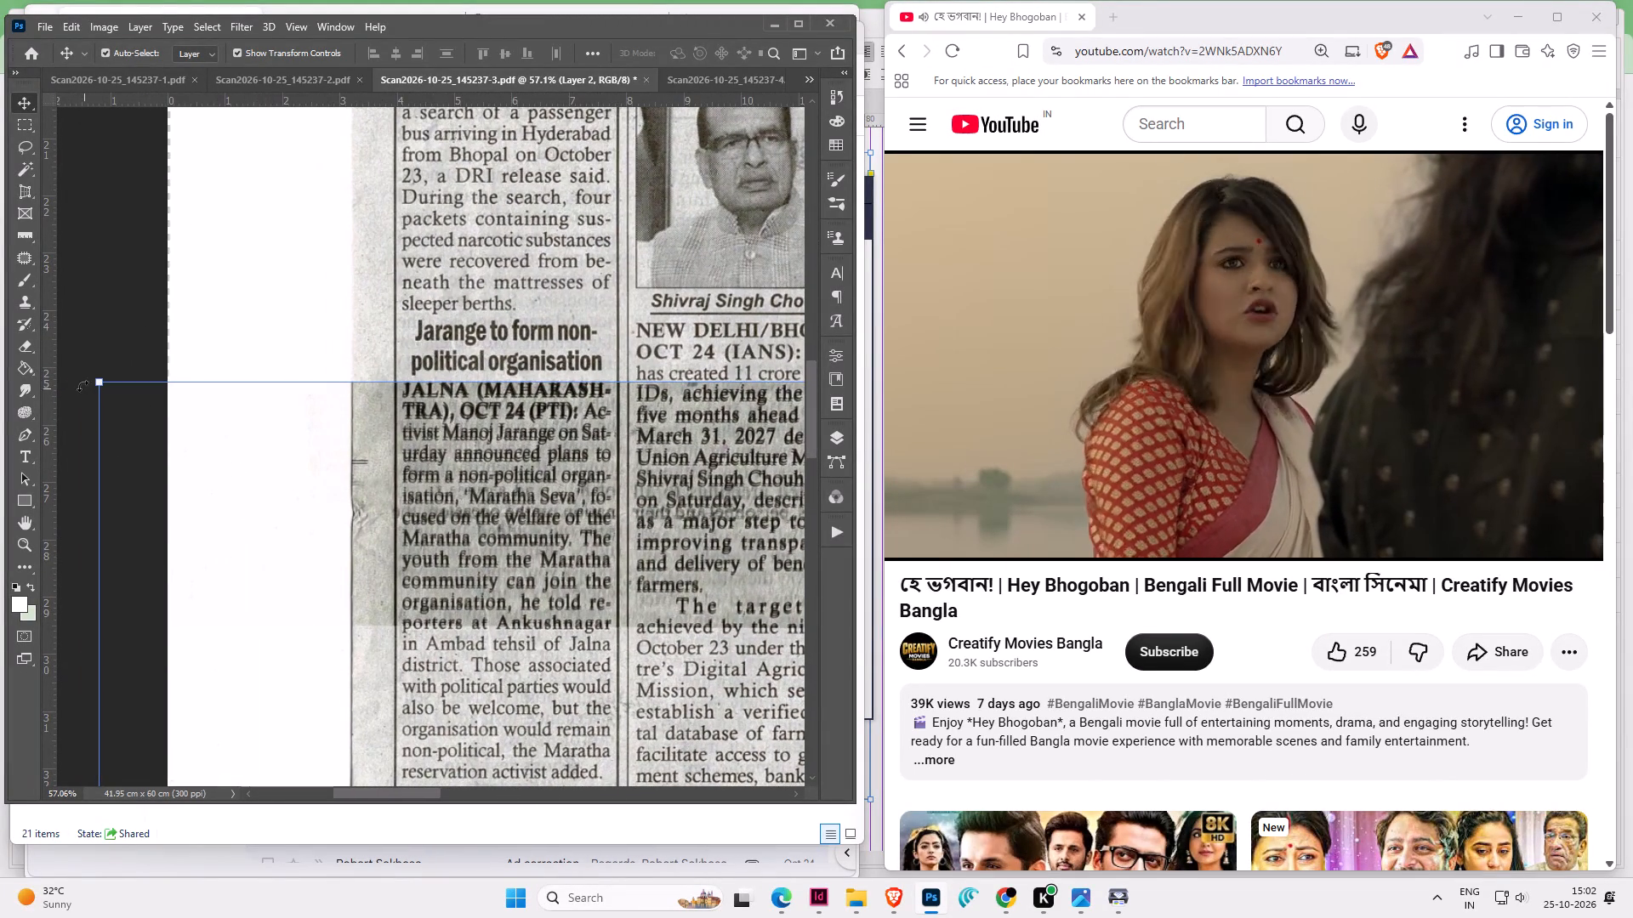
{"action": "left_click", "coordinate": [86, 373]}
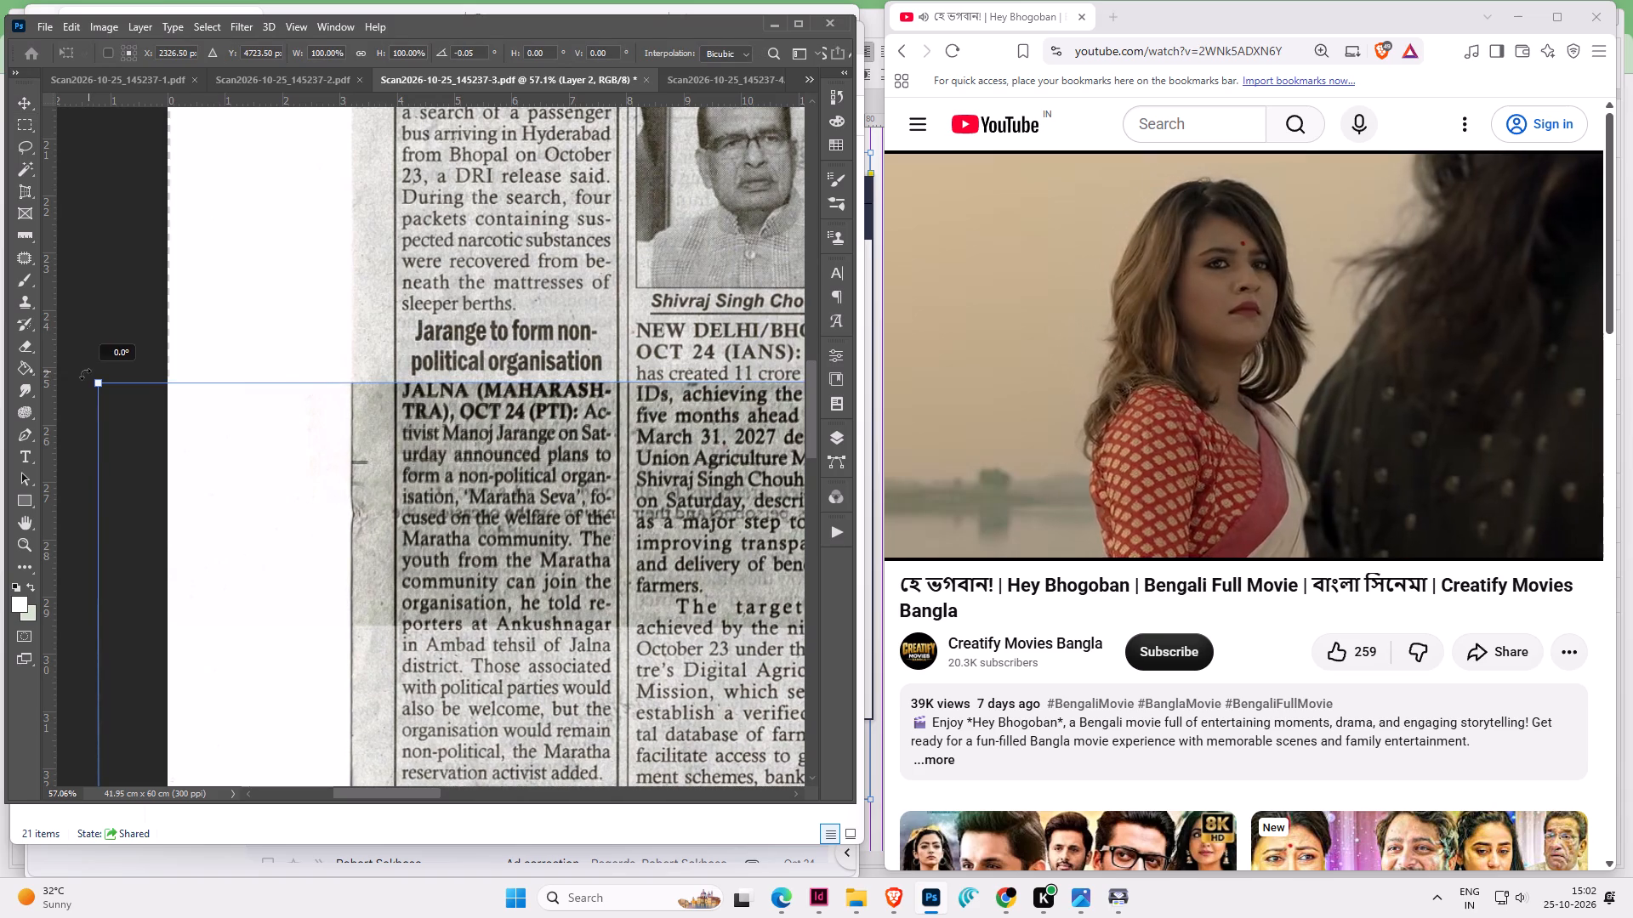
{"action": "key", "text": "Return"}
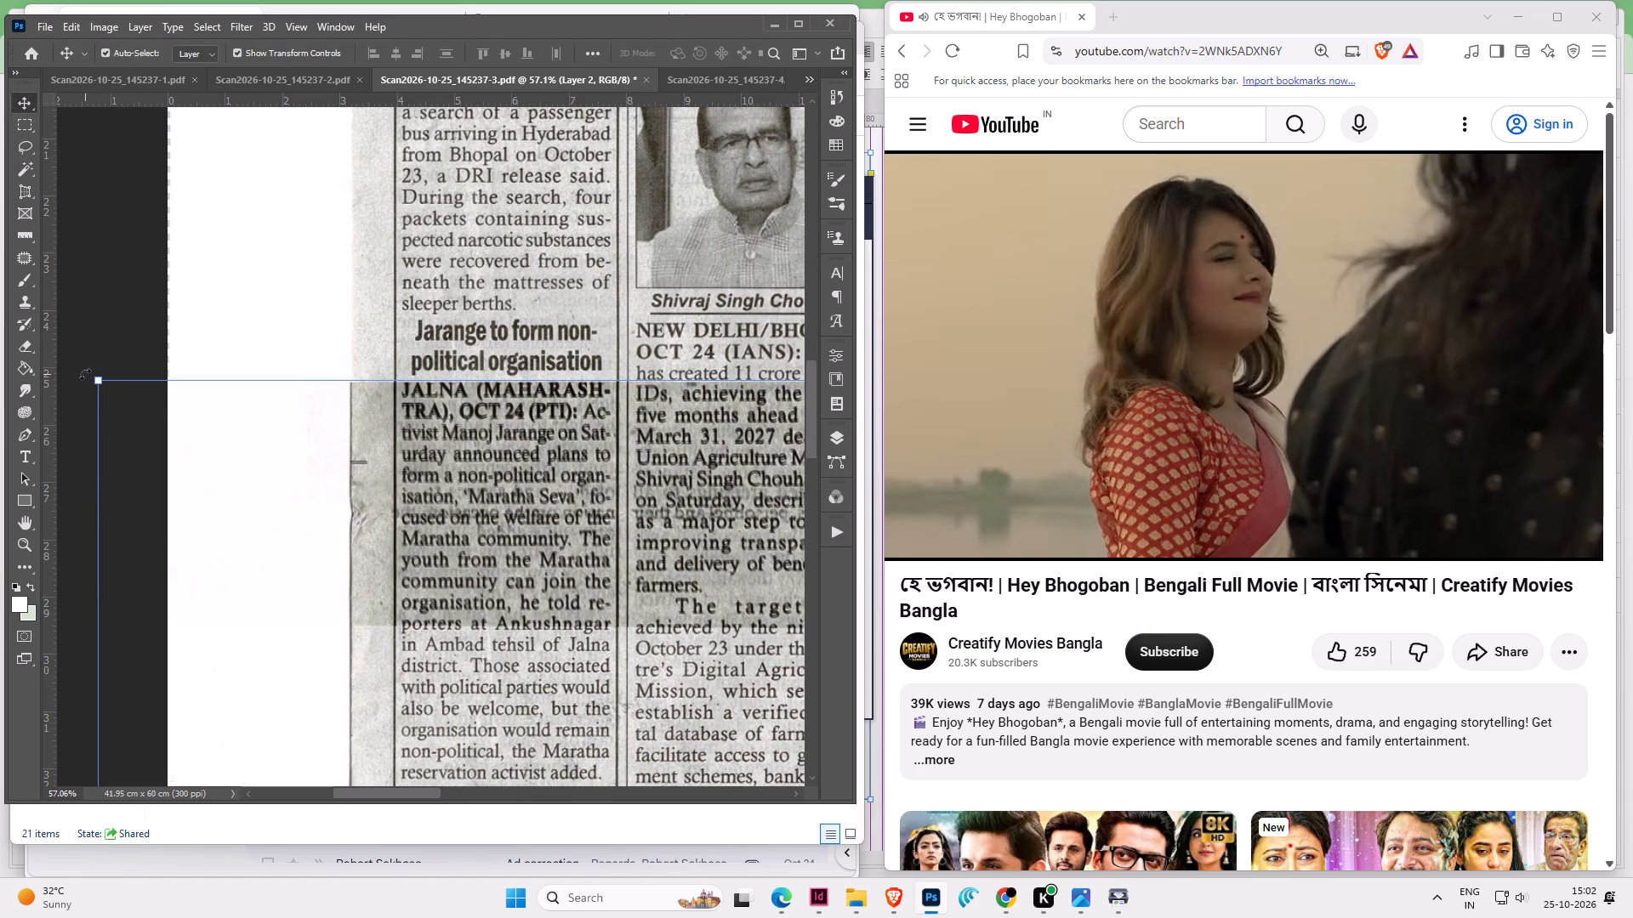
{"action": "key", "text": "Down"}
{"action": "key", "text": "Right"}
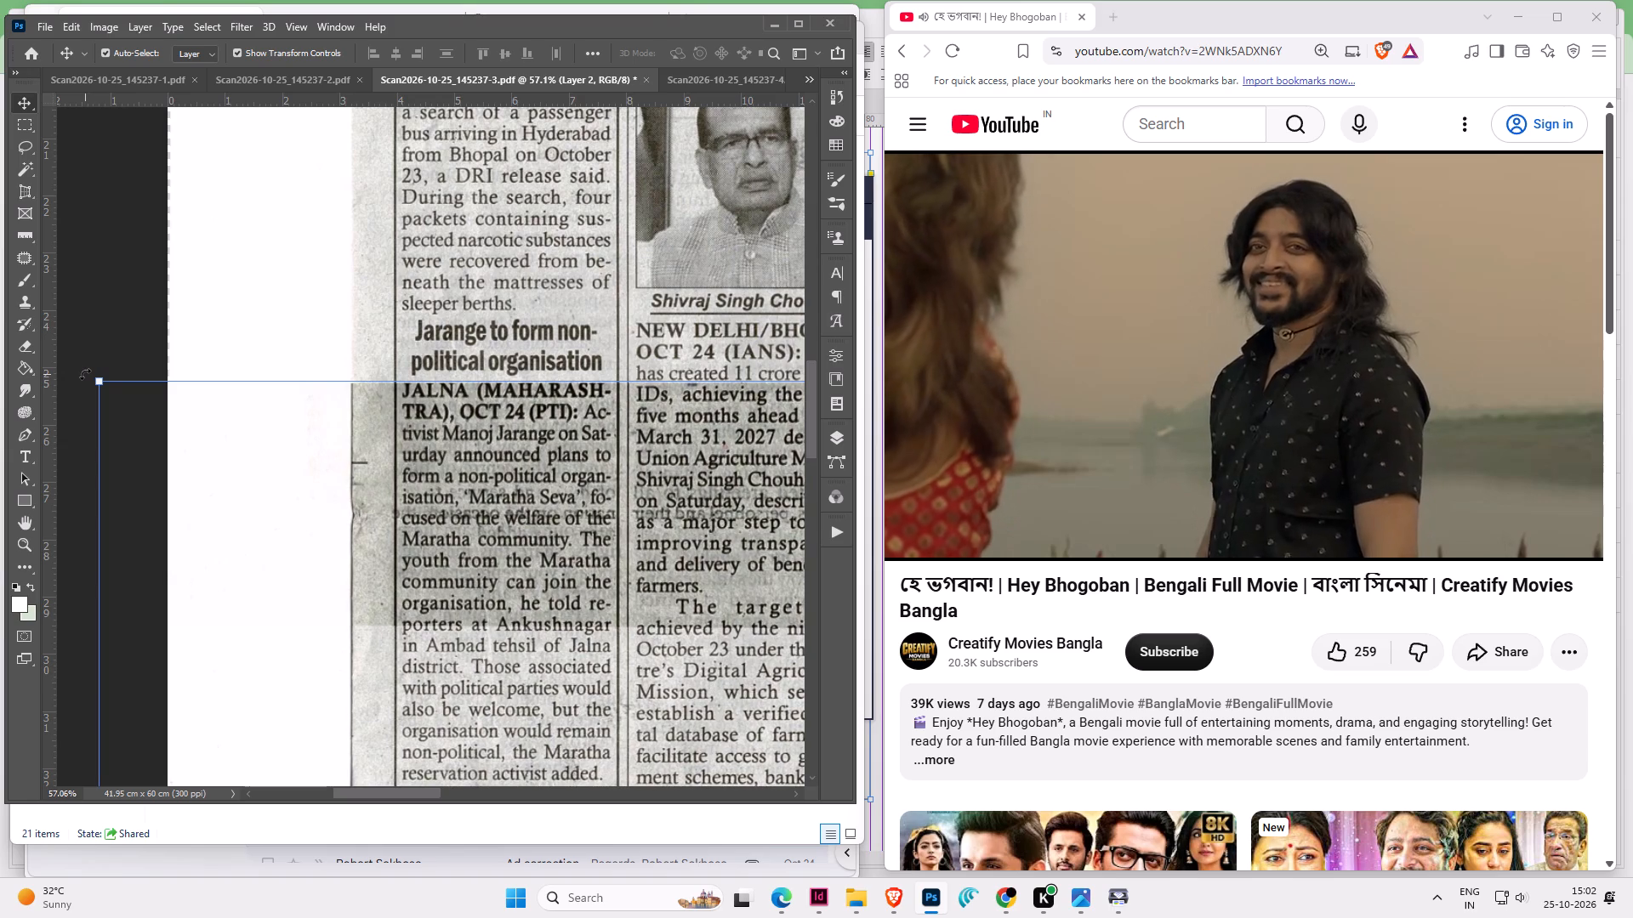
Fine-tune the lower-half layer's position so its text matches the upper scan below the Jarange headline.
{"action": "key", "text": "Left"}
{"action": "key", "text": "Down"}
{"action": "key", "text": "Right"}
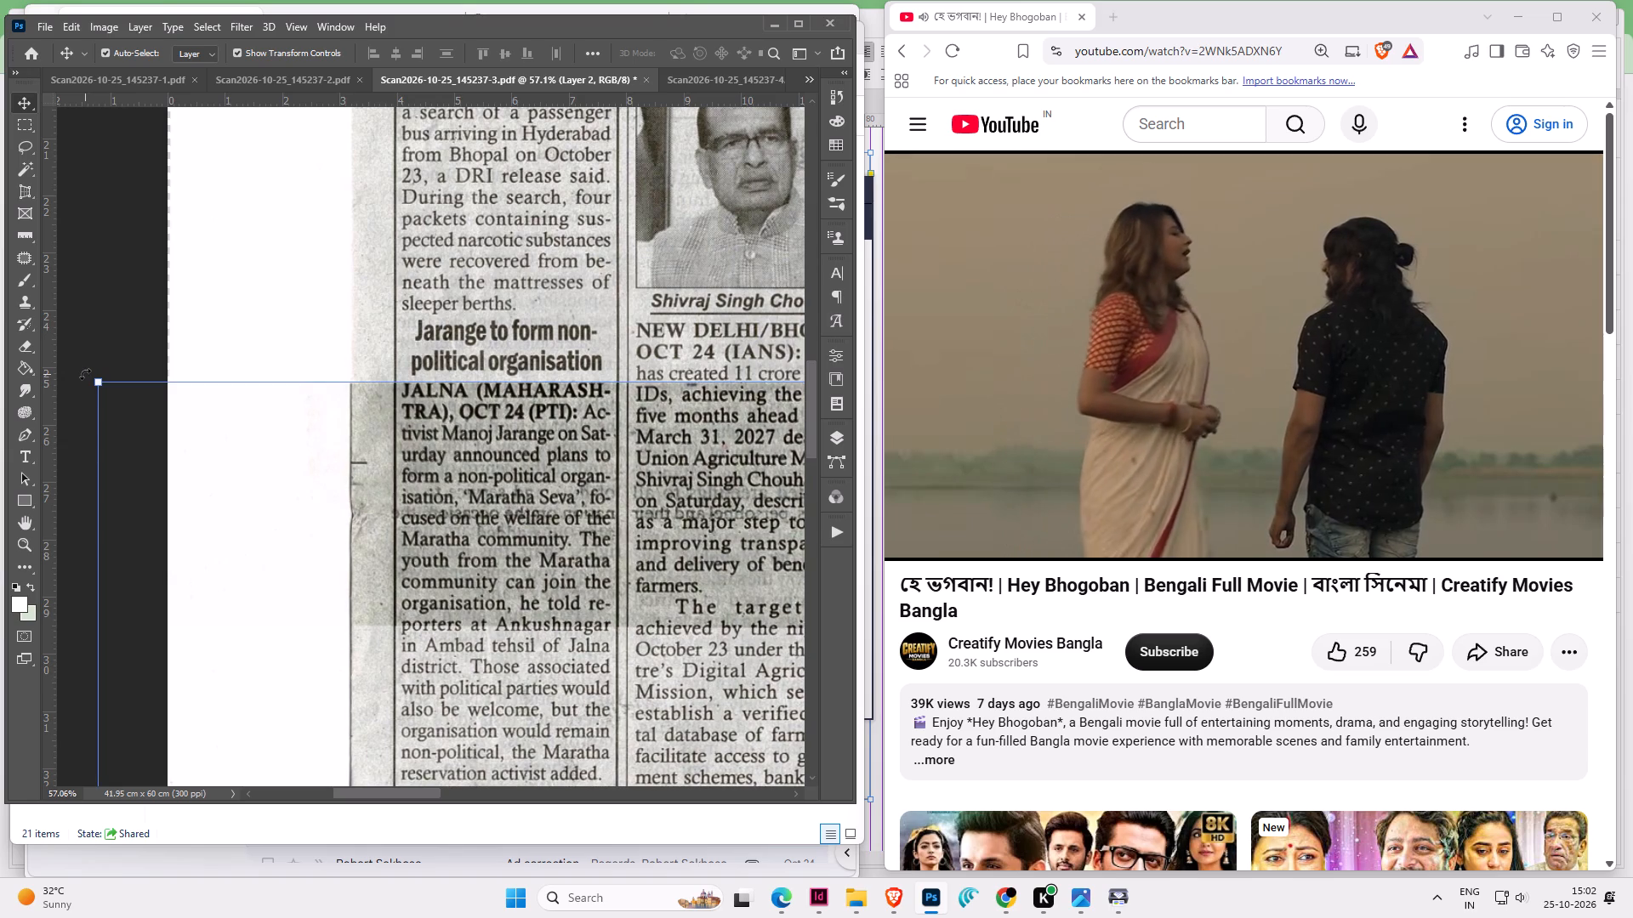
Select a full-width band about 39.5 × 4.8 cm over the lower-half layer's top edge, feather it 10 pixels, delete its contents and deselect.
{"action": "key", "text": "space"}
{"action": "key", "text": "space"}
{"action": "key", "text": "space"}
{"action": "key", "text": "space"}
{"action": "key", "text": "space"}
{"action": "key", "text": "space"}
{"action": "key", "text": "space"}
{"action": "key", "text": "space"}
{"action": "key", "text": "space"}
{"action": "key", "text": "space"}
{"action": "key", "text": "space"}
{"action": "key", "text": "space"}
{"action": "key", "text": "space"}
{"action": "key", "text": "space"}
{"action": "key", "text": "space"}
{"action": "key", "text": "space"}
{"action": "key", "text": "space"}
{"action": "key", "text": "space"}
{"action": "key", "text": "space"}
{"action": "key", "text": "space"}
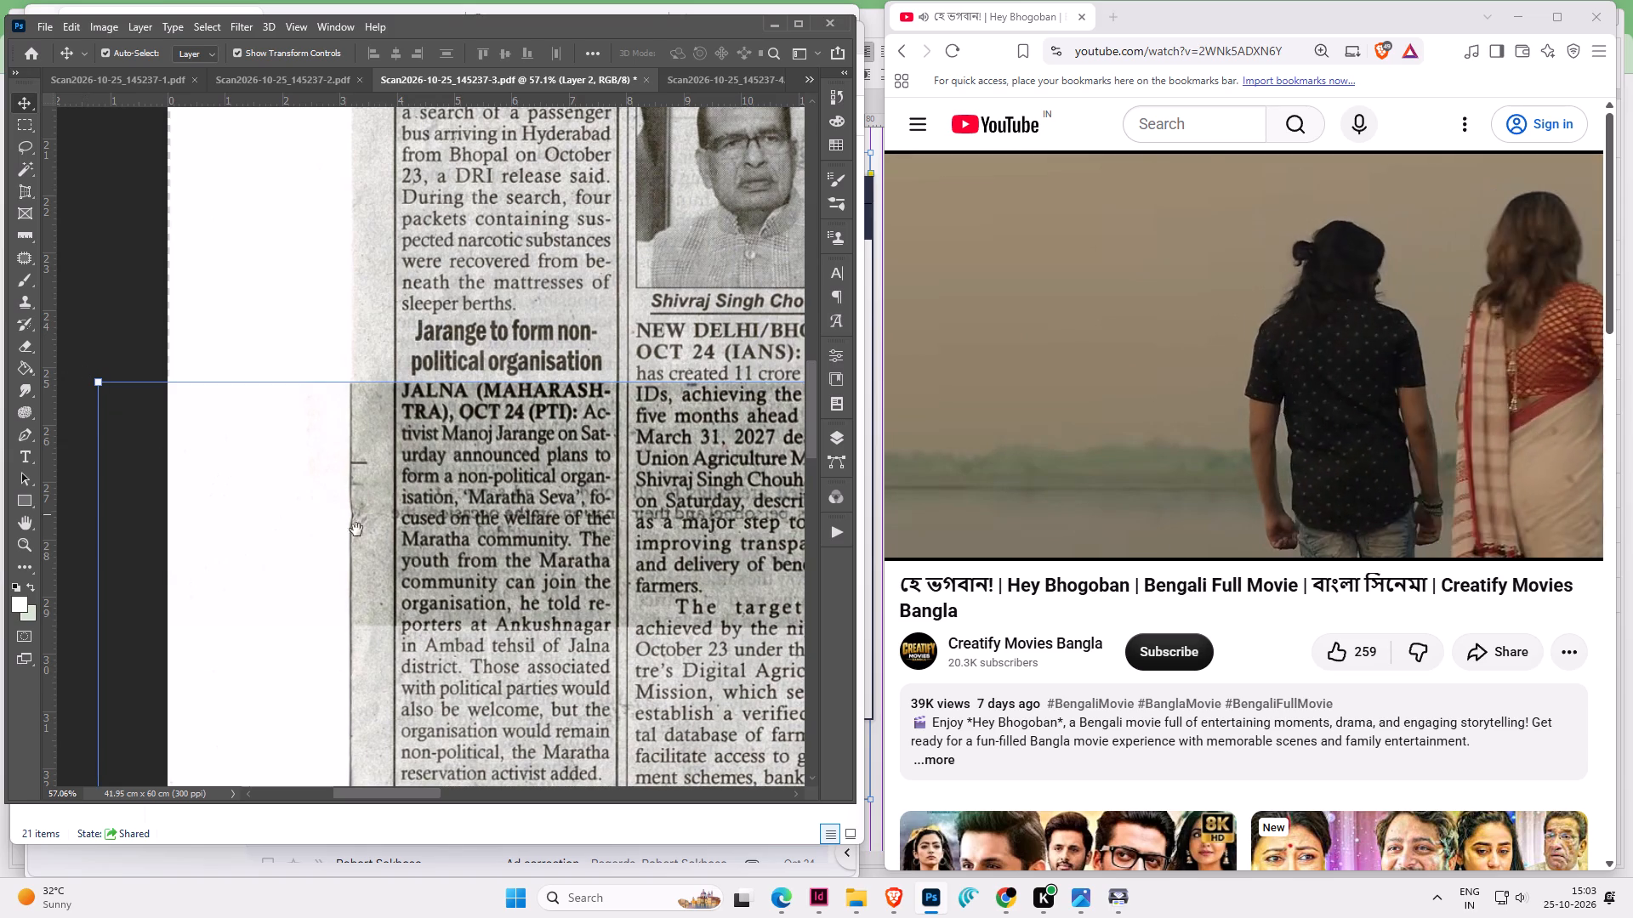
{"action": "left_click_drag", "start_coordinate": [545, 547], "coordinate": [291, 571]}
{"action": "left_click_drag", "start_coordinate": [541, 568], "coordinate": [355, 569]}
{"action": "left_click_drag", "start_coordinate": [587, 581], "coordinate": [236, 582]}
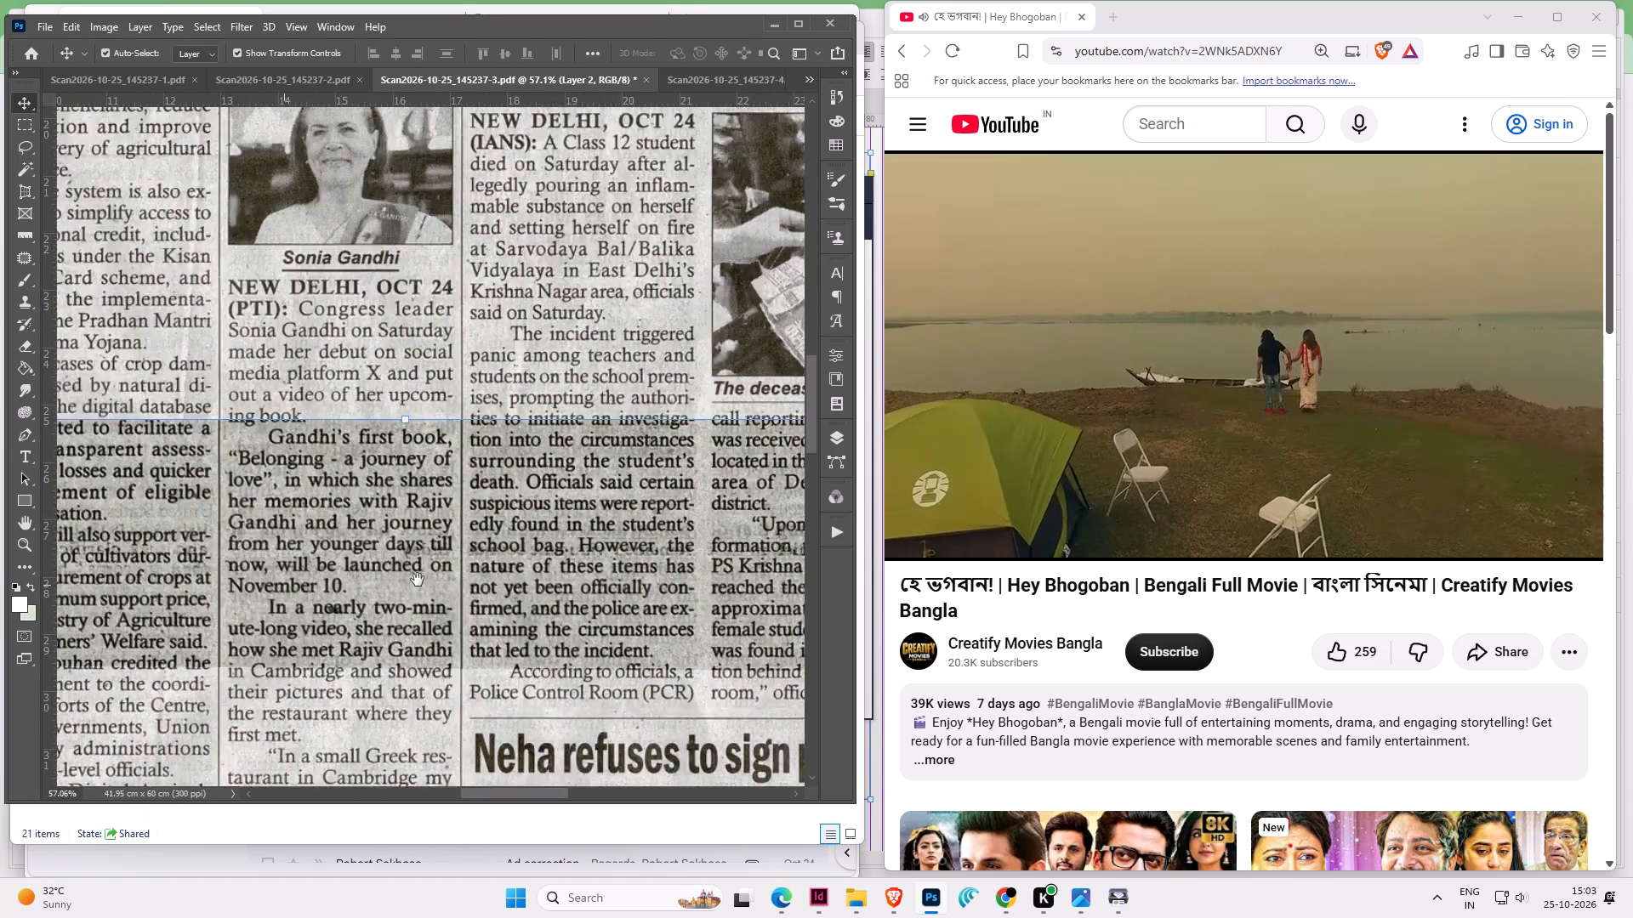
{"action": "left_click_drag", "start_coordinate": [492, 591], "coordinate": [398, 591]}
{"action": "scroll", "coordinate": [406, 587], "scroll_direction": "down", "scroll_amount": 7, "text": "alt"}
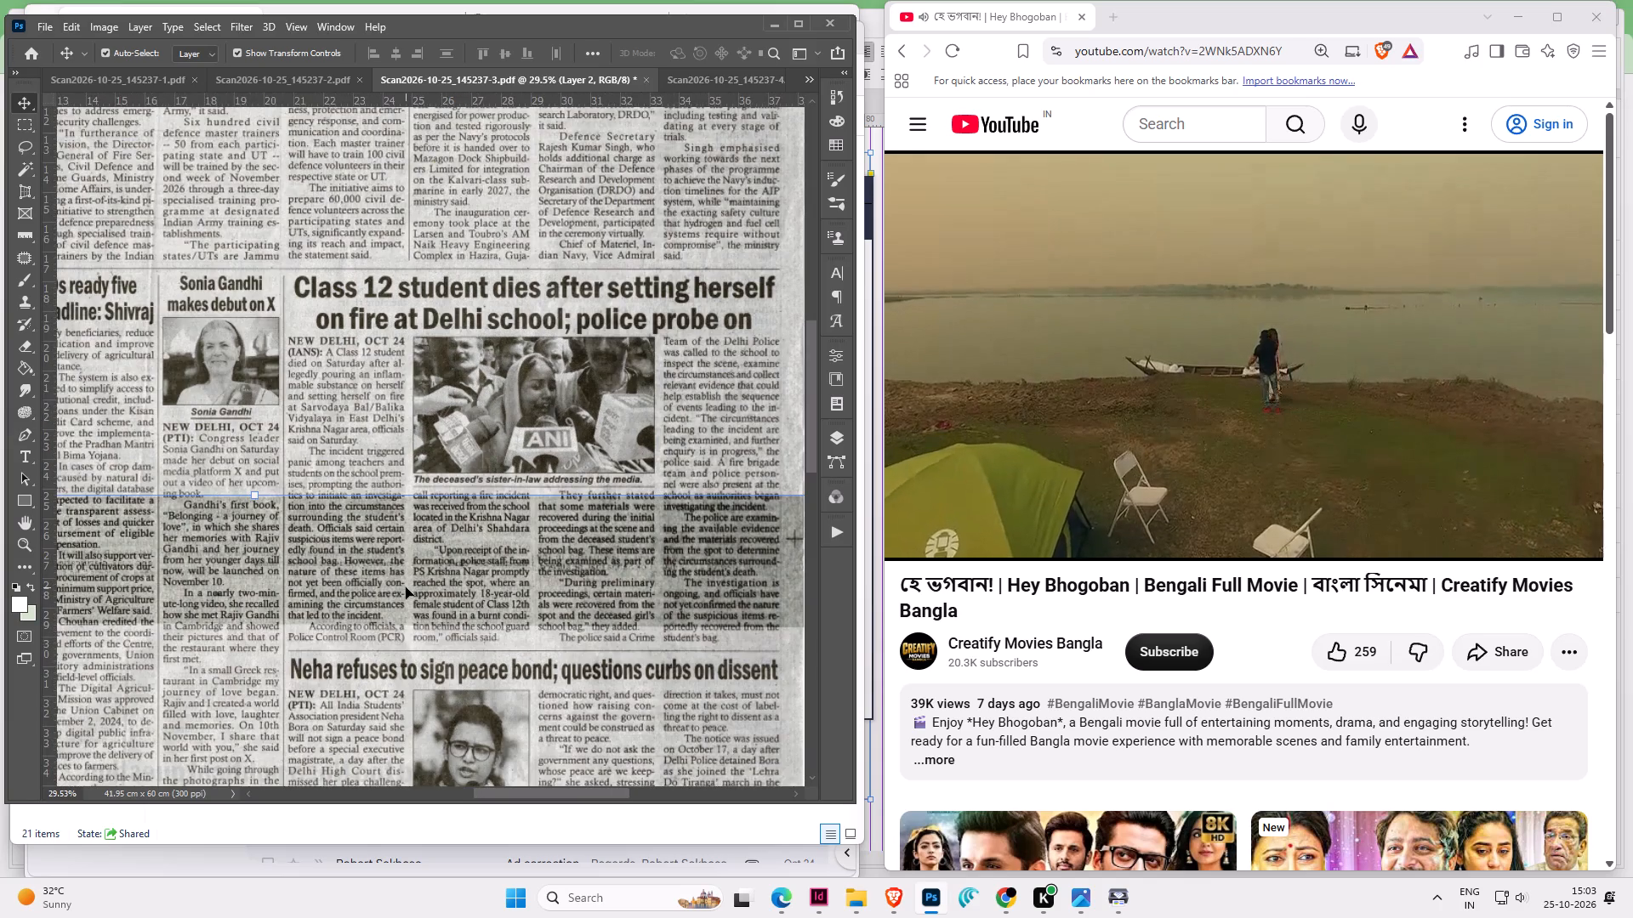
{"action": "scroll", "coordinate": [406, 587], "scroll_direction": "down", "scroll_amount": 1, "text": "alt"}
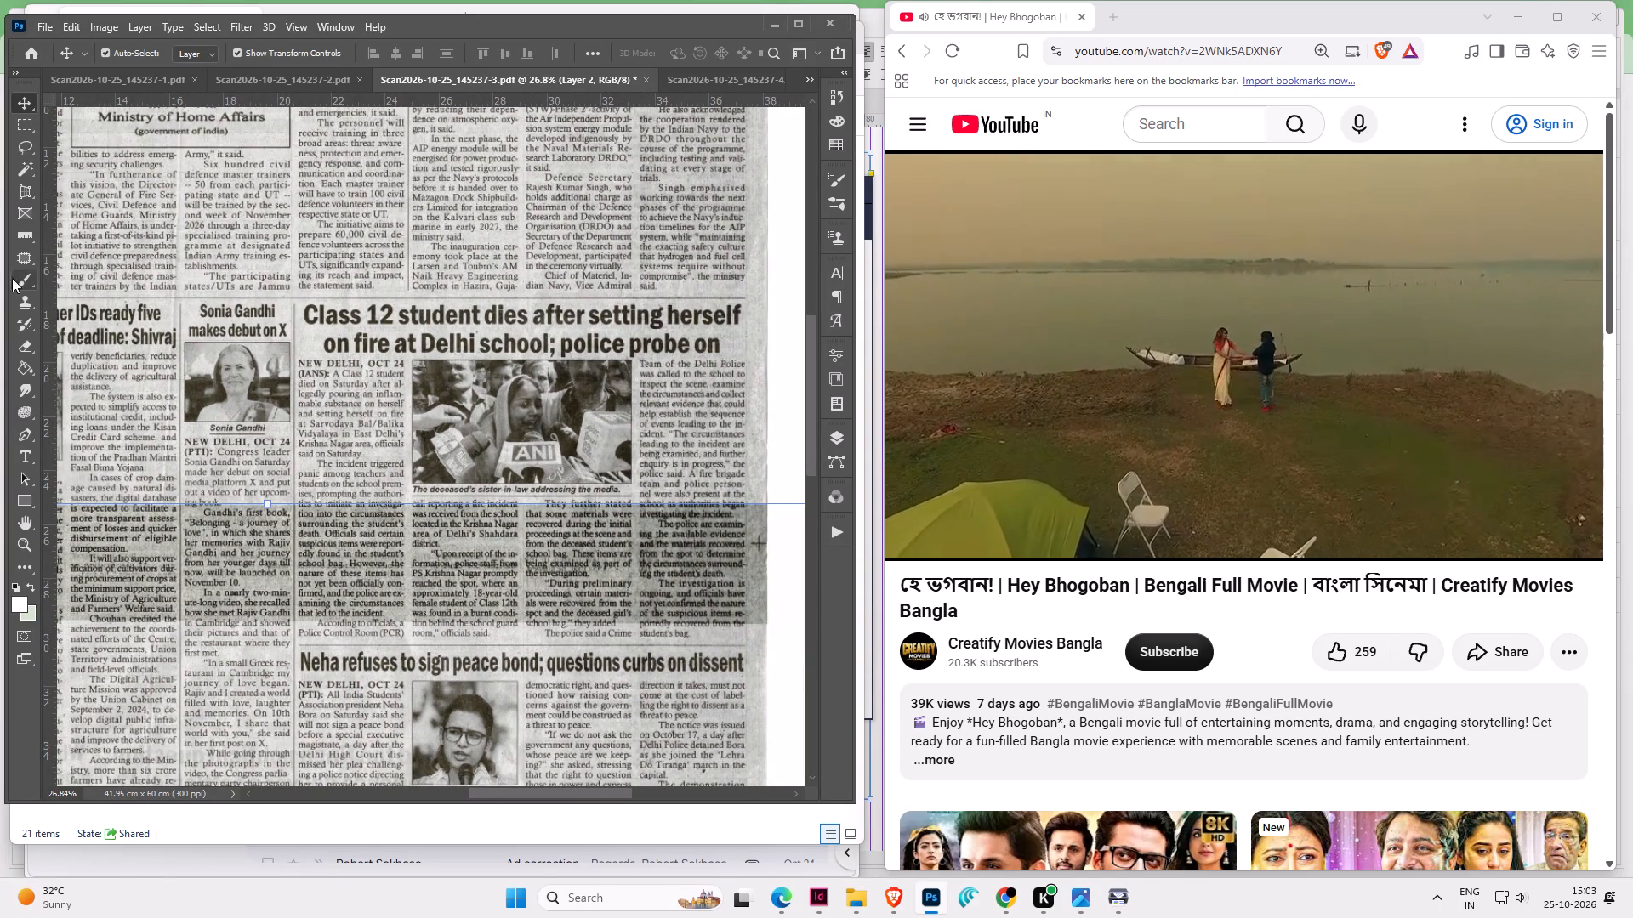
{"action": "left_click", "coordinate": [26, 124]}
{"action": "scroll", "coordinate": [269, 572], "scroll_direction": "down", "scroll_amount": 4, "text": "alt"}
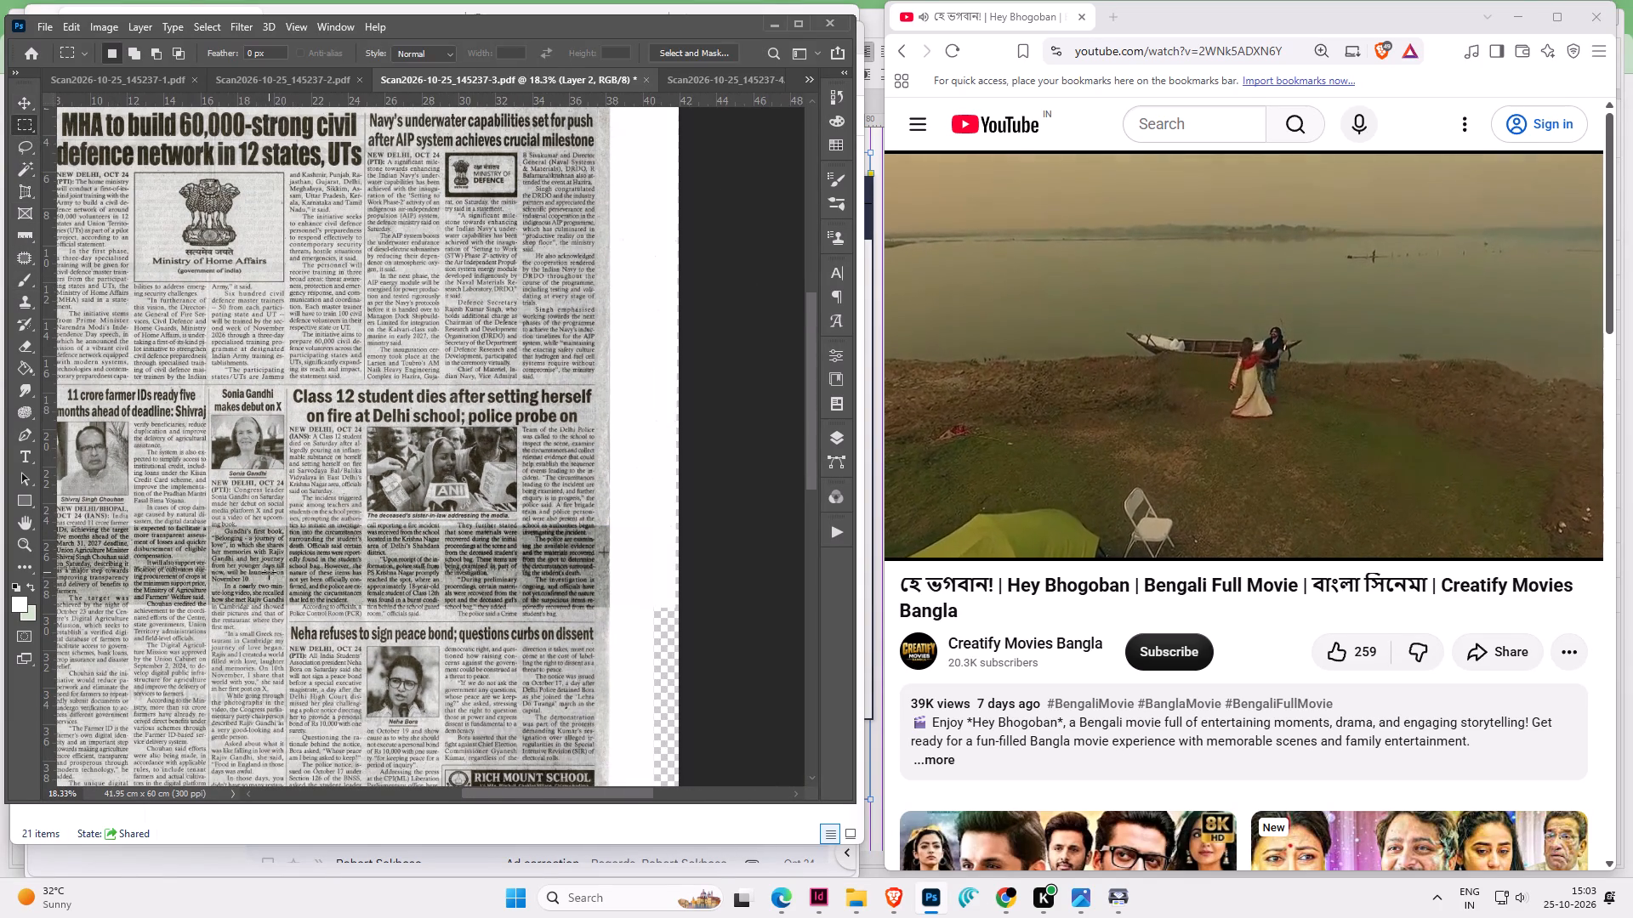
{"action": "key", "text": "space"}
{"action": "key", "text": "space"}
{"action": "key", "text": "space"}
{"action": "key", "text": "space"}
{"action": "key", "text": "space"}
{"action": "key", "text": "space"}
{"action": "key", "text": "space"}
{"action": "key", "text": "space"}
{"action": "key", "text": "space"}
{"action": "key", "text": "space"}
{"action": "key", "text": "space"}
{"action": "key", "text": "space"}
{"action": "key", "text": "space"}
{"action": "key", "text": "space"}
{"action": "key", "text": "space"}
{"action": "key", "text": "space"}
{"action": "key", "text": "space"}
{"action": "key", "text": "space"}
{"action": "key", "text": "space"}
{"action": "key", "text": "space"}
{"action": "left_click_drag", "start_coordinate": [353, 634], "coordinate": [516, 598]}
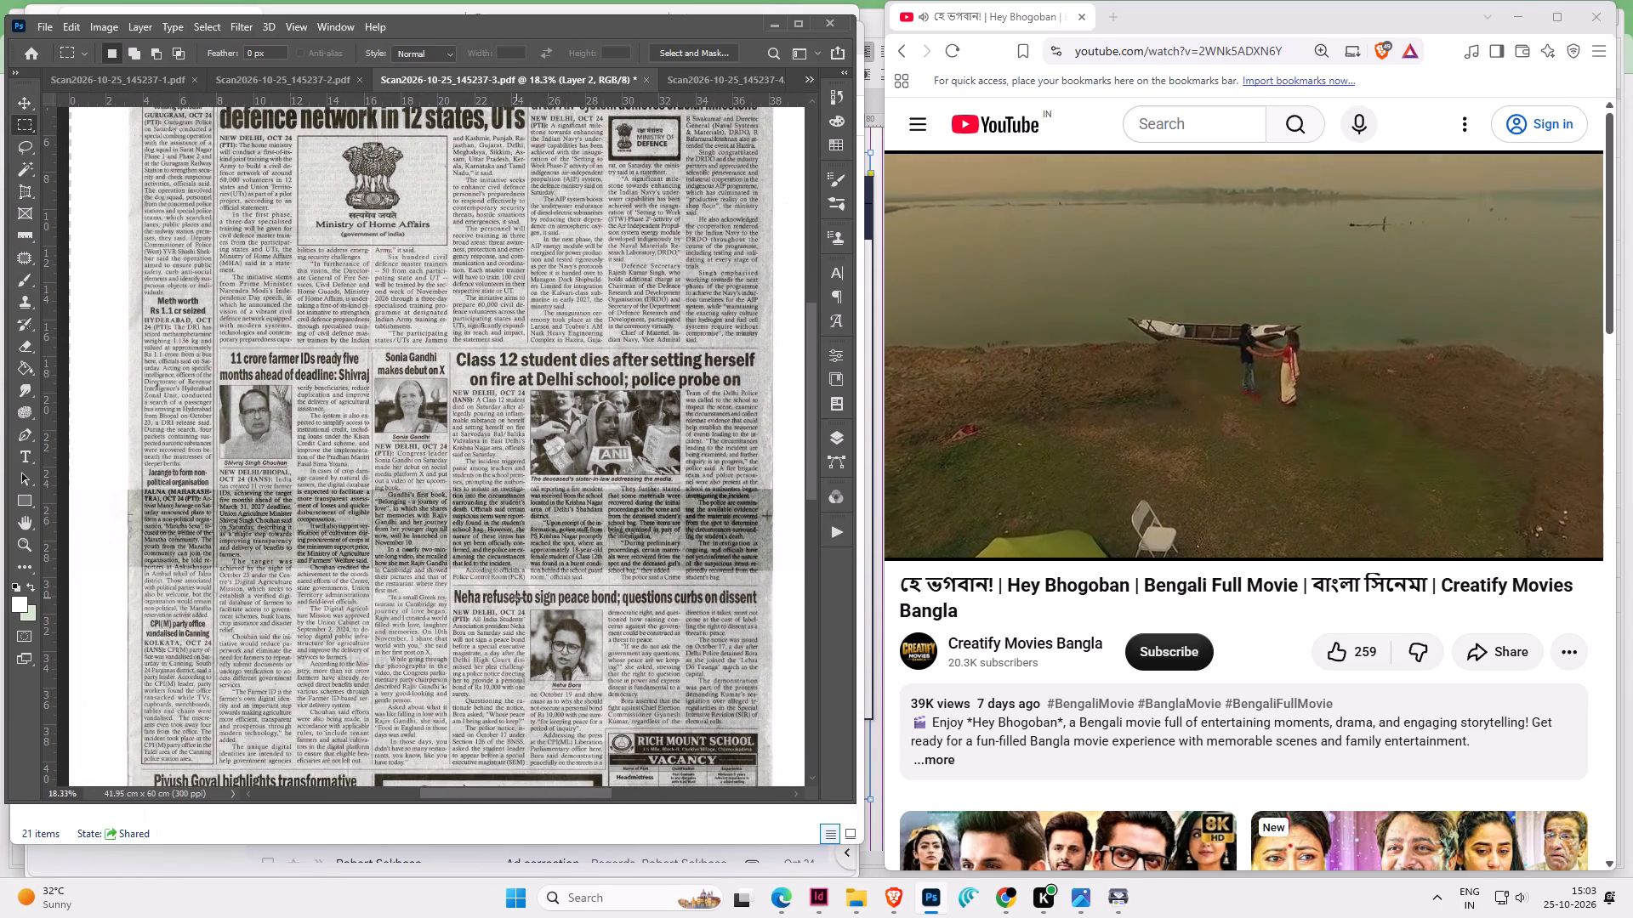
{"action": "scroll", "coordinate": [516, 598], "scroll_direction": "down", "scroll_amount": 1, "text": "alt"}
{"action": "left_click_drag", "start_coordinate": [136, 450], "coordinate": [797, 530]}
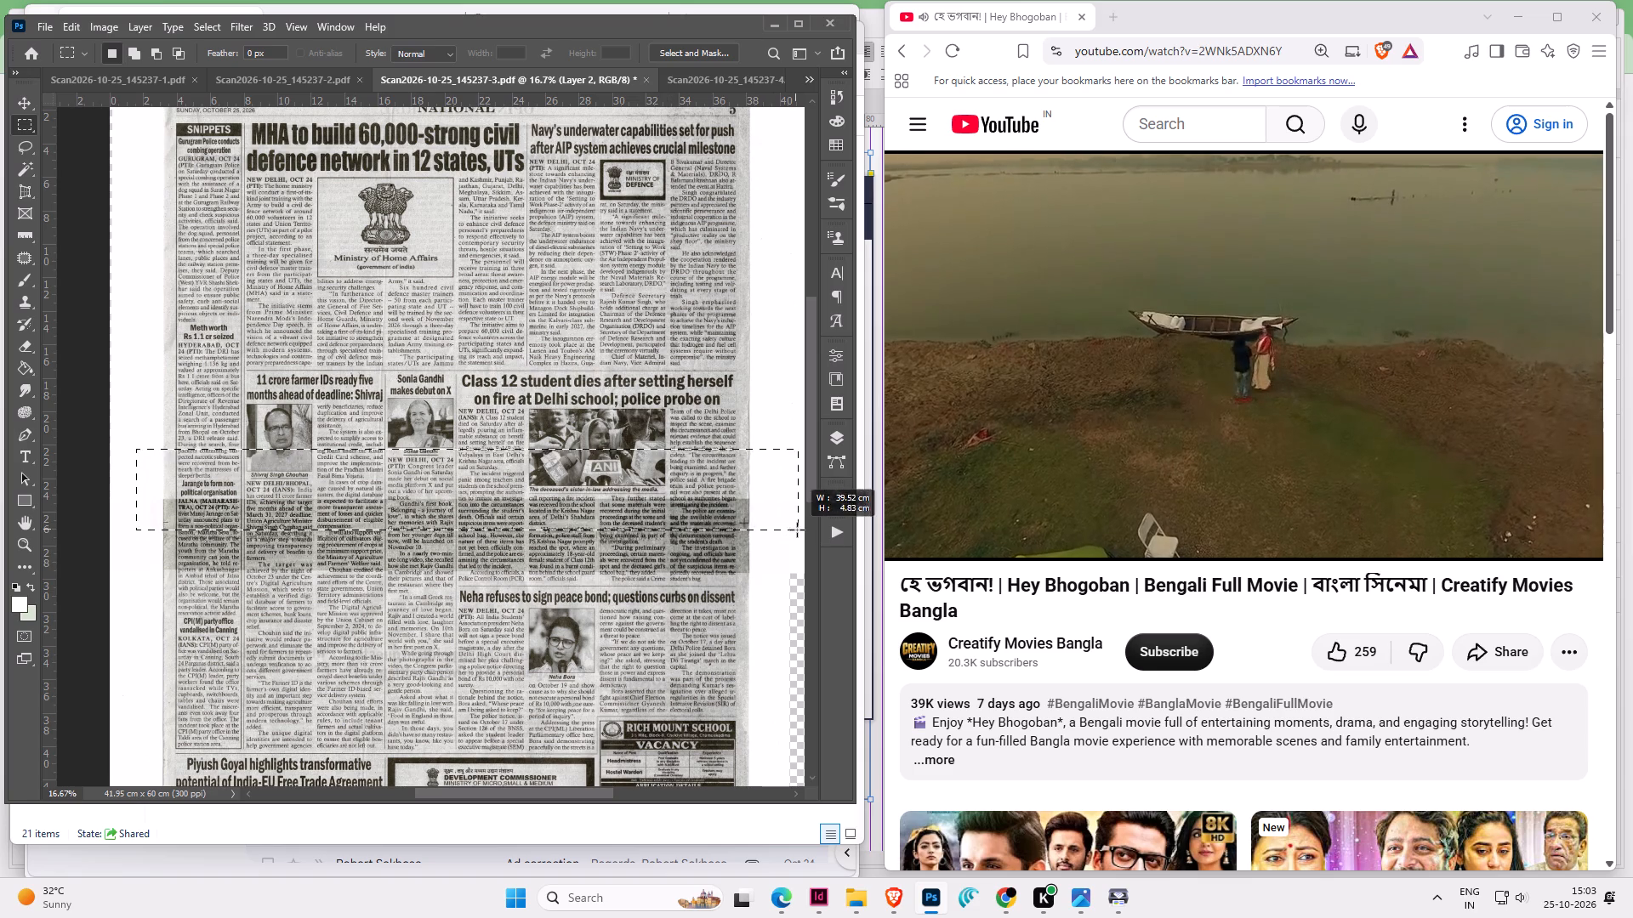
{"action": "left_click_drag", "start_coordinate": [797, 530], "coordinate": [799, 531]}
{"action": "right_click", "coordinate": [687, 484]}
{"action": "left_click", "coordinate": [750, 521]}
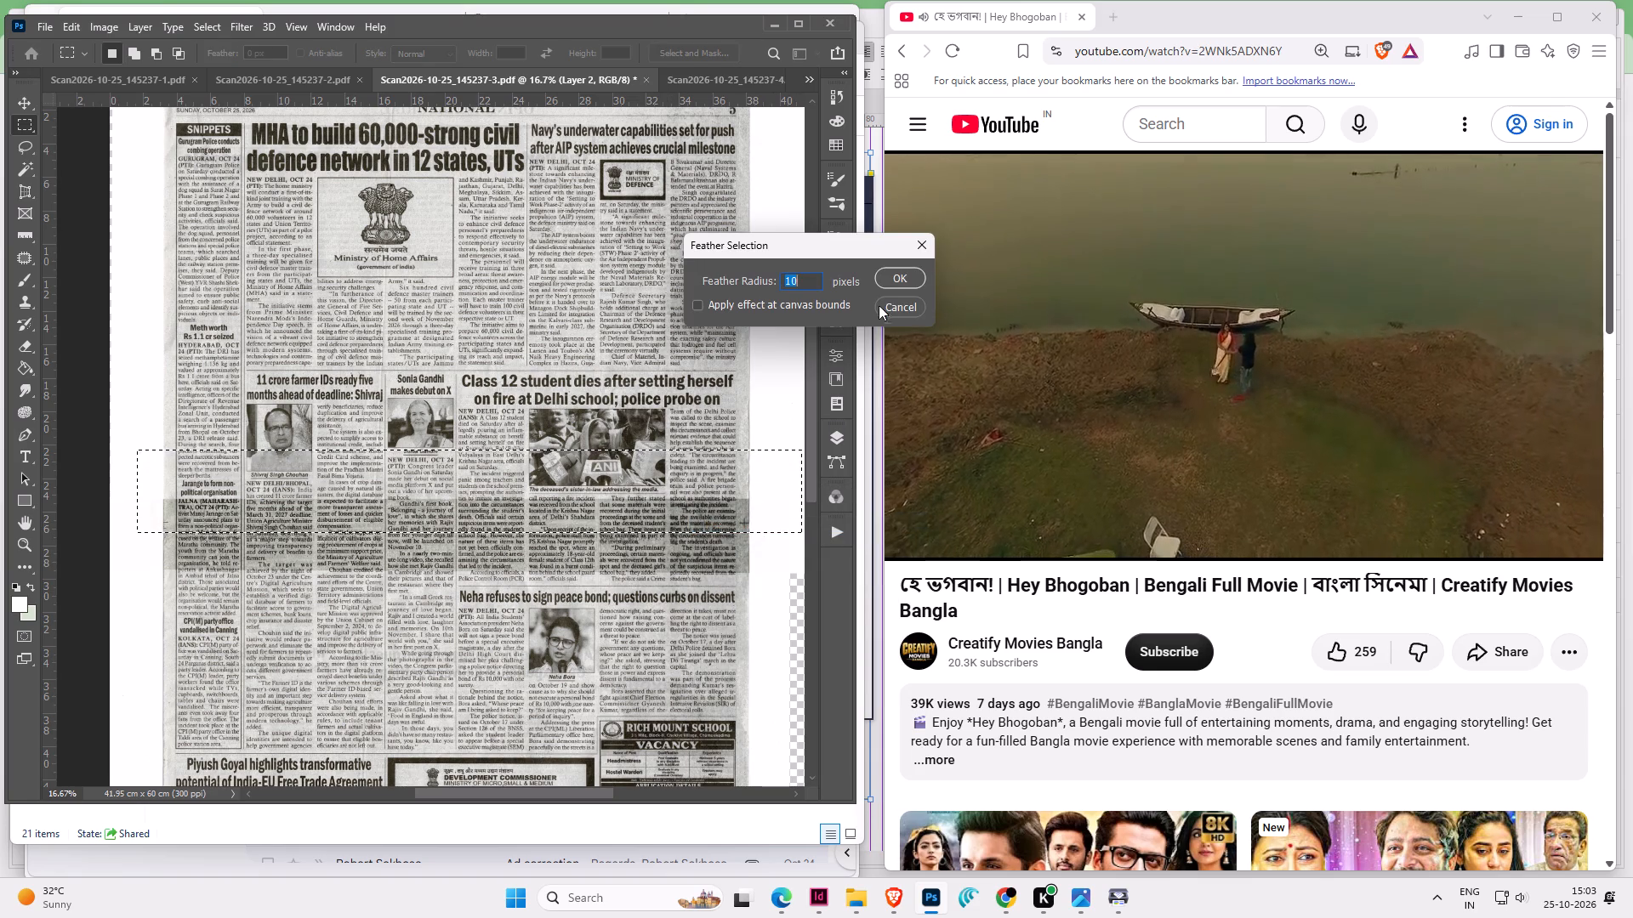
{"action": "left_click", "coordinate": [886, 272]}
{"action": "key", "text": "Delete"}
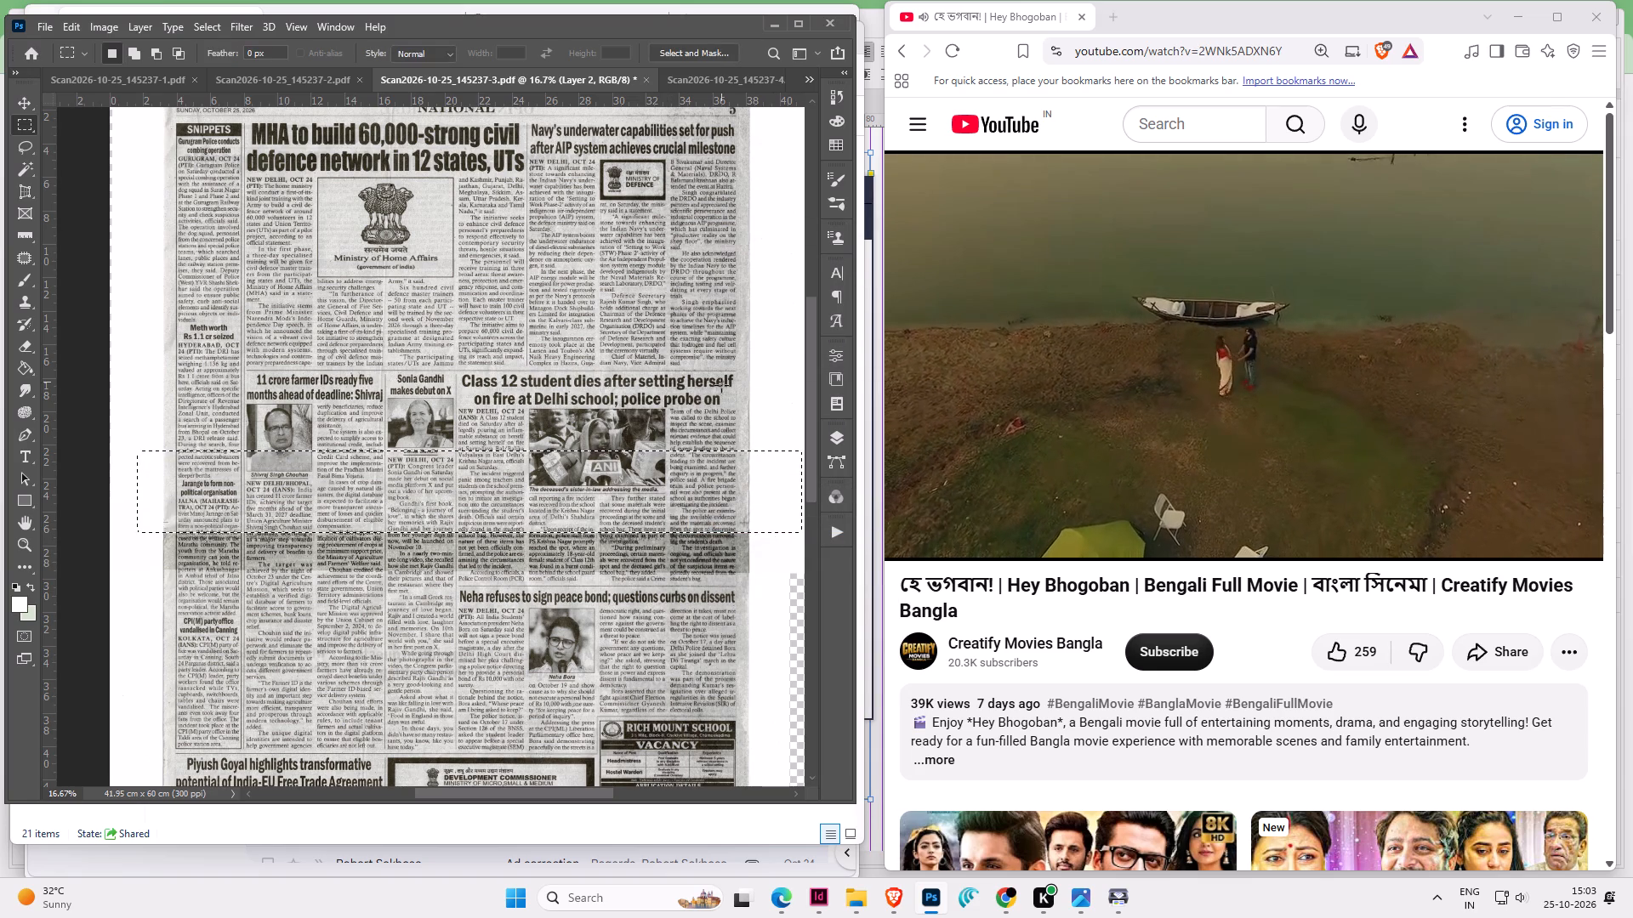
{"action": "left_click", "coordinate": [731, 380]}
Set the blend mode of the lower-half layer back to Normal.
{"action": "left_click", "coordinate": [832, 440]}
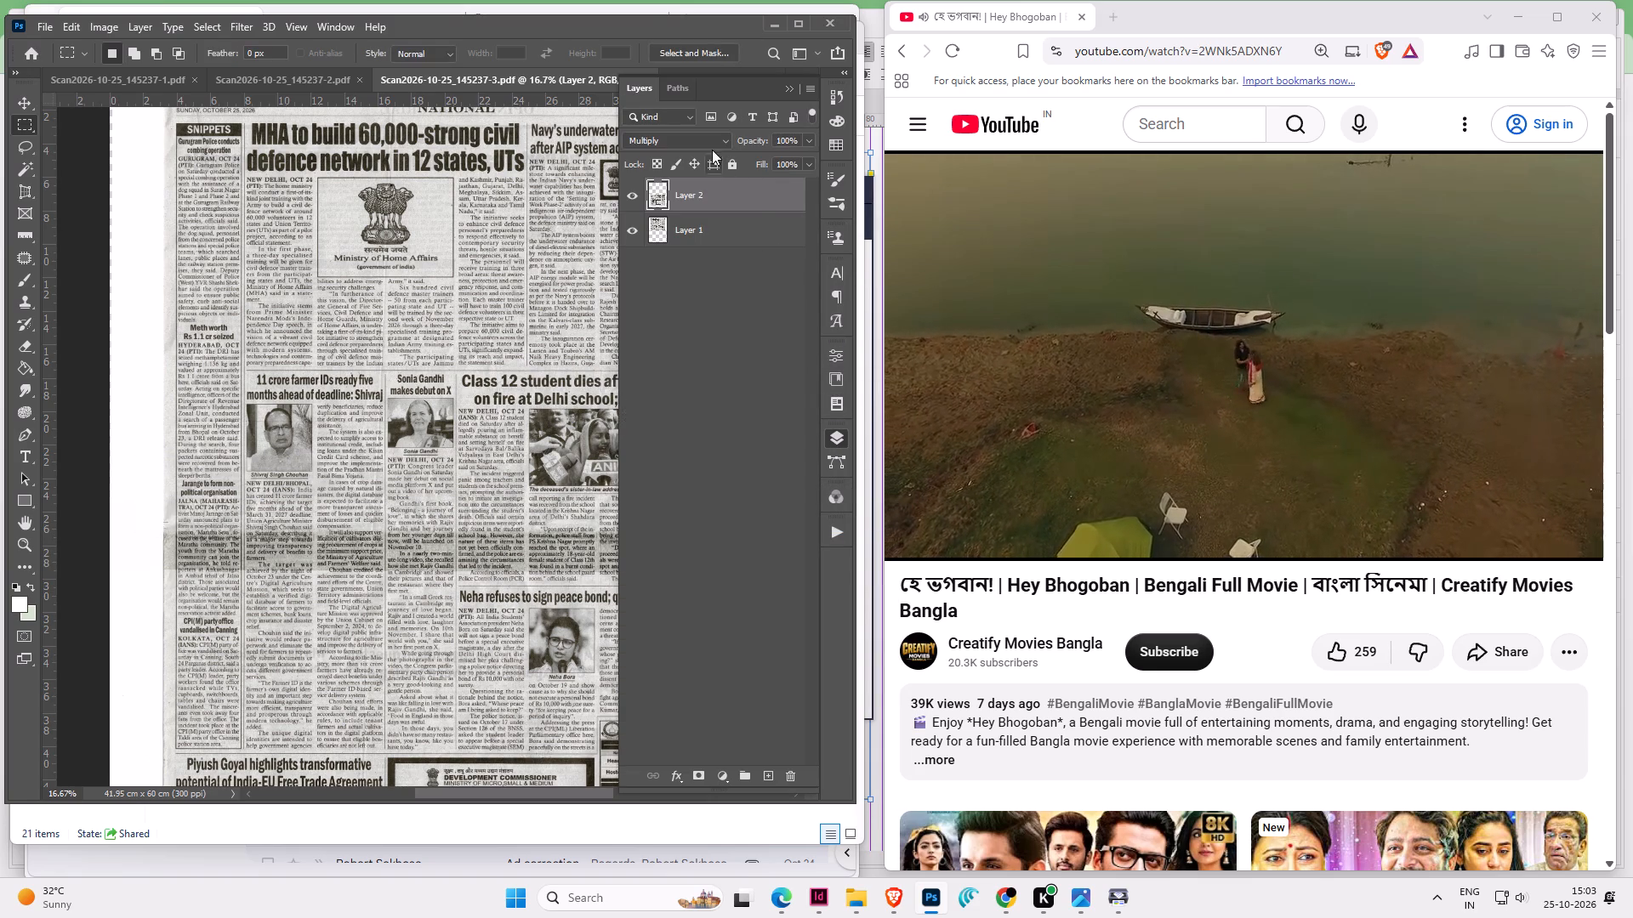
{"action": "left_click", "coordinate": [707, 137]}
{"action": "left_click", "coordinate": [679, 156]}
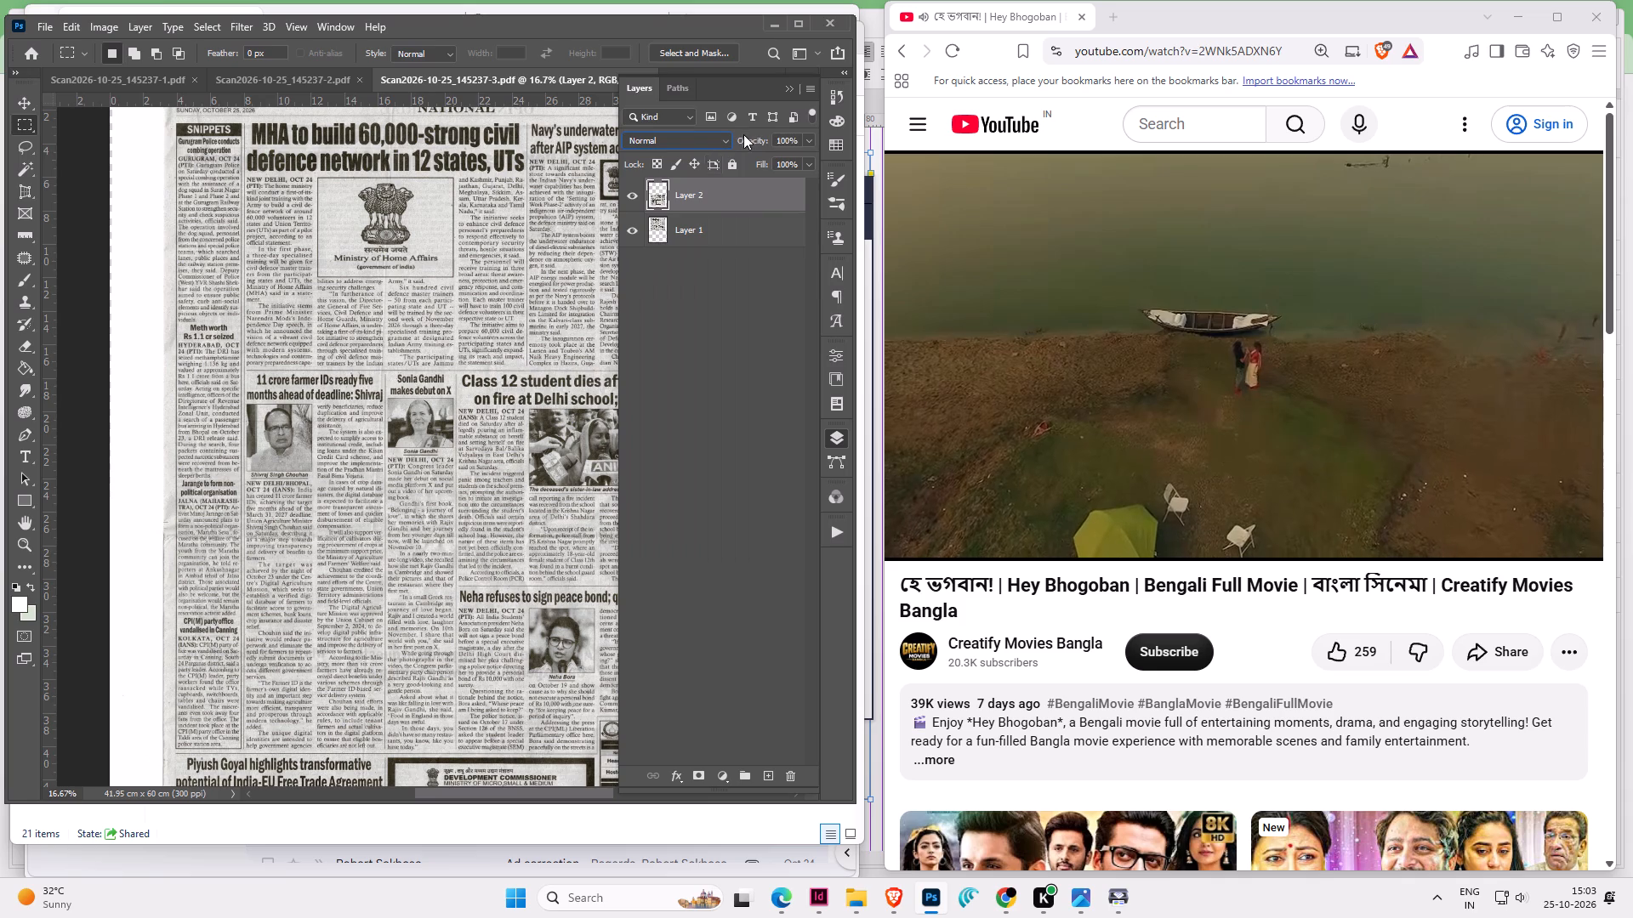
{"action": "left_click", "coordinate": [791, 89]}
Crop the stitched document to the newspaper page edges, about 34.4 × 52.7 cm, excluding the blank margins.
{"action": "scroll", "coordinate": [458, 314], "scroll_direction": "down", "scroll_amount": 3, "text": "alt"}
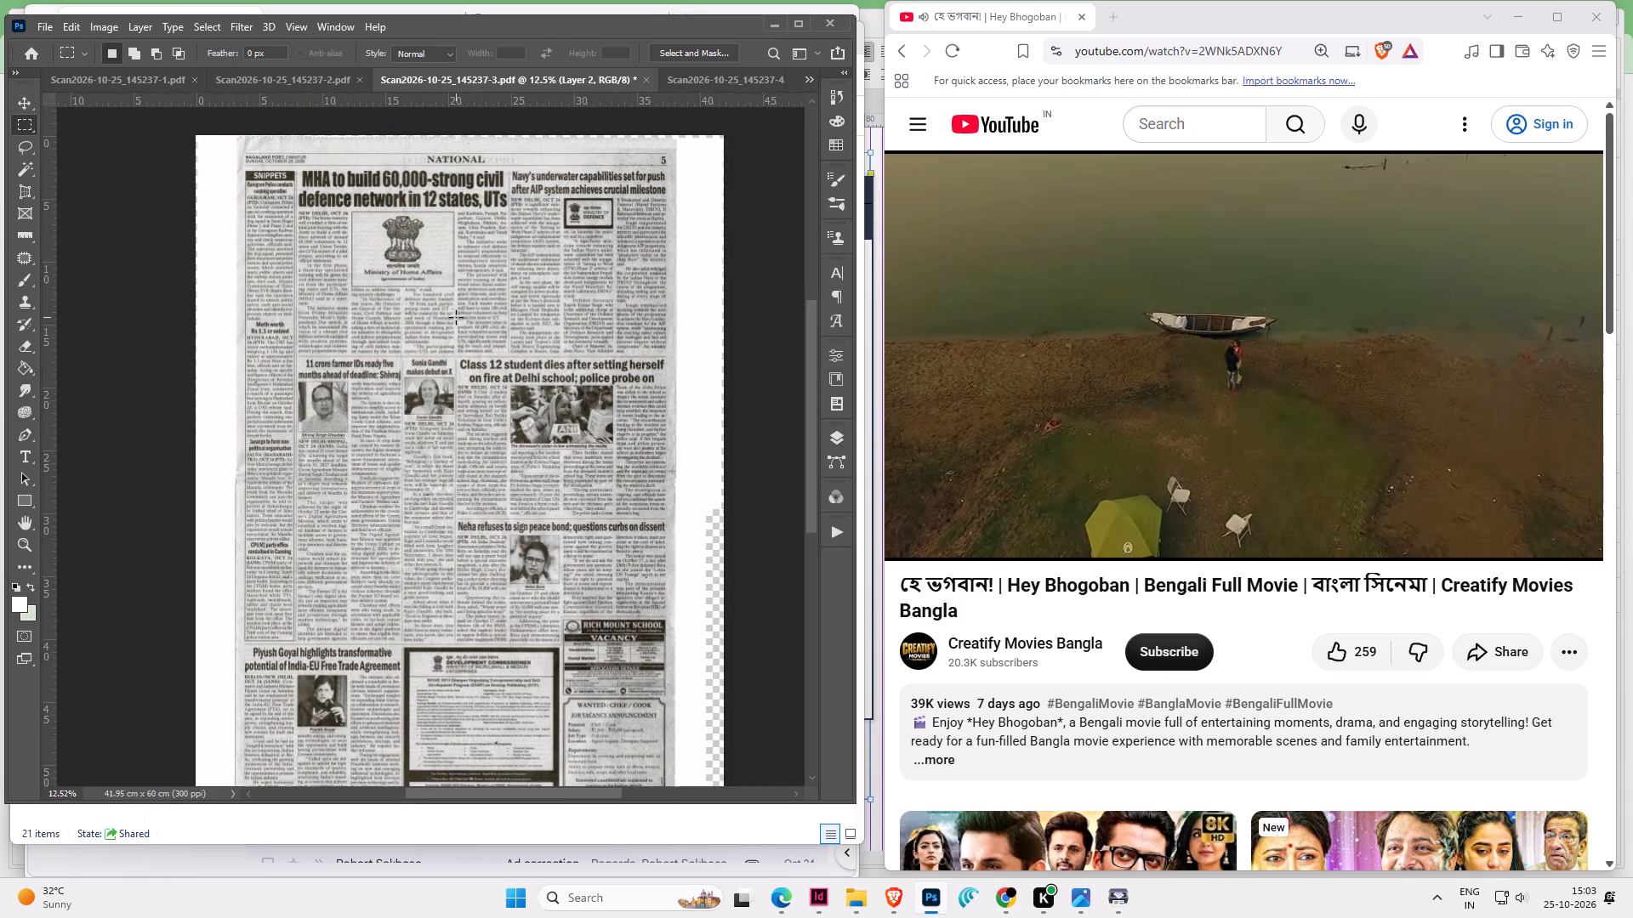
{"action": "left_click_drag", "start_coordinate": [240, 144], "coordinate": [626, 802]}
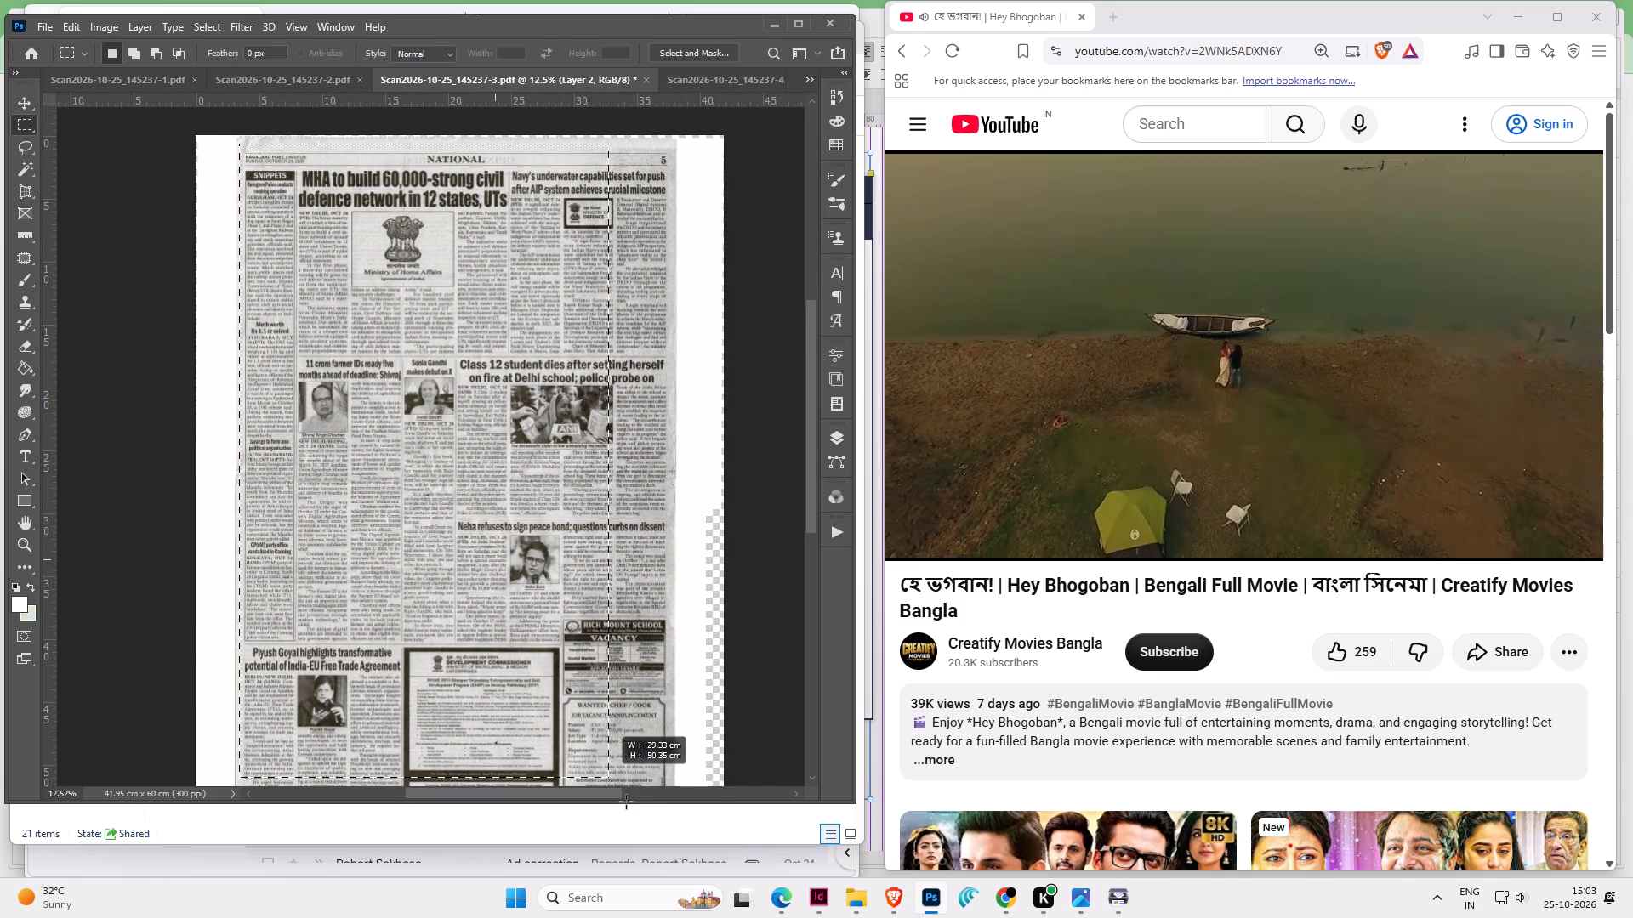
{"action": "left_click_drag", "start_coordinate": [626, 802], "coordinate": [672, 688]}
{"action": "key", "text": "alt+i"}
{"action": "key", "text": "alt+p"}
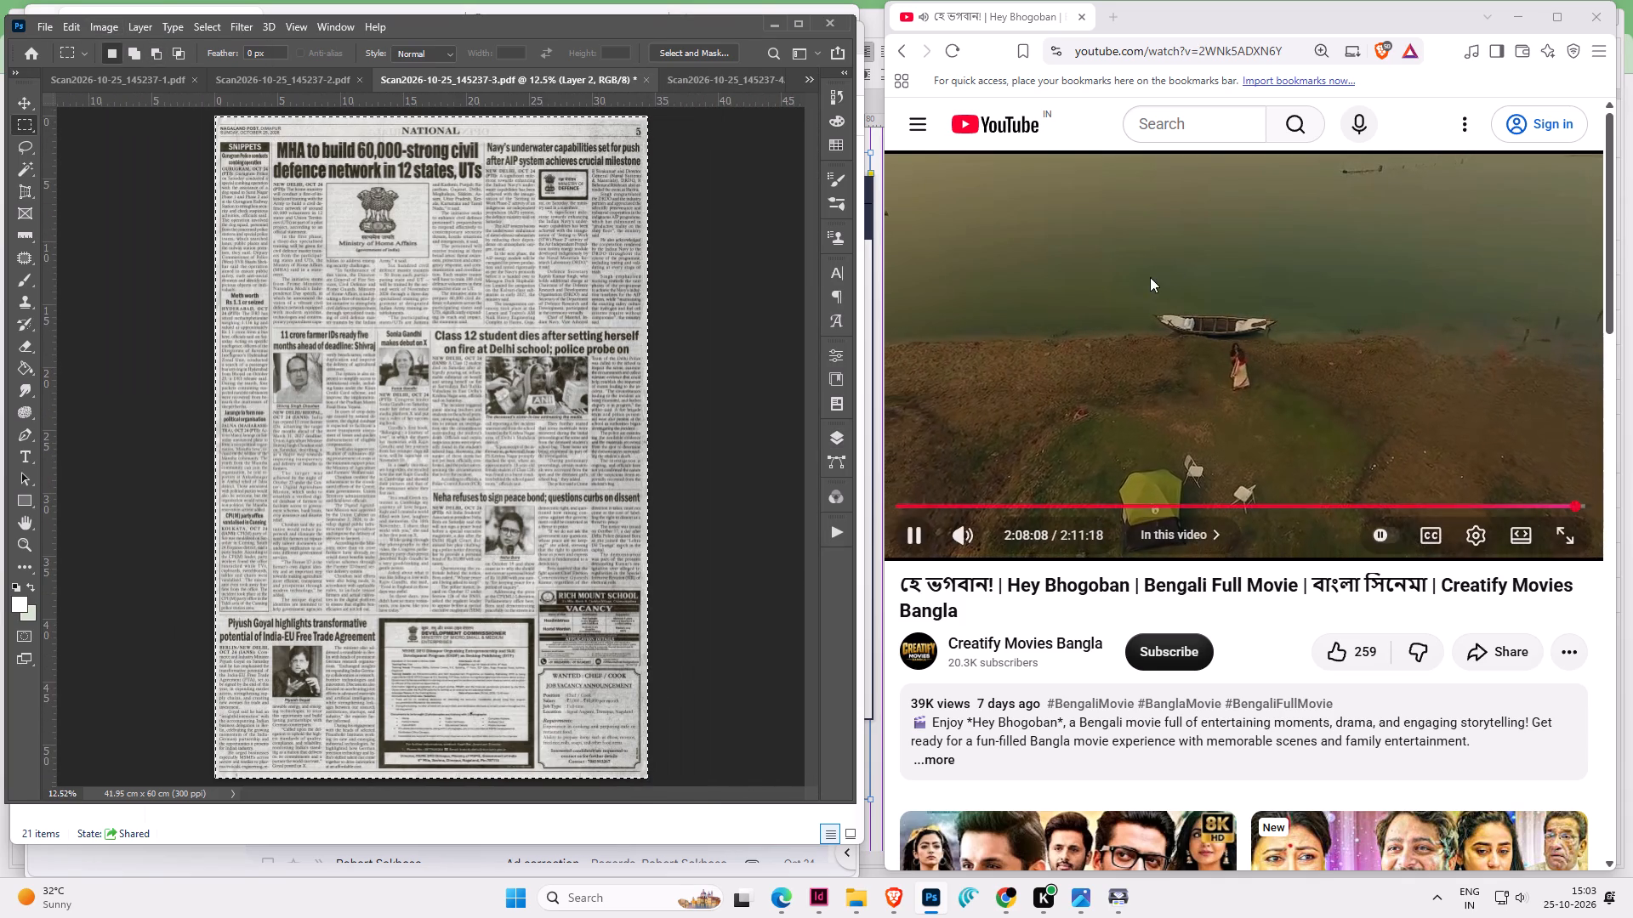
Flatten the stitched National page into a single background layer.
{"action": "left_click", "coordinate": [834, 434]}
{"action": "right_click", "coordinate": [717, 200]}
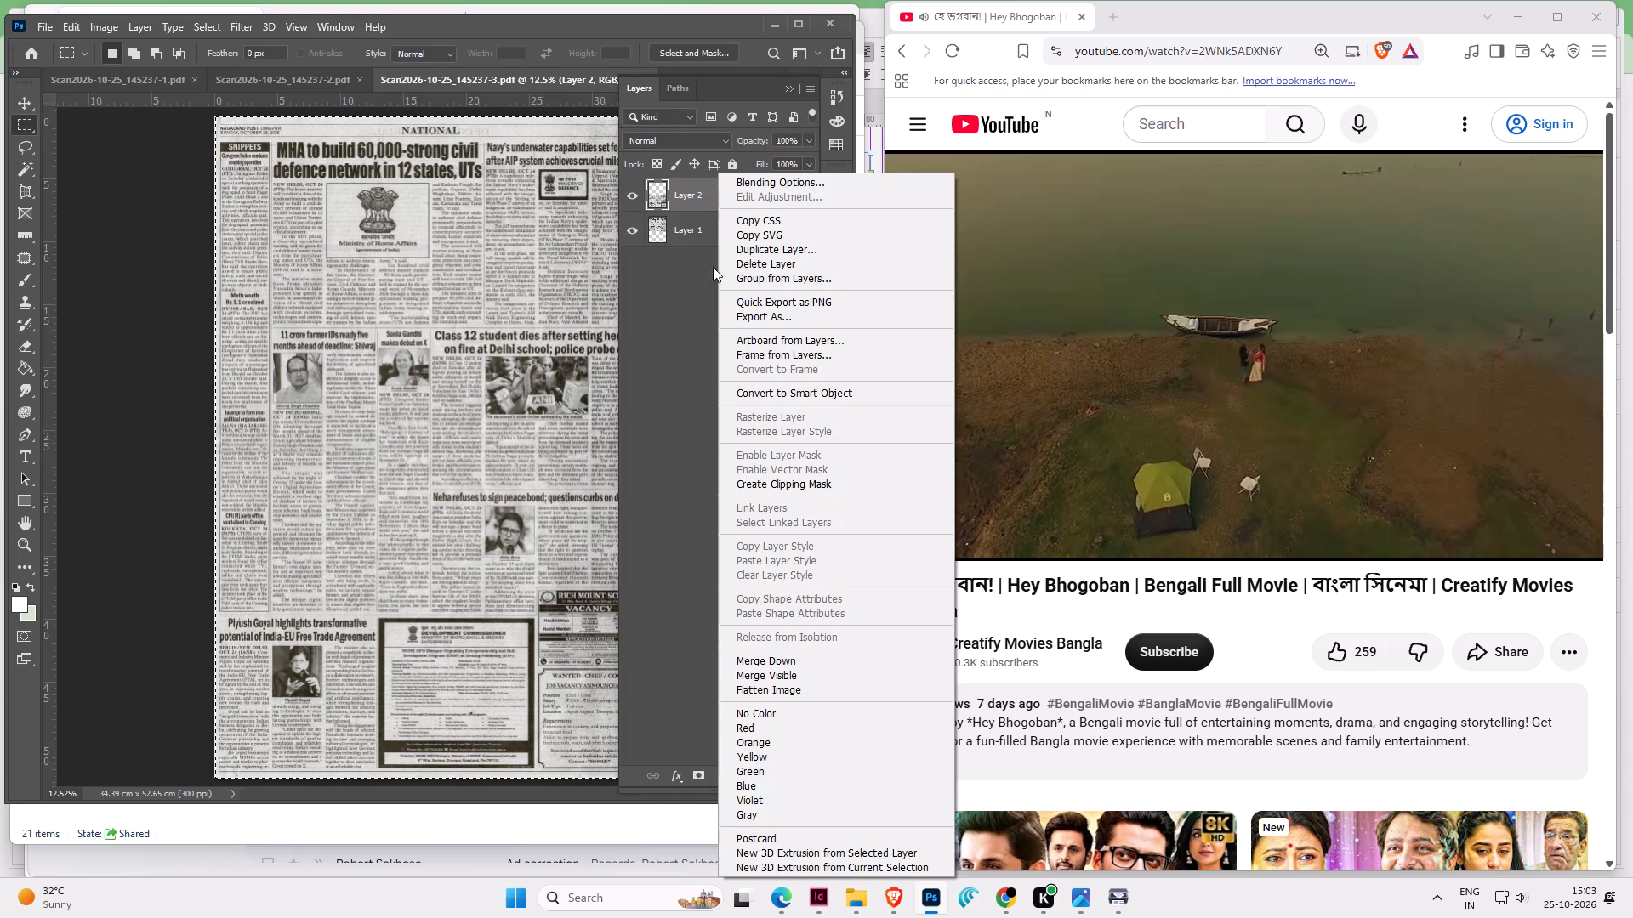
{"action": "left_click", "coordinate": [788, 692]}
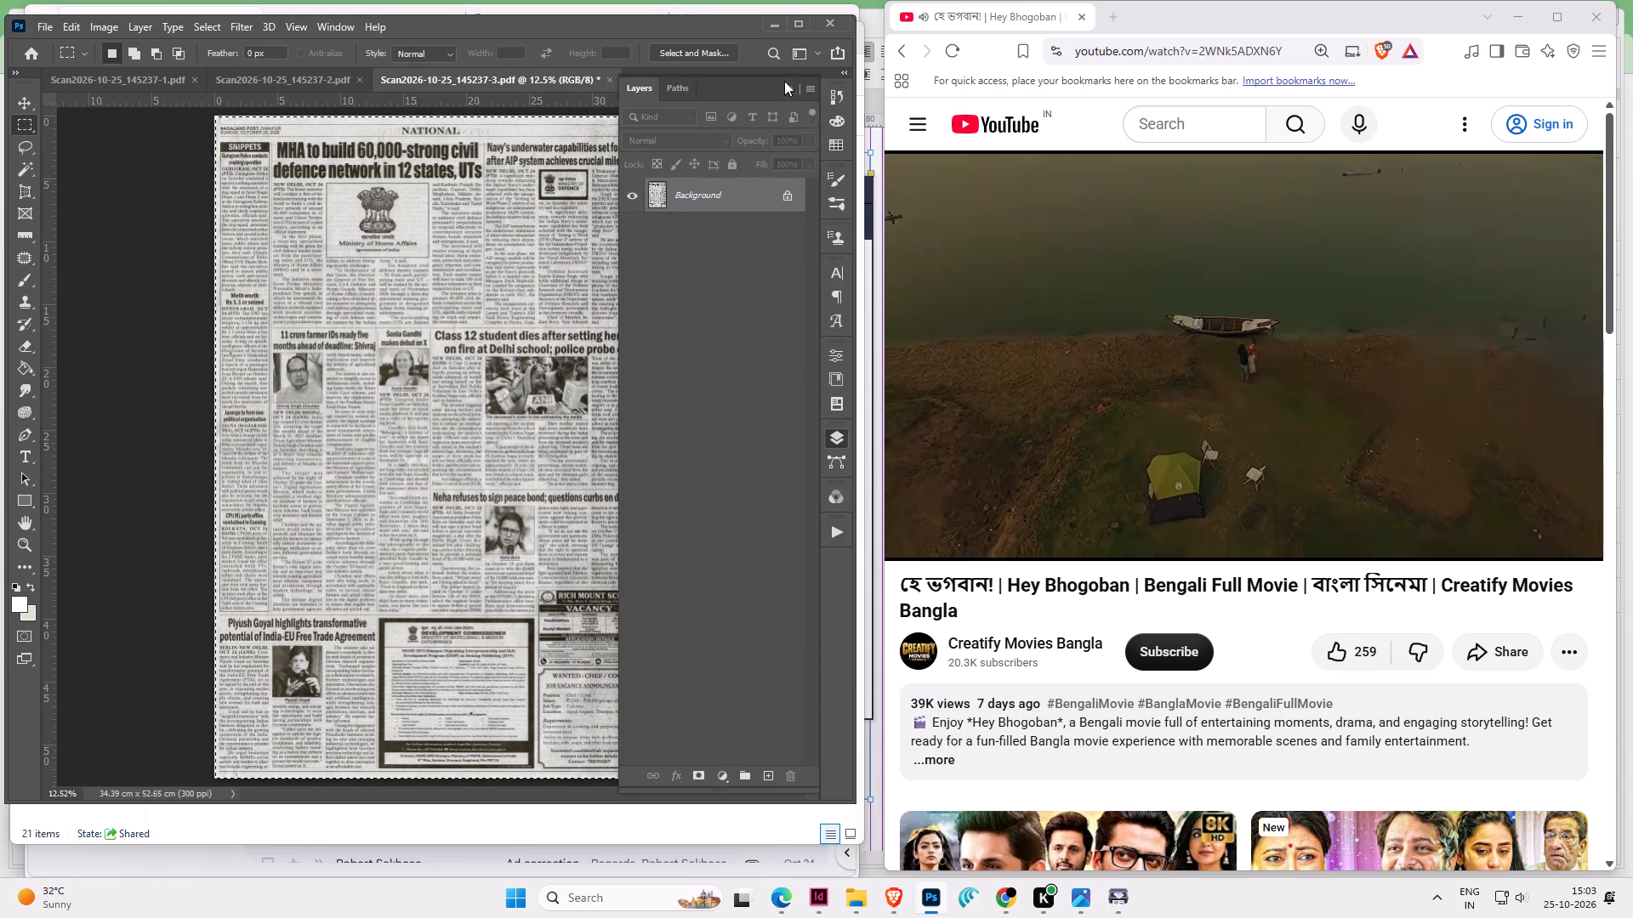
{"action": "left_click", "coordinate": [787, 85]}
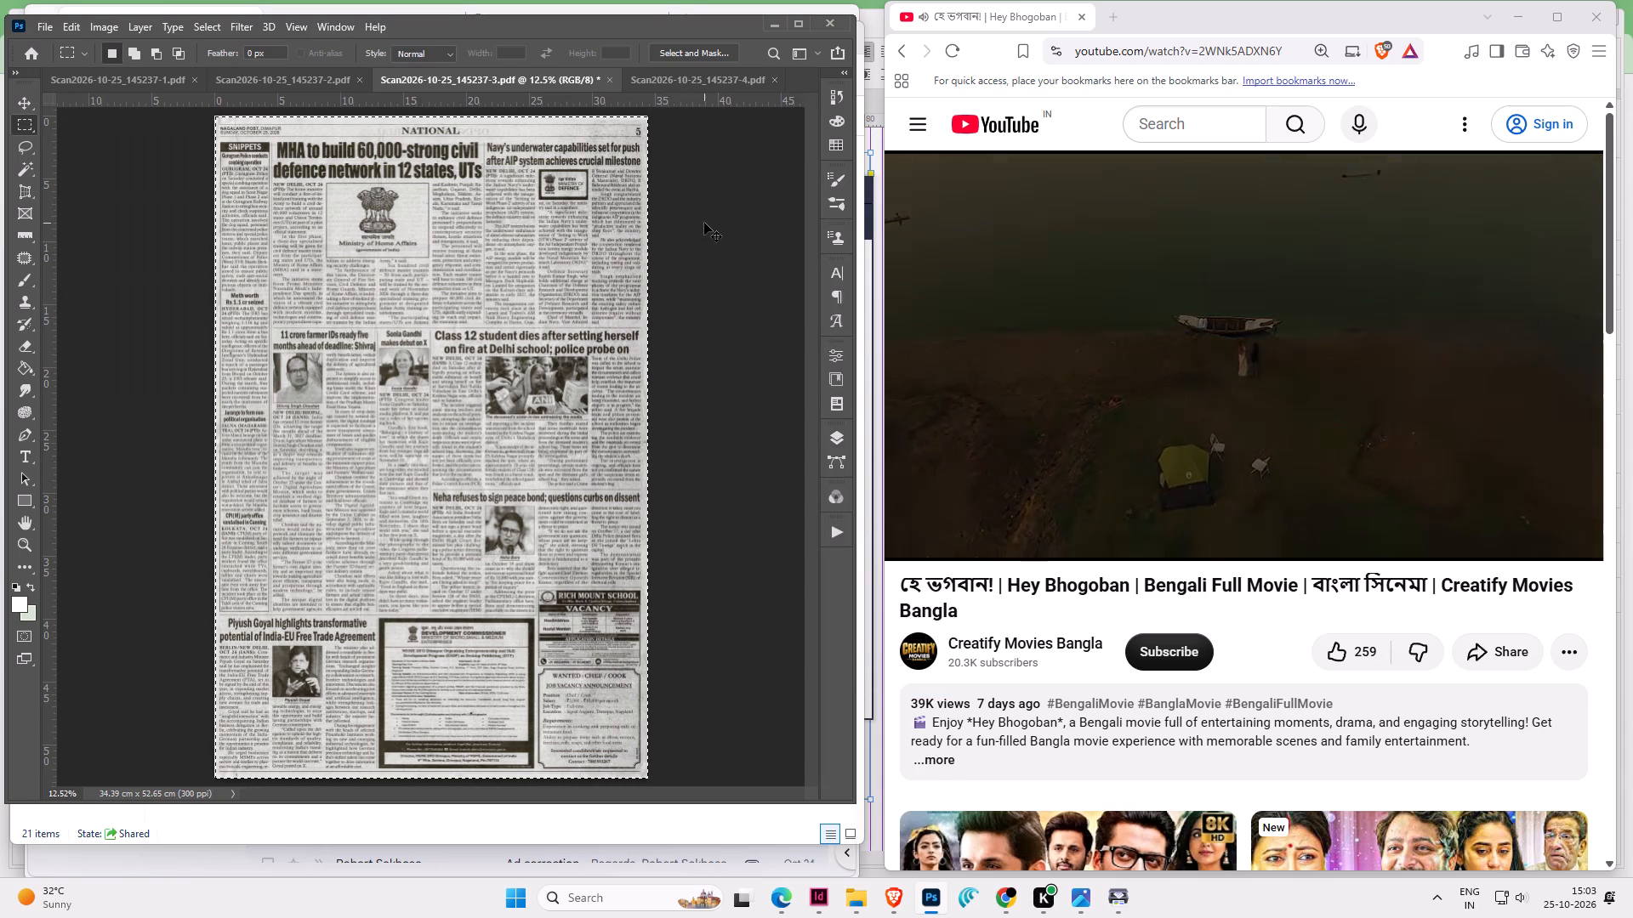
Apply Auto Color to the stitched page and convert it to Grayscale, discarding the colour information.
{"action": "key", "text": "ctrl+shift+b"}
{"action": "left_click", "coordinate": [94, 27]}
{"action": "left_click", "coordinate": [103, 39]}
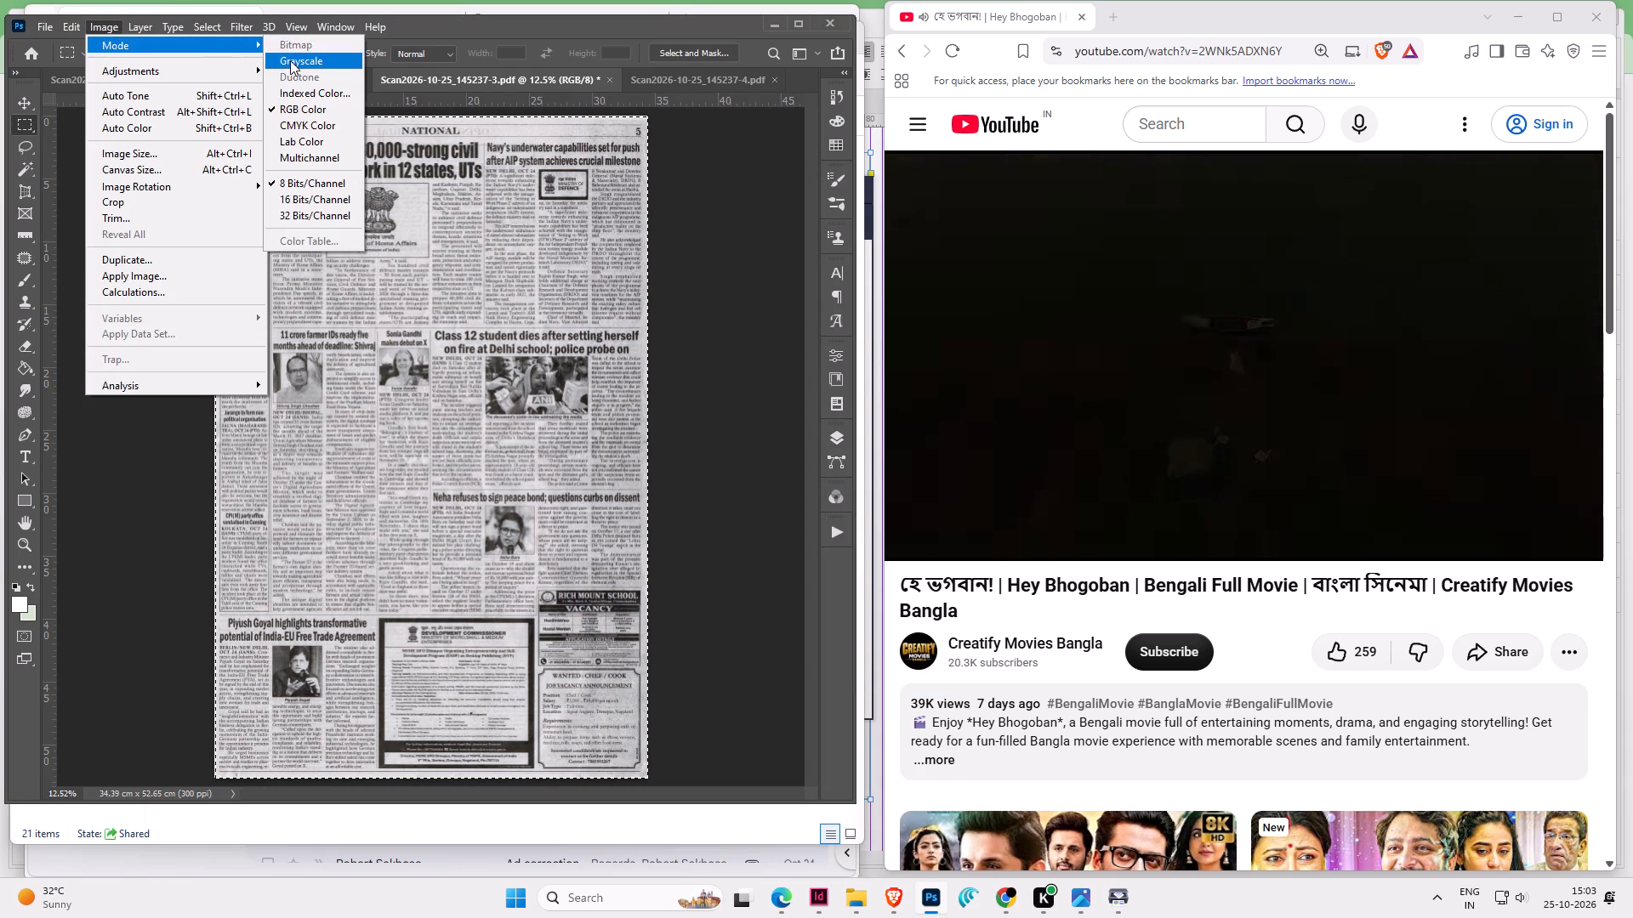
{"action": "left_click", "coordinate": [292, 61]}
{"action": "left_click", "coordinate": [357, 339]}
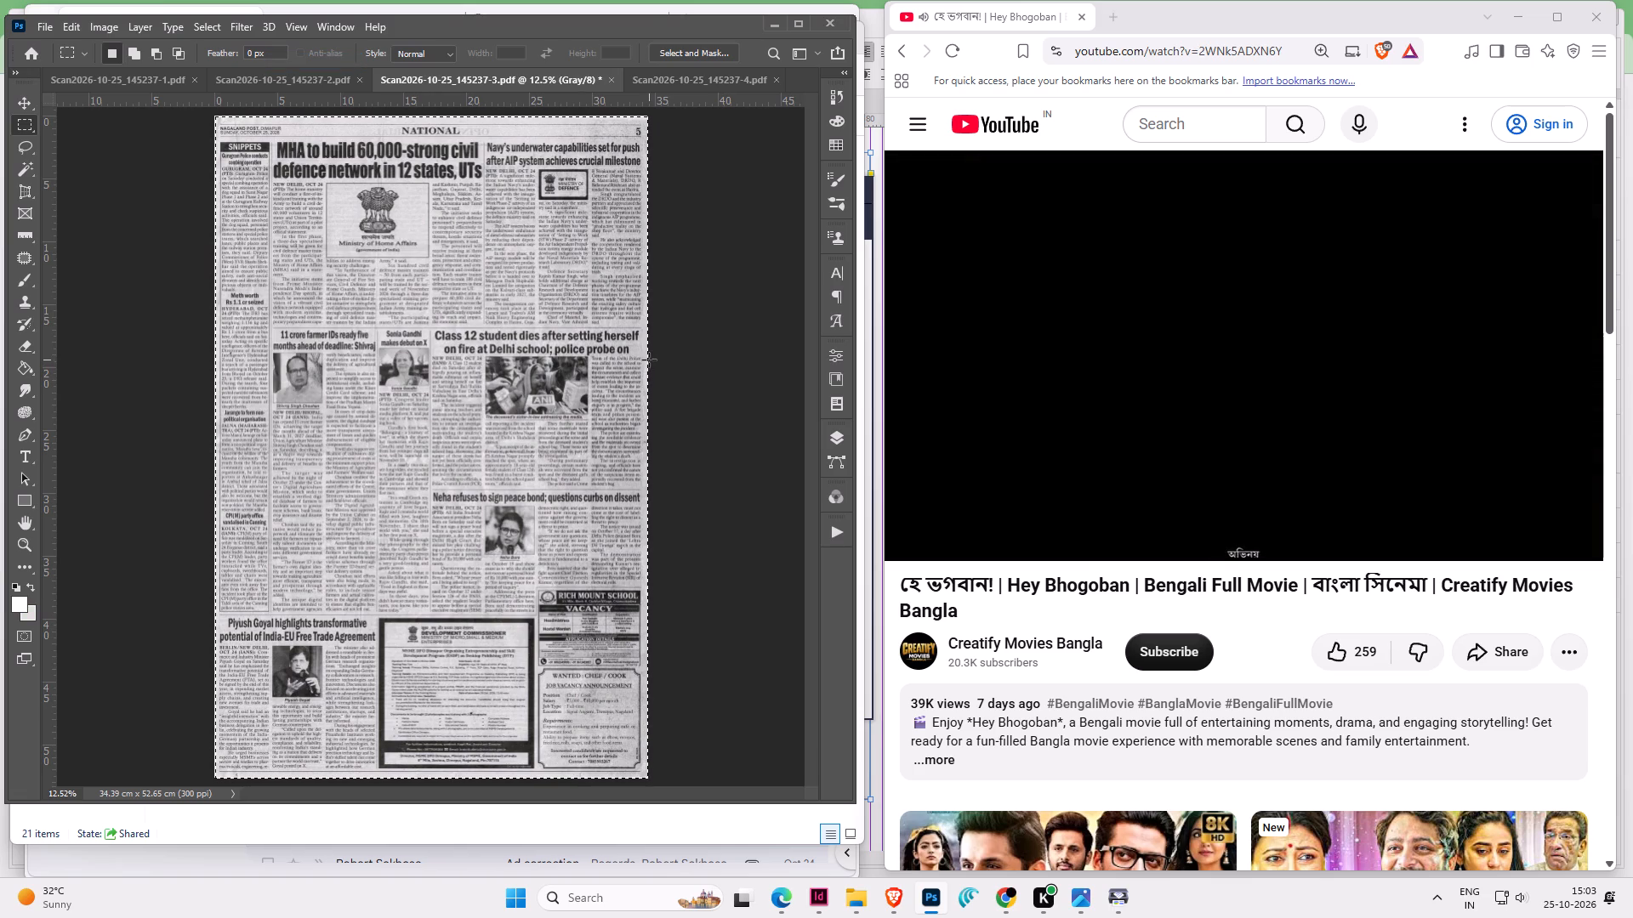
Save the page as JPEG Scan2026-10-25_145237-3 in the 26 Oct folder at quality 10, and close it.
{"action": "key", "text": "ctrl+shift+s"}
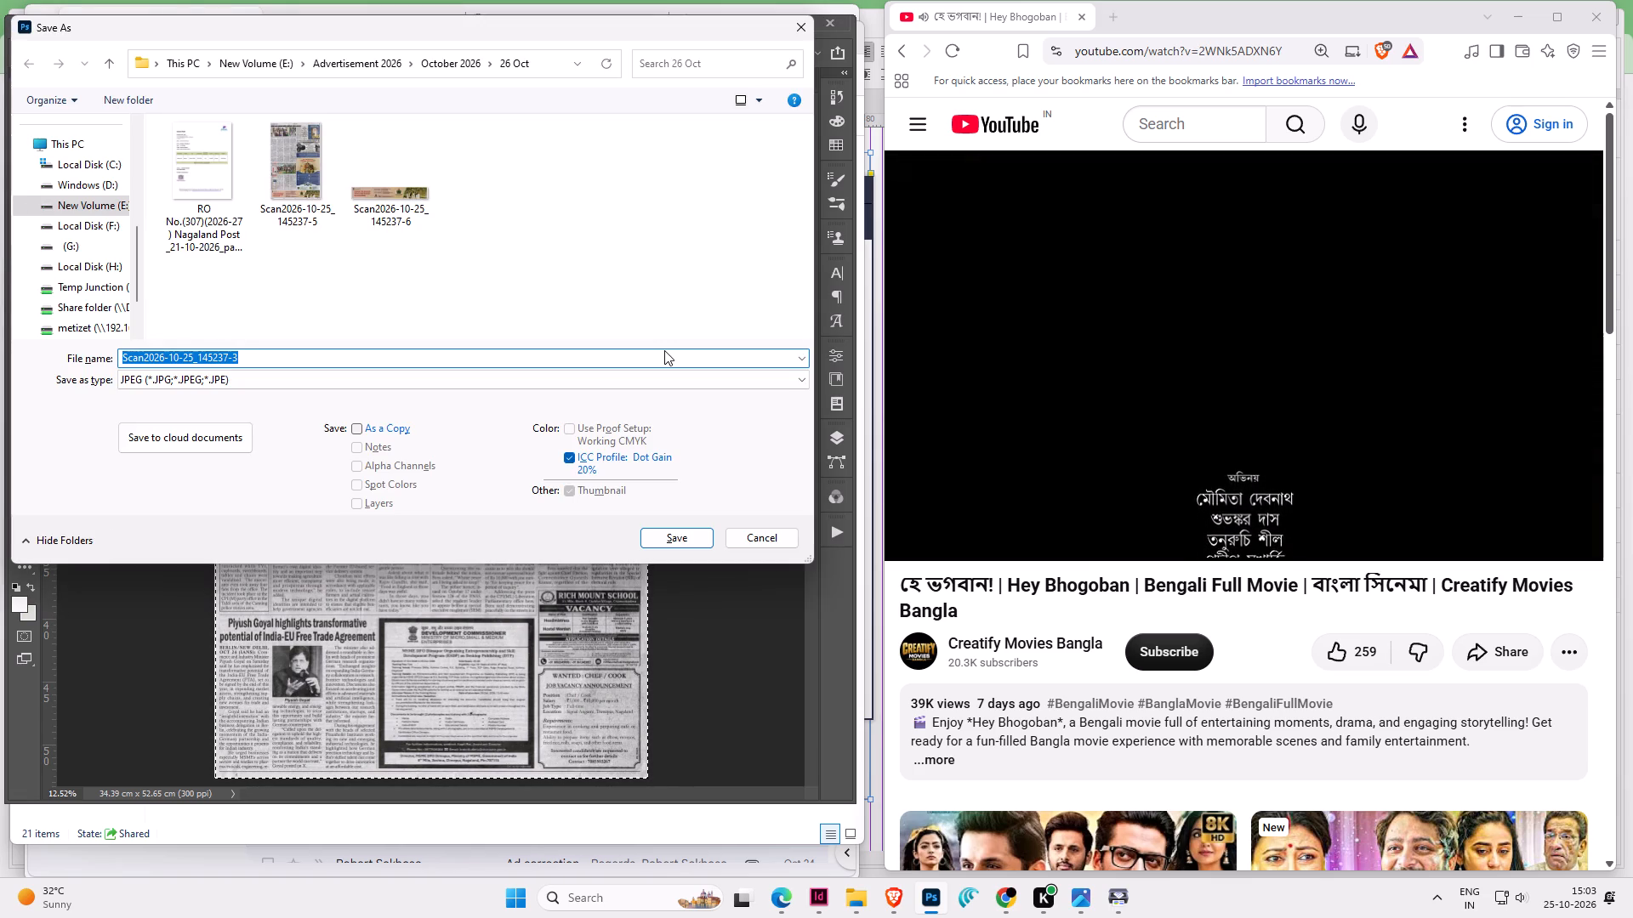
{"action": "key", "text": "Return"}
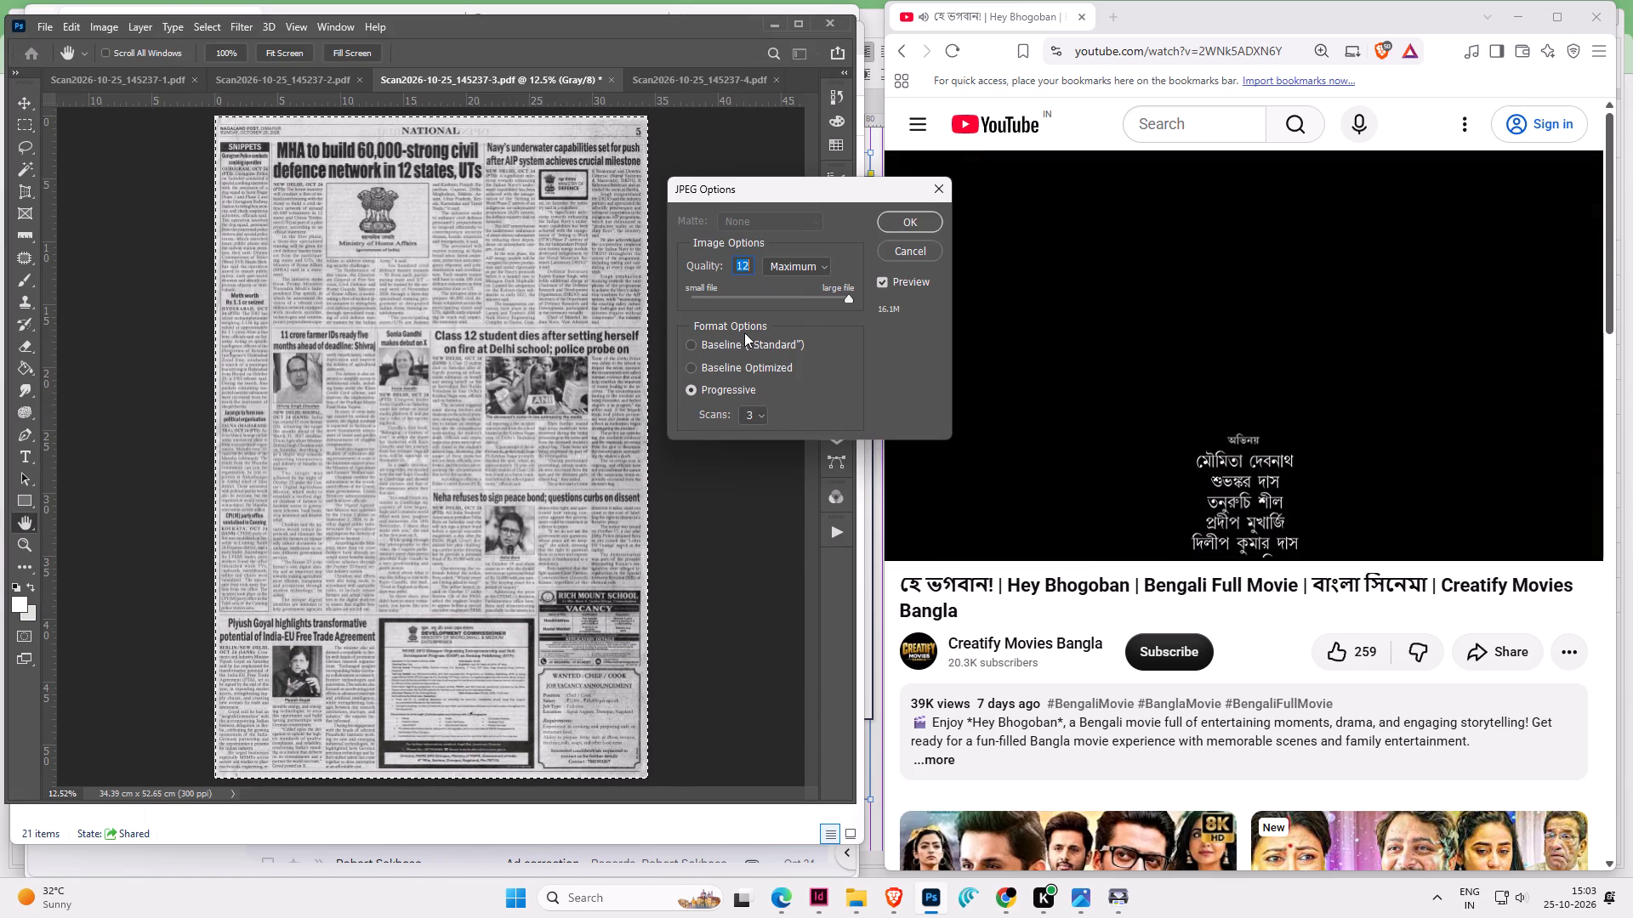
{"action": "left_click", "coordinate": [823, 296]}
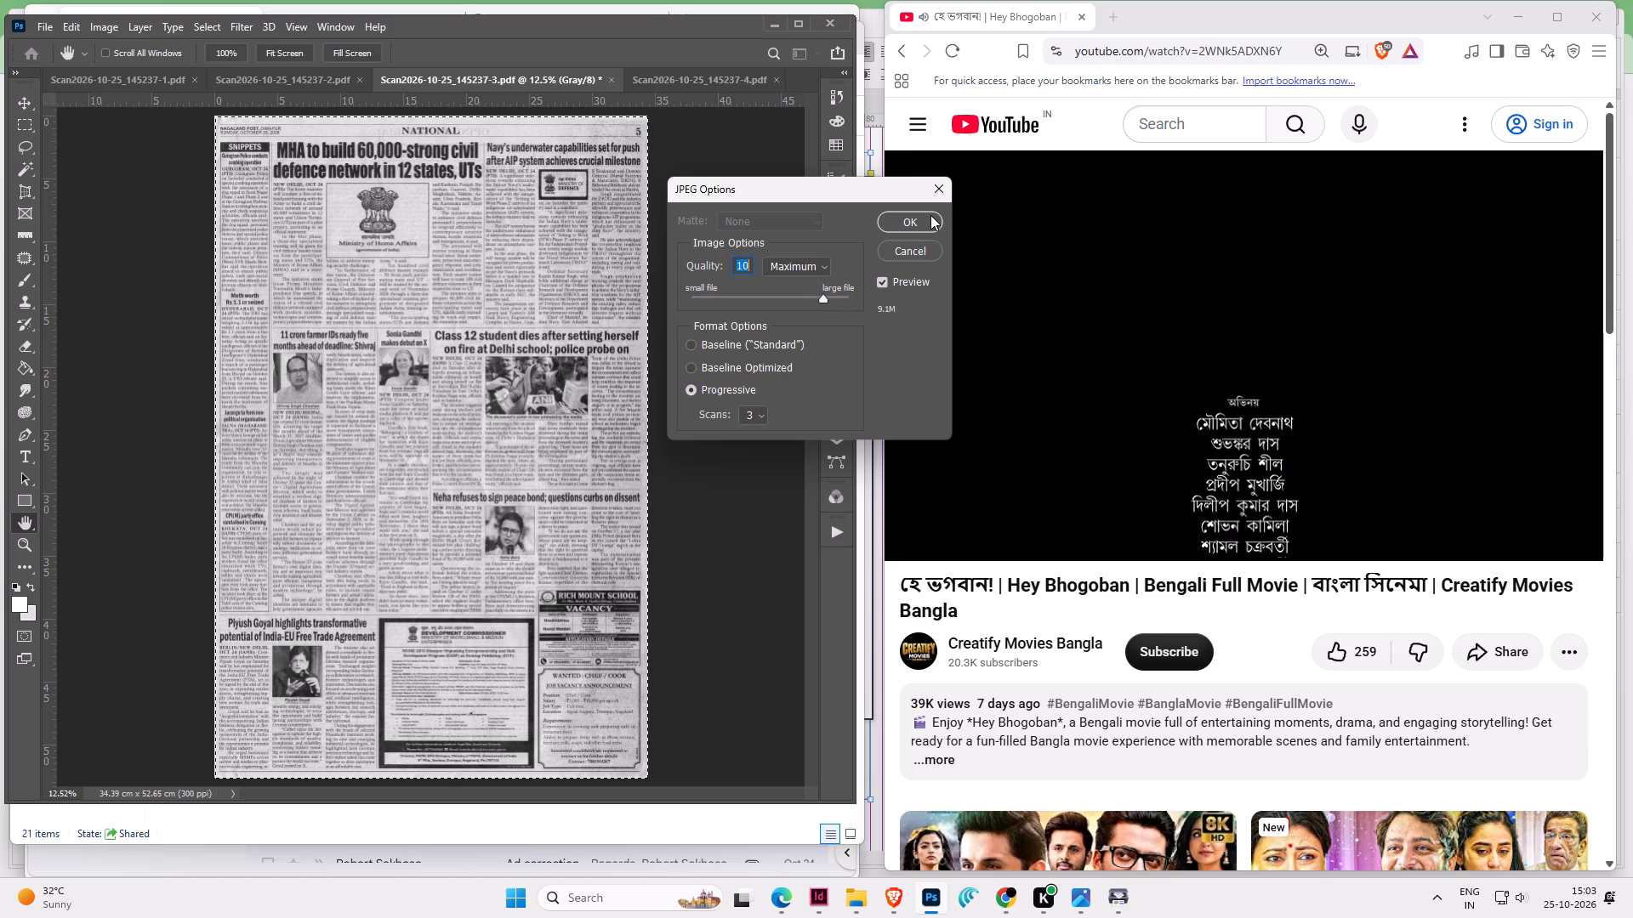
{"action": "left_click", "coordinate": [909, 220]}
{"action": "scroll", "coordinate": [1202, 467], "scroll_direction": "down", "scroll_amount": 5}
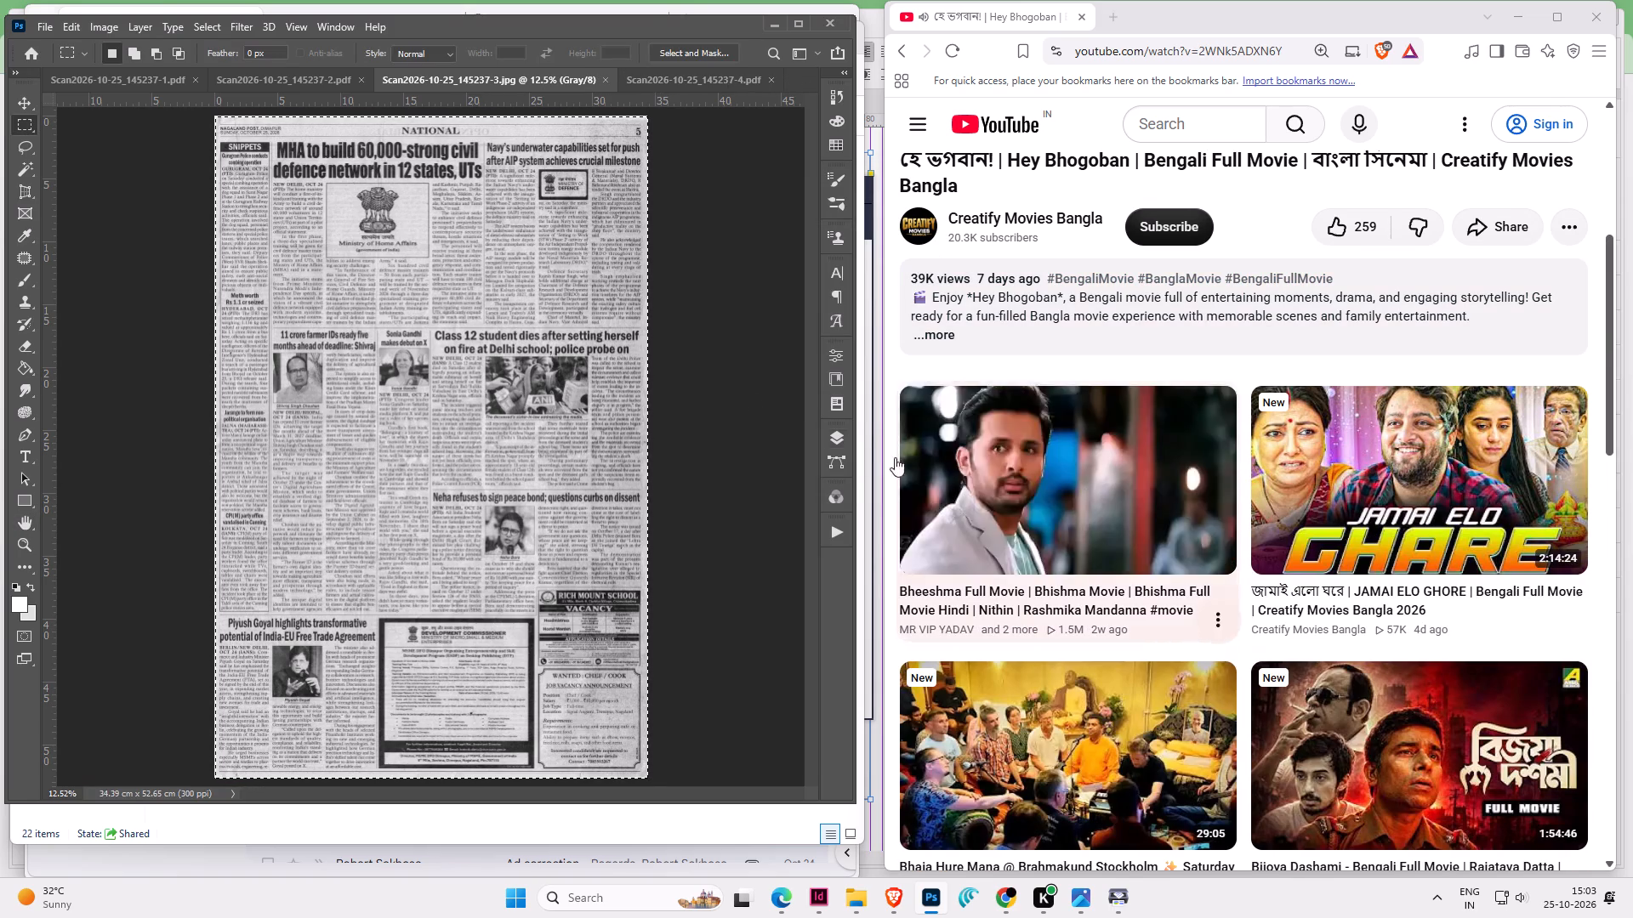
{"action": "left_click", "coordinate": [606, 79]}
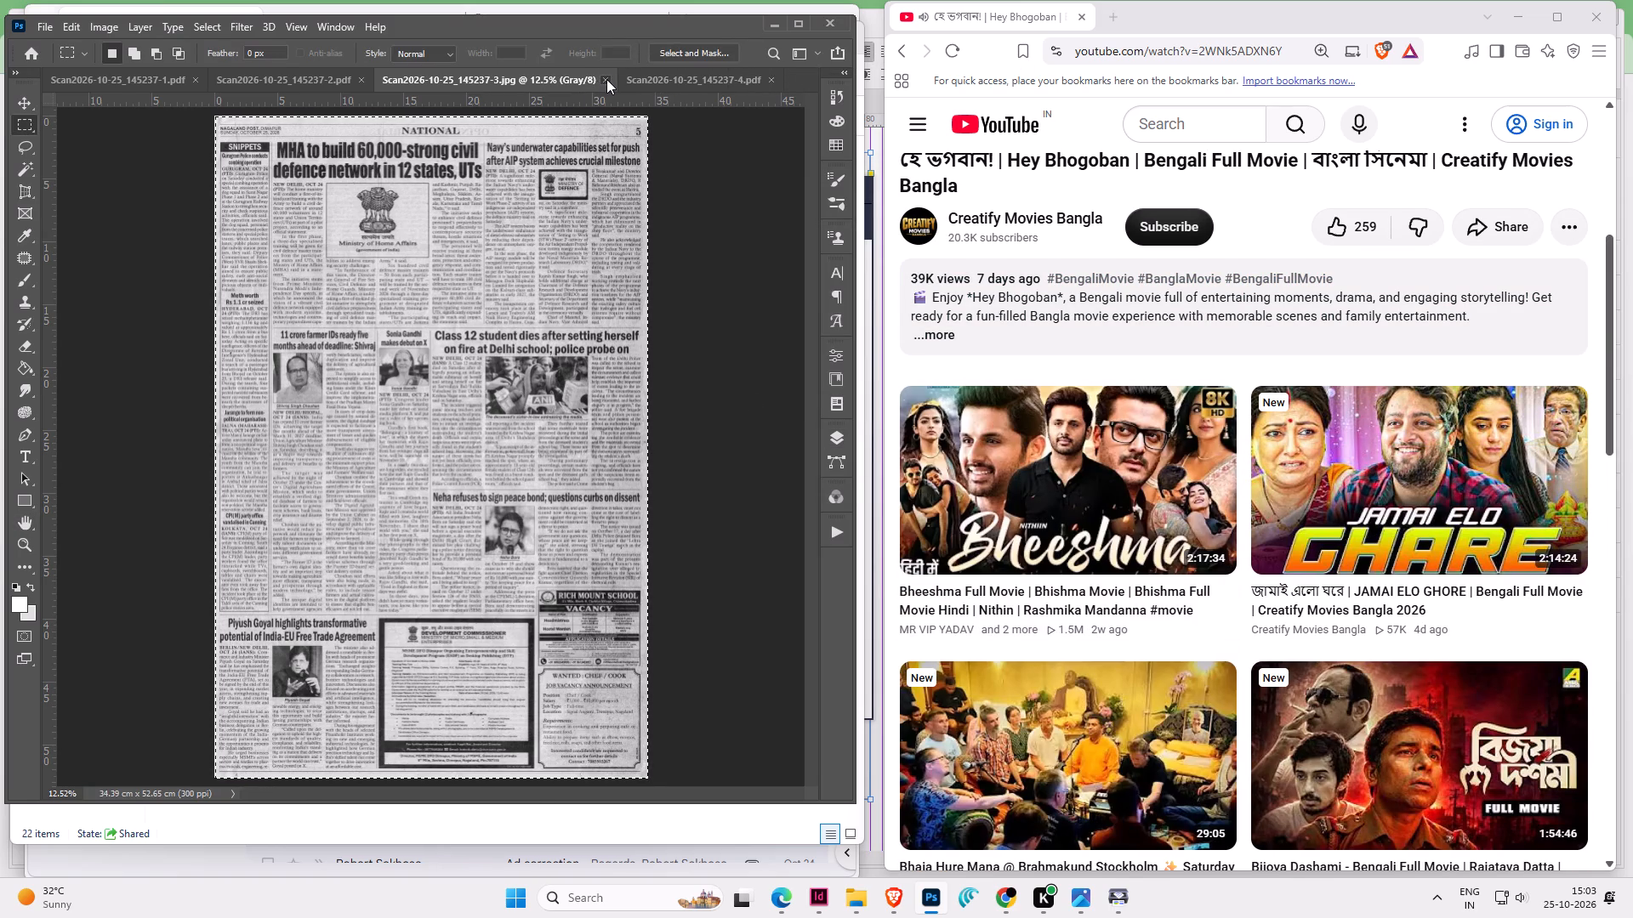
Crop the 145237-4 scan to the Development Commissioner MSME advert, about 12.6 × 12.3 cm.
{"action": "scroll", "coordinate": [497, 520], "scroll_direction": "up", "scroll_amount": 5, "text": "alt"}
{"action": "scroll", "coordinate": [497, 520], "scroll_direction": "down", "scroll_amount": 6}
{"action": "scroll", "coordinate": [471, 511], "scroll_direction": "up", "scroll_amount": 2, "text": "alt"}
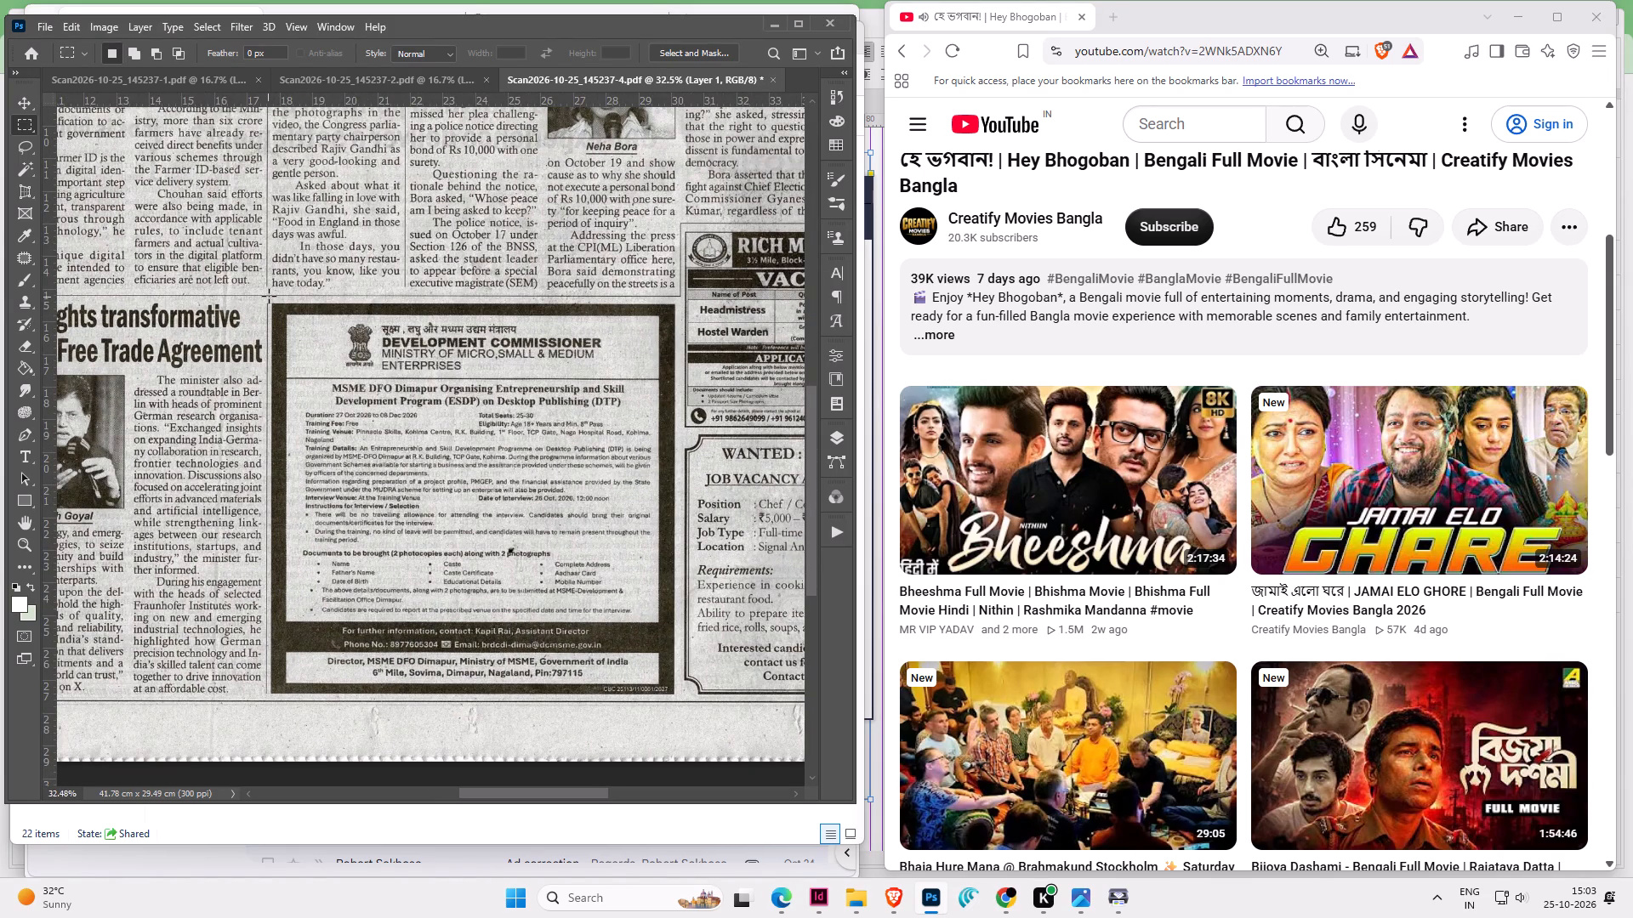
{"action": "left_click_drag", "start_coordinate": [269, 296], "coordinate": [677, 697]}
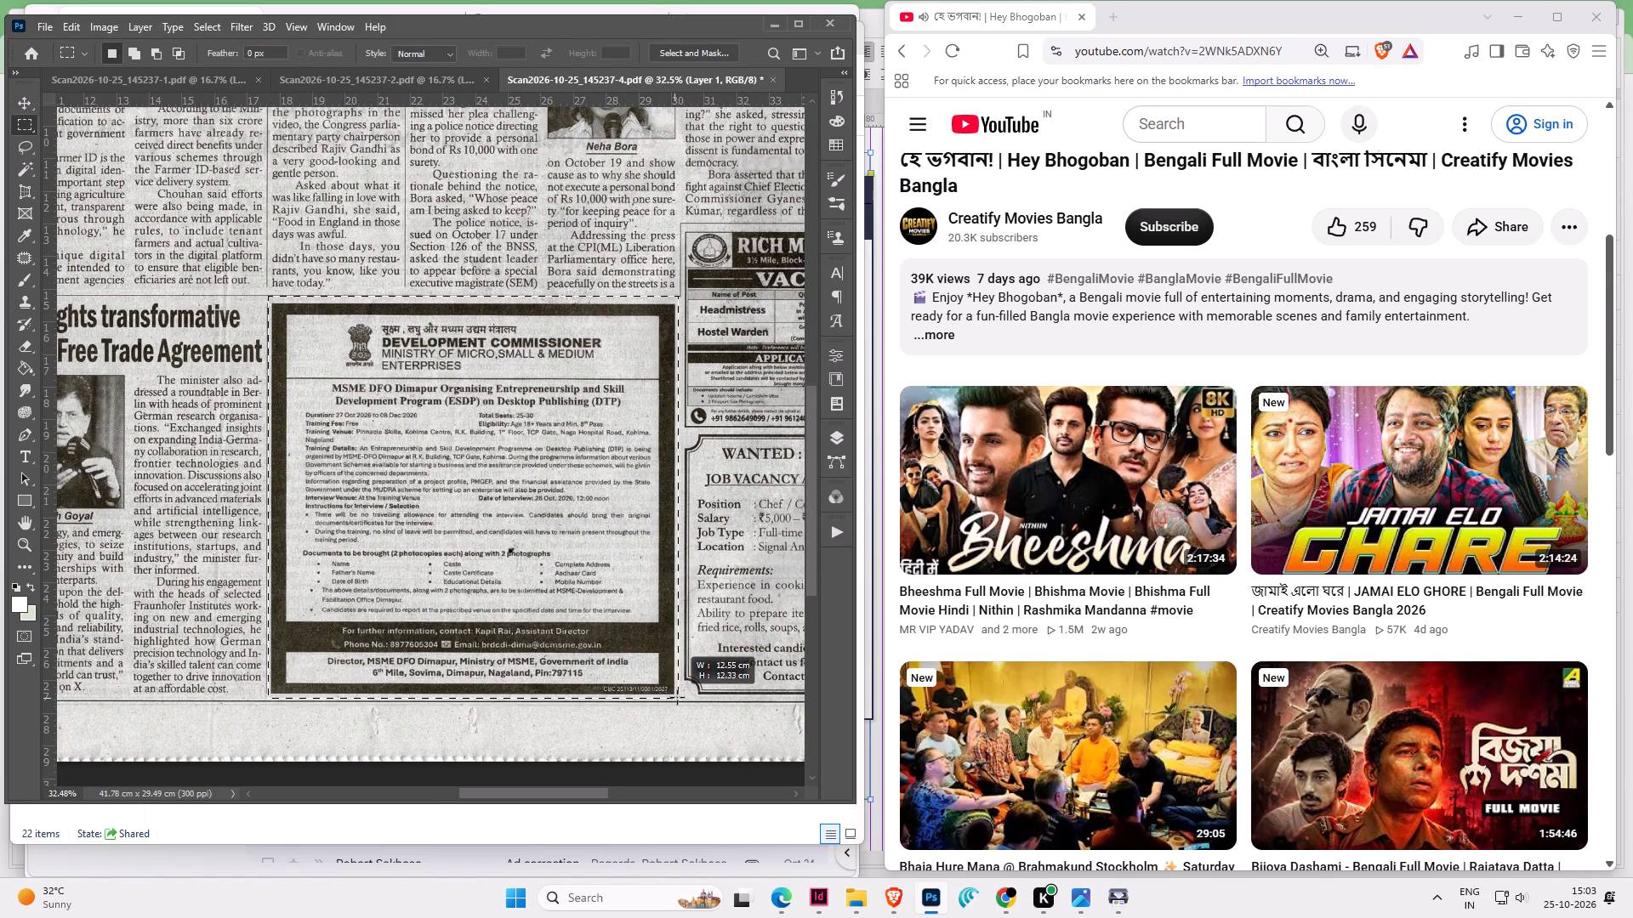
{"action": "left_click_drag", "start_coordinate": [677, 697], "coordinate": [678, 697]}
{"action": "key", "text": "alt+i"}
{"action": "key", "text": "alt+p"}
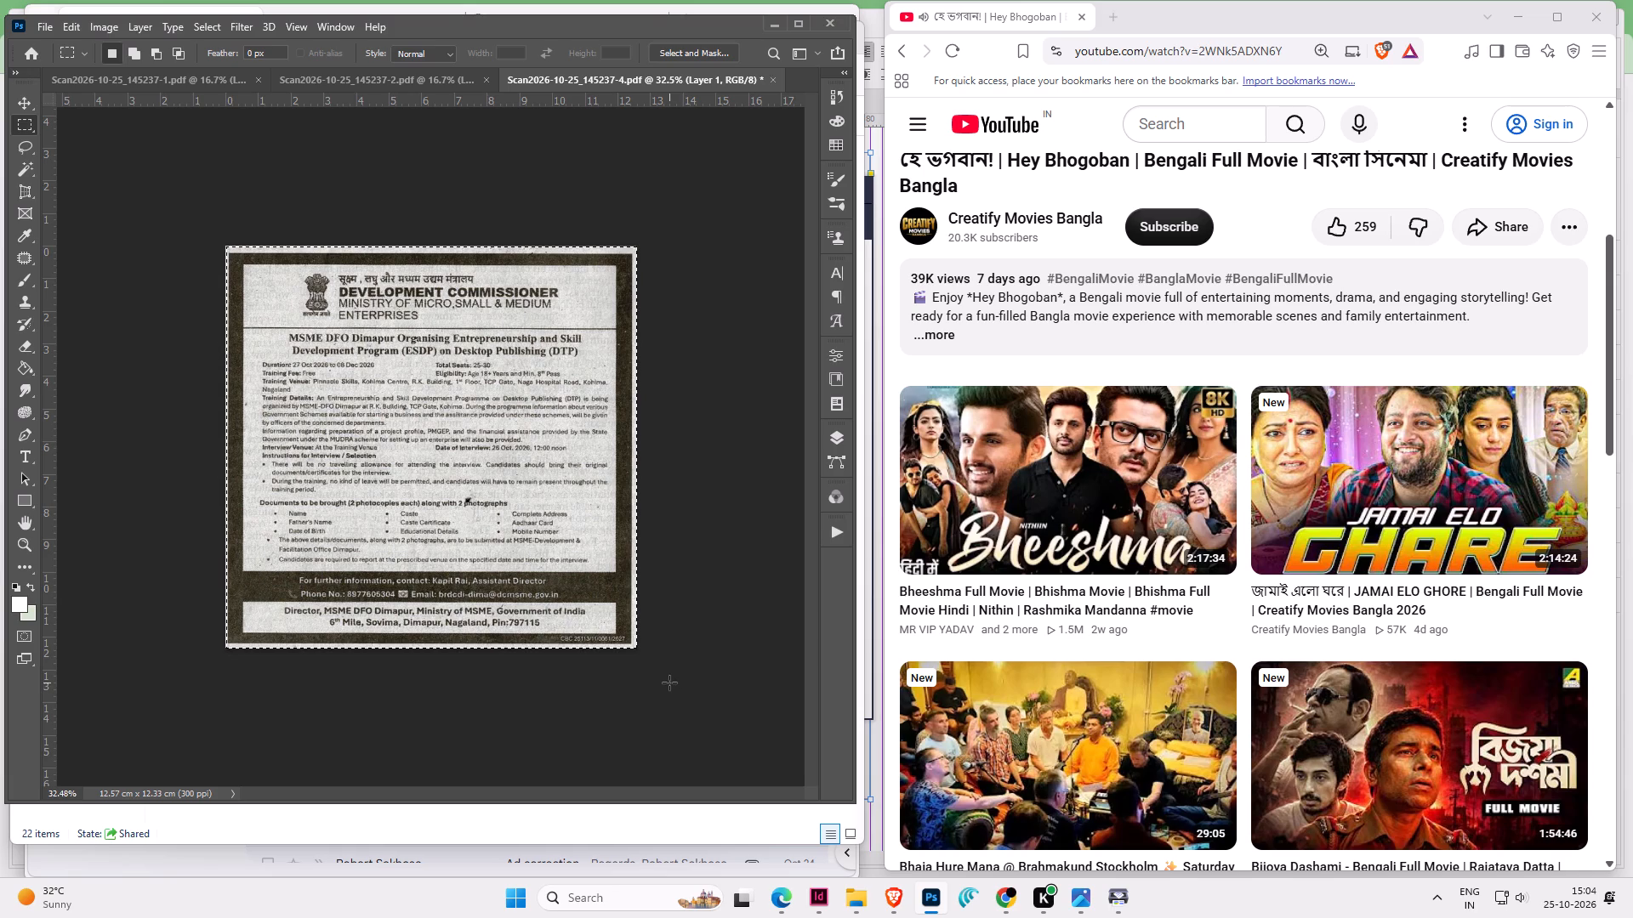
Flatten the cropped MSME advert and convert it to Grayscale, discarding the colour information.
{"action": "left_click", "coordinate": [835, 439]}
{"action": "right_click", "coordinate": [703, 204]}
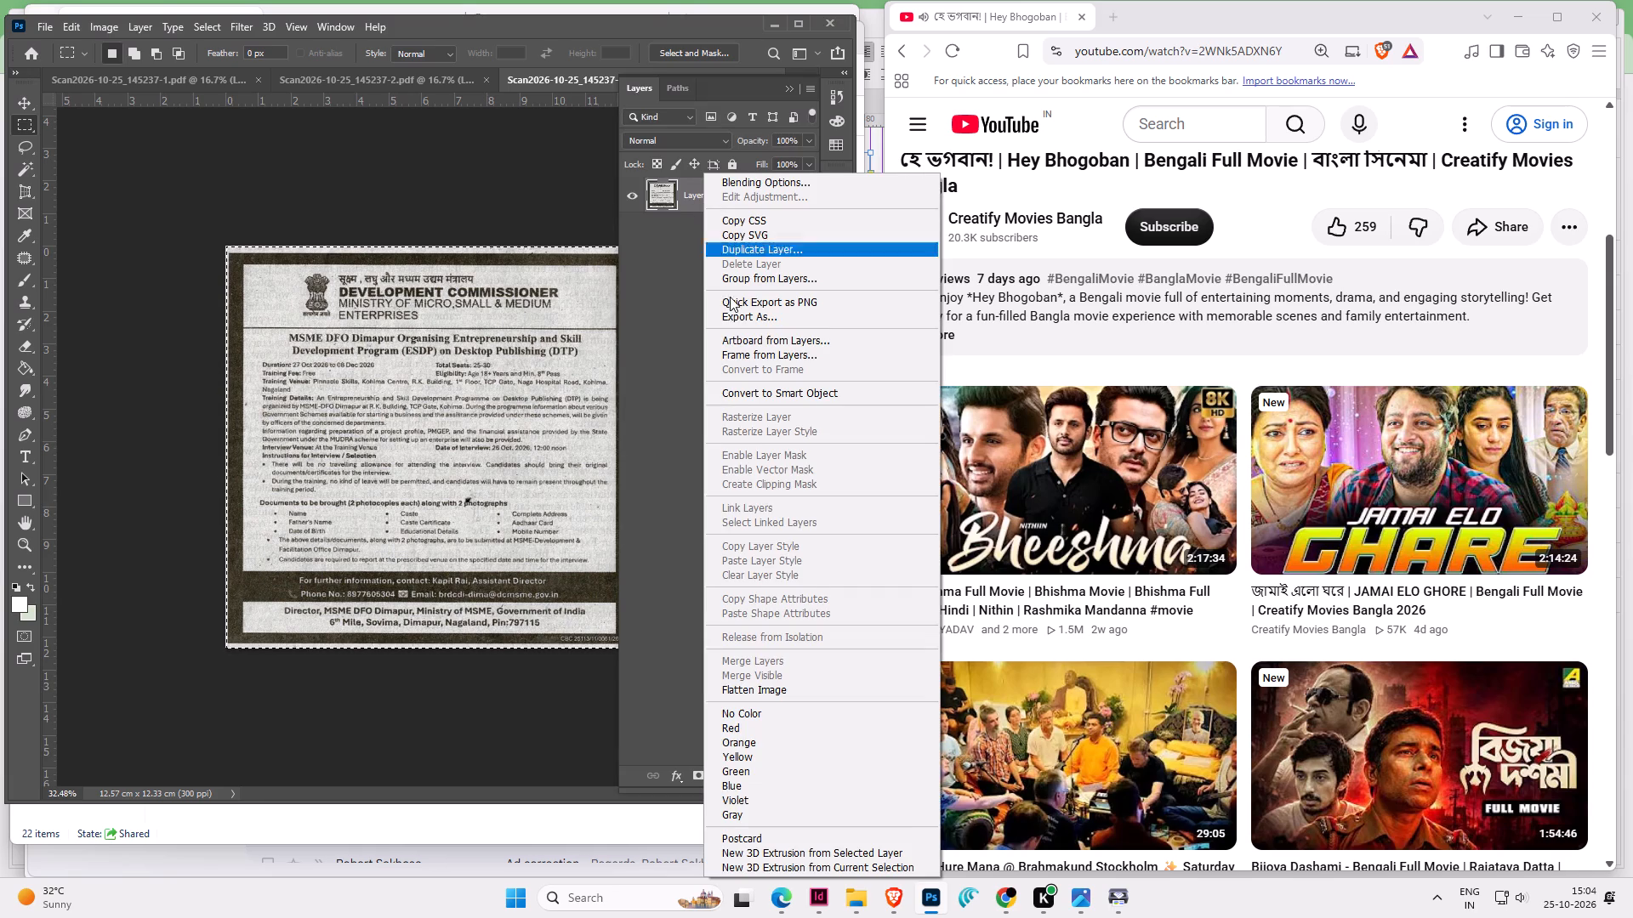
{"action": "left_click", "coordinate": [775, 688]}
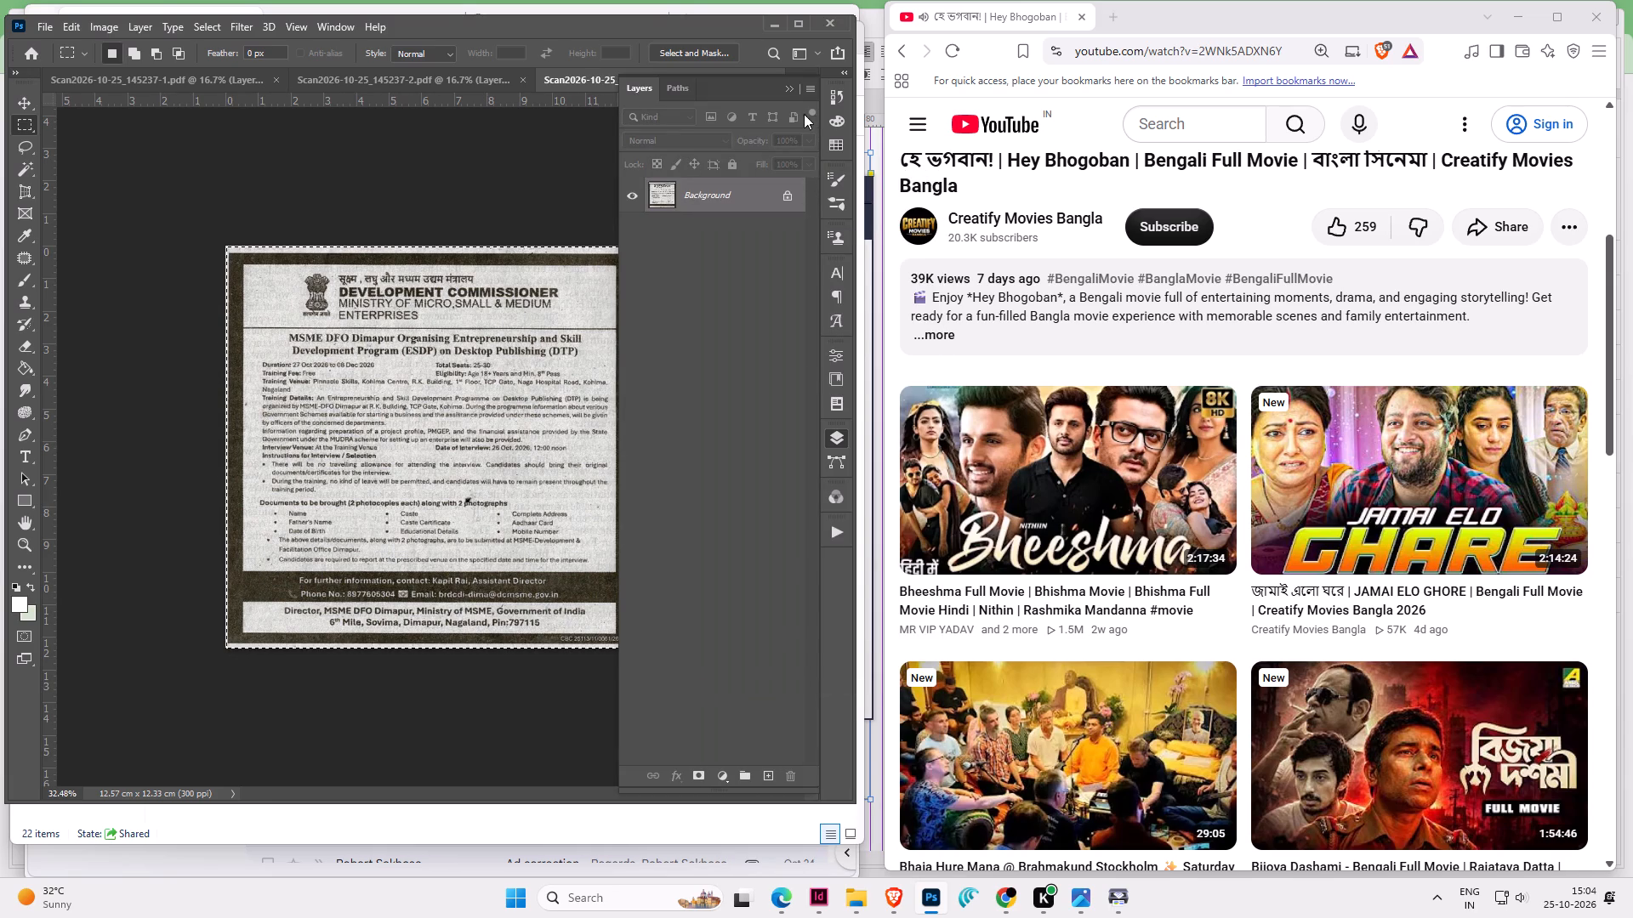
{"action": "left_click", "coordinate": [790, 83]}
{"action": "left_click", "coordinate": [119, 25]}
{"action": "left_click", "coordinate": [122, 42]}
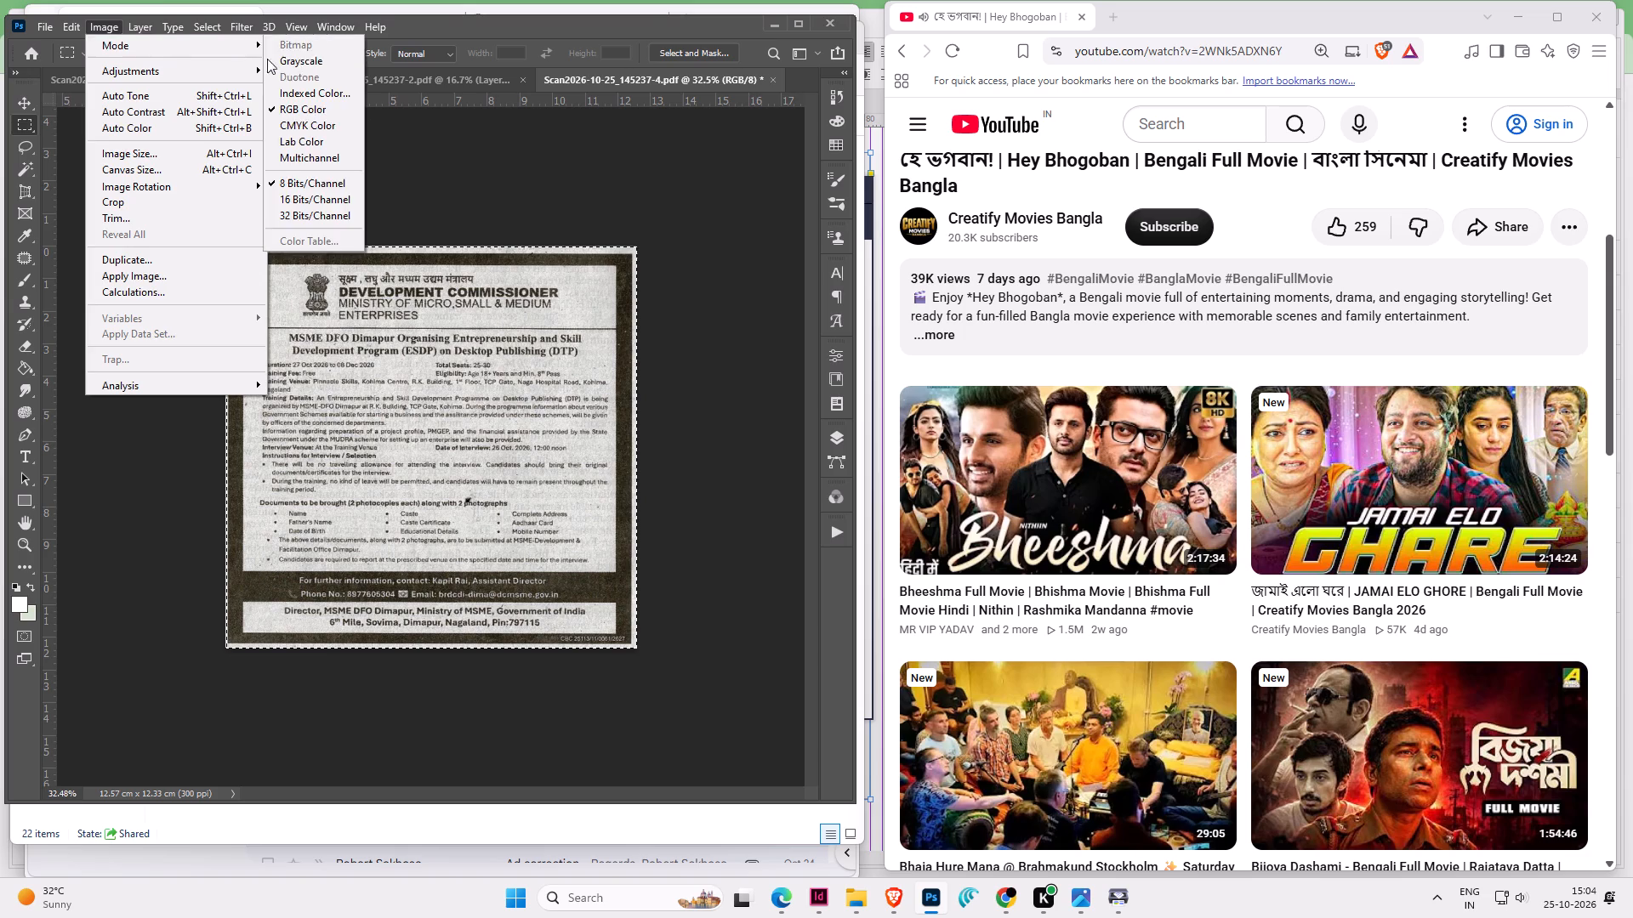
{"action": "left_click", "coordinate": [300, 63]}
{"action": "left_click", "coordinate": [350, 343]}
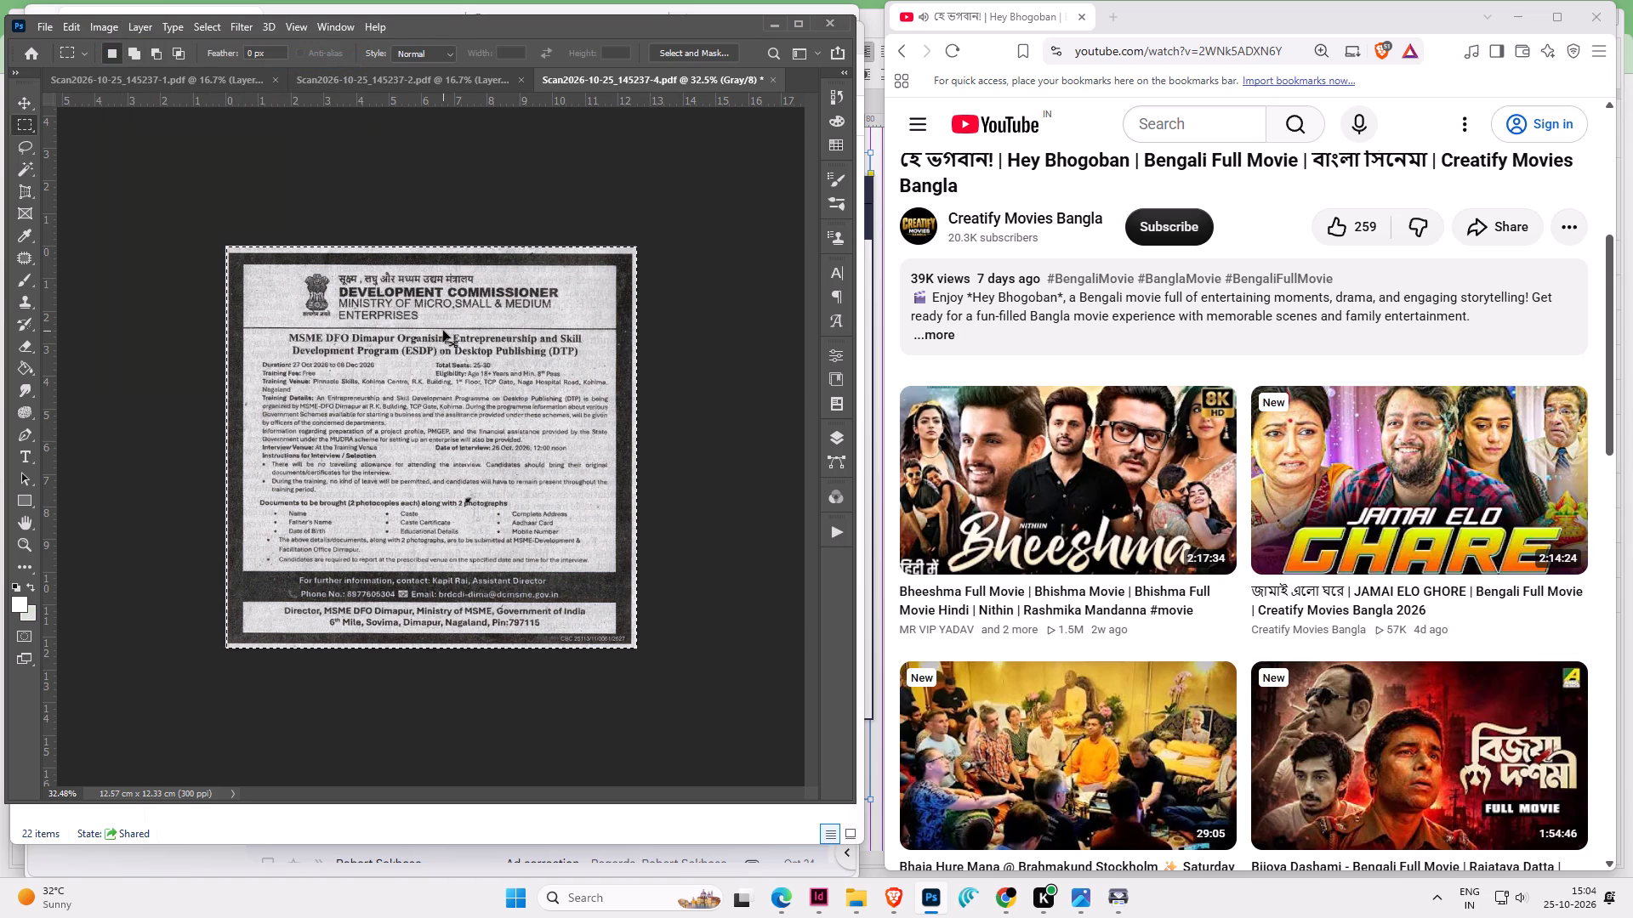
Save the advert as JPEG Scan2026-10-25_145237-4 in the 26 Oct folder at the highest quality, and close it.
{"action": "key", "text": "ctrl+shift+s"}
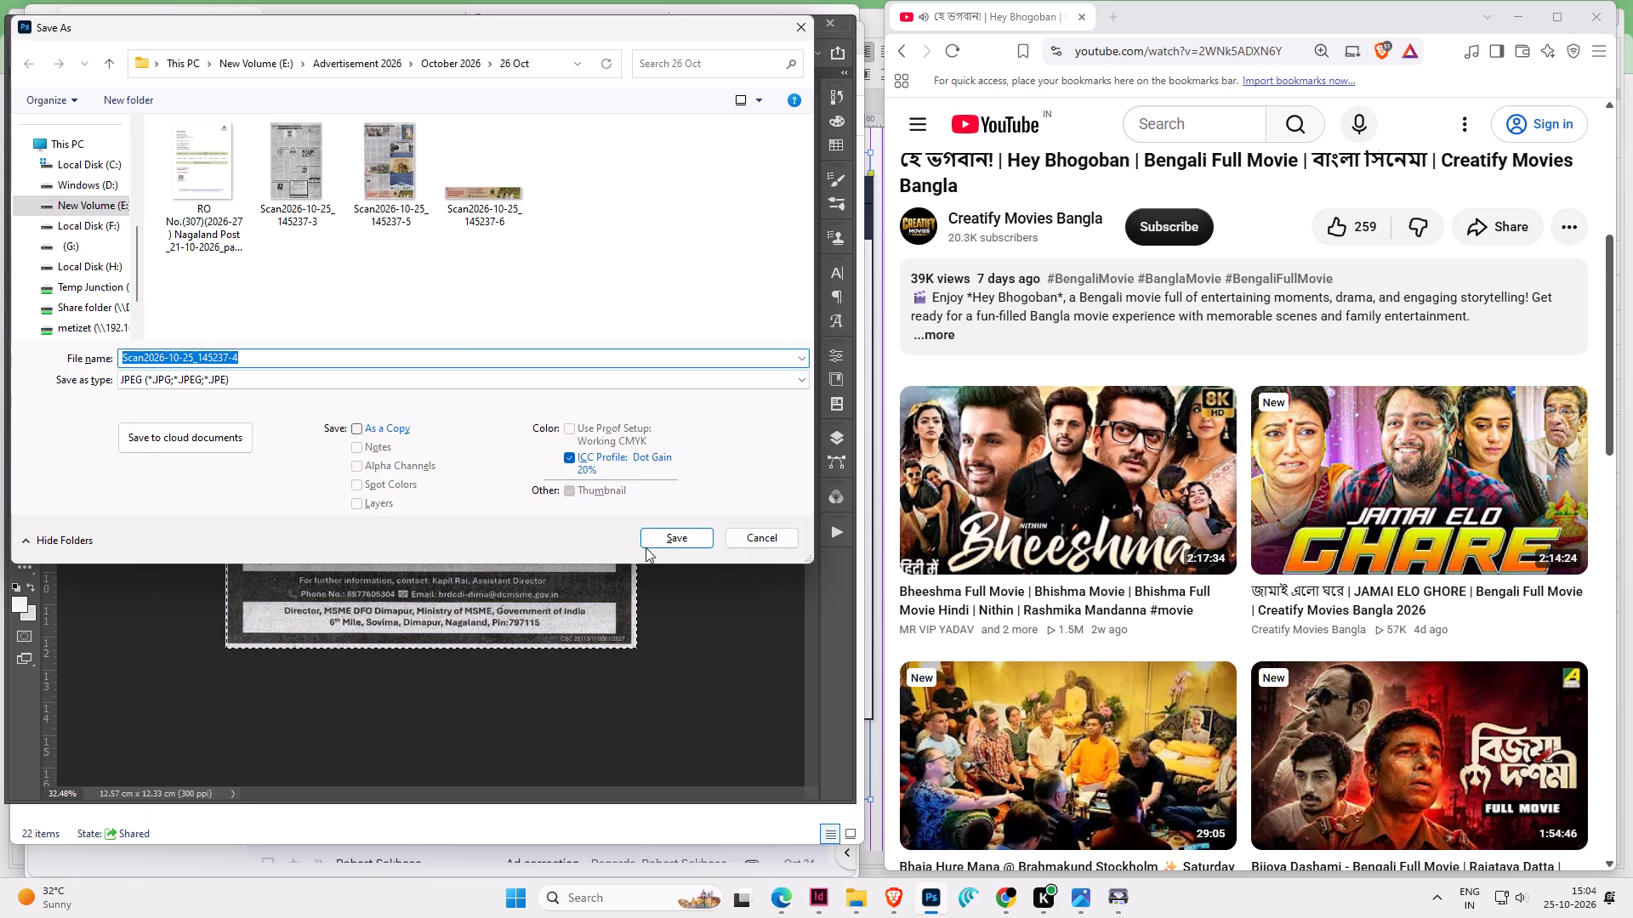
{"action": "left_click", "coordinate": [665, 542]}
{"action": "left_click_drag", "start_coordinate": [823, 300], "coordinate": [959, 300]}
{"action": "left_click", "coordinate": [908, 220]}
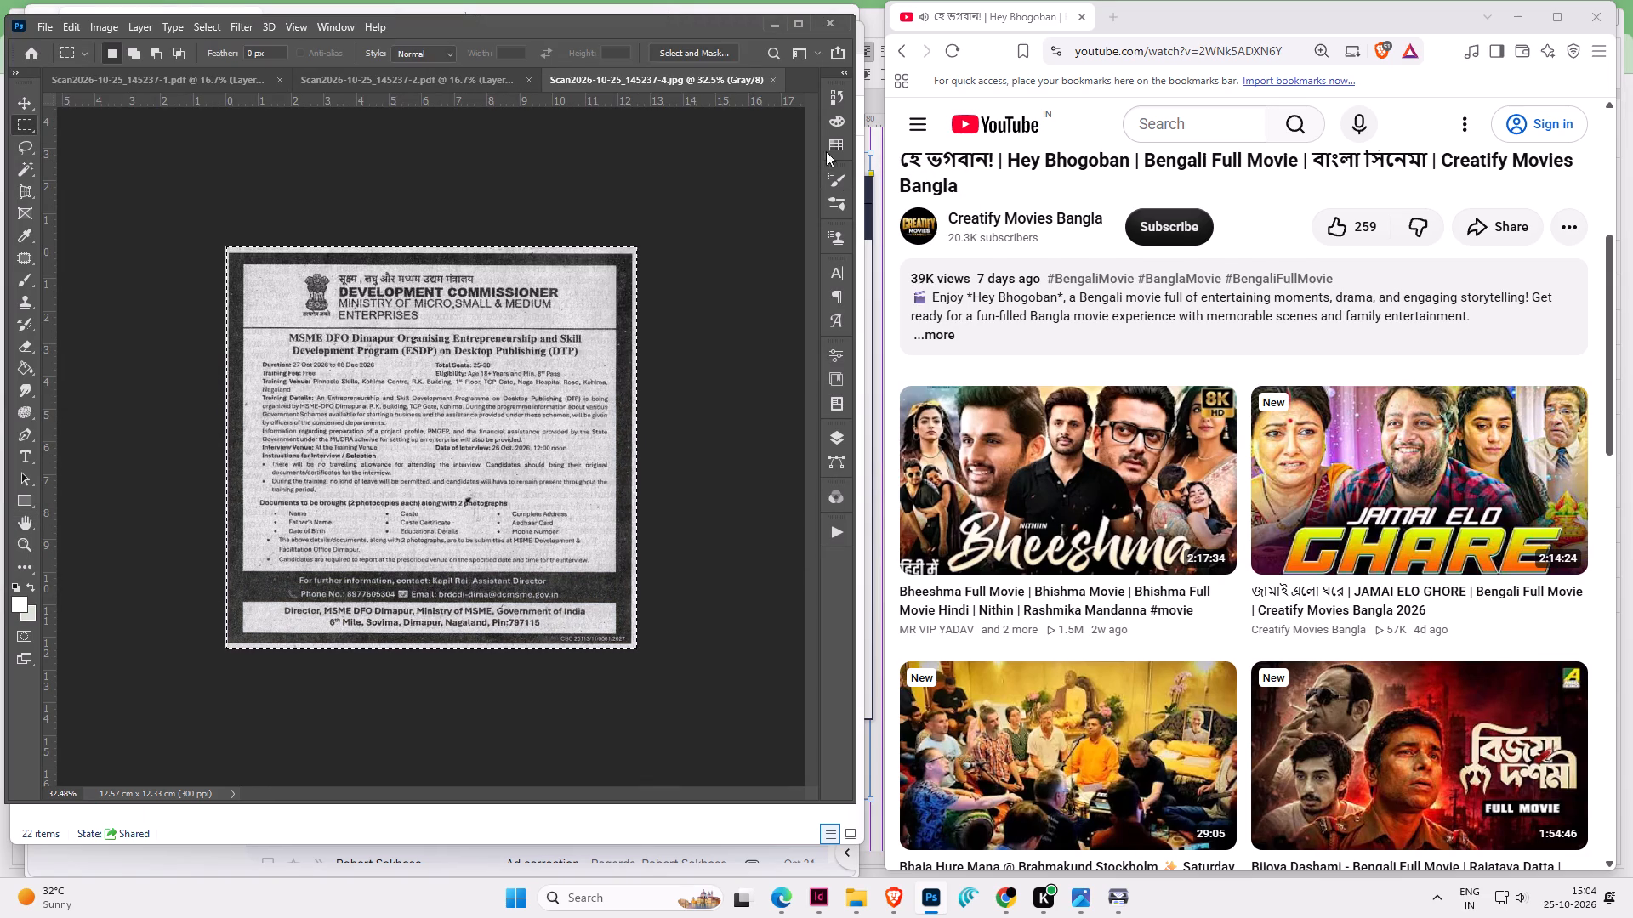
{"action": "left_click", "coordinate": [773, 78]}
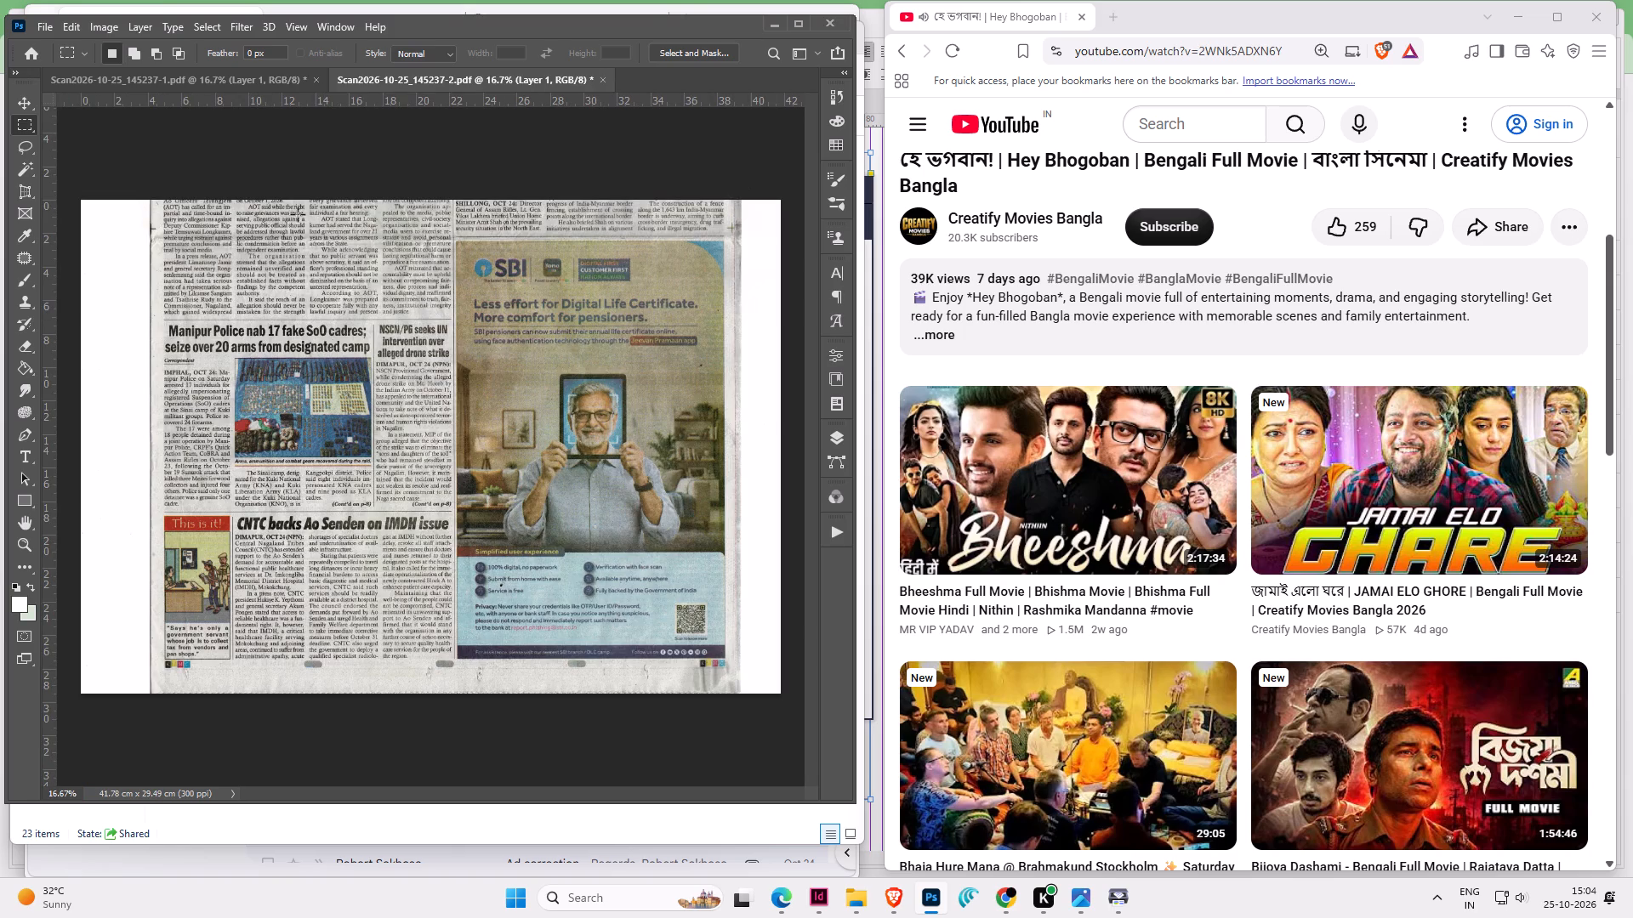
Switch to the Scan2026-10-25_145237-1 document with the Nagaland Post masthead.
{"action": "left_click", "coordinate": [265, 74]}
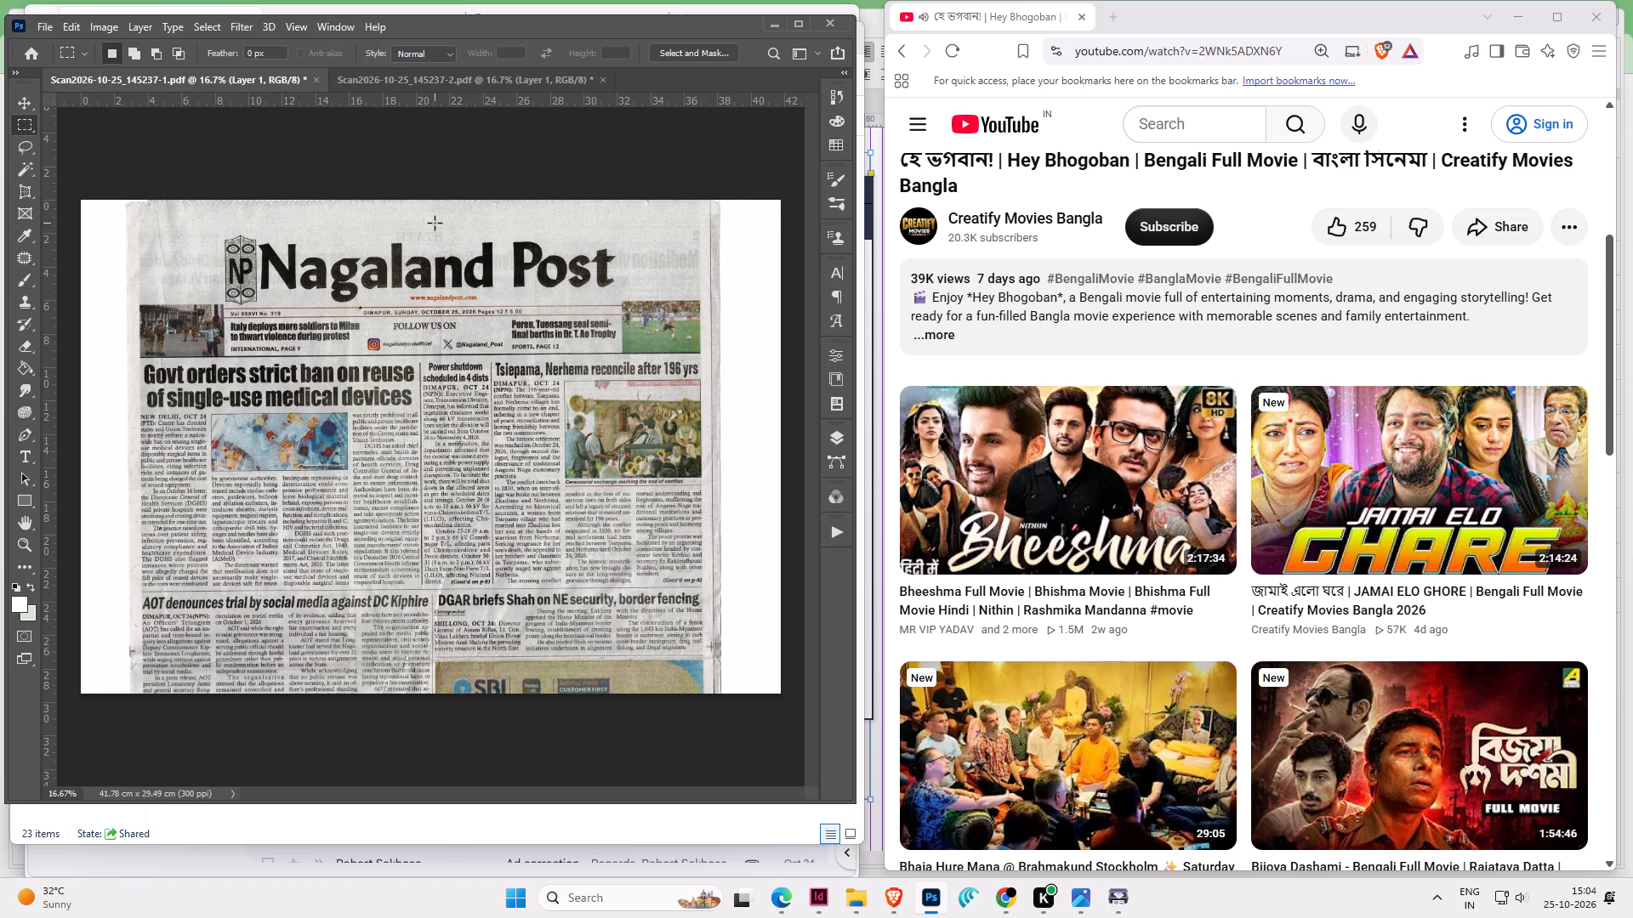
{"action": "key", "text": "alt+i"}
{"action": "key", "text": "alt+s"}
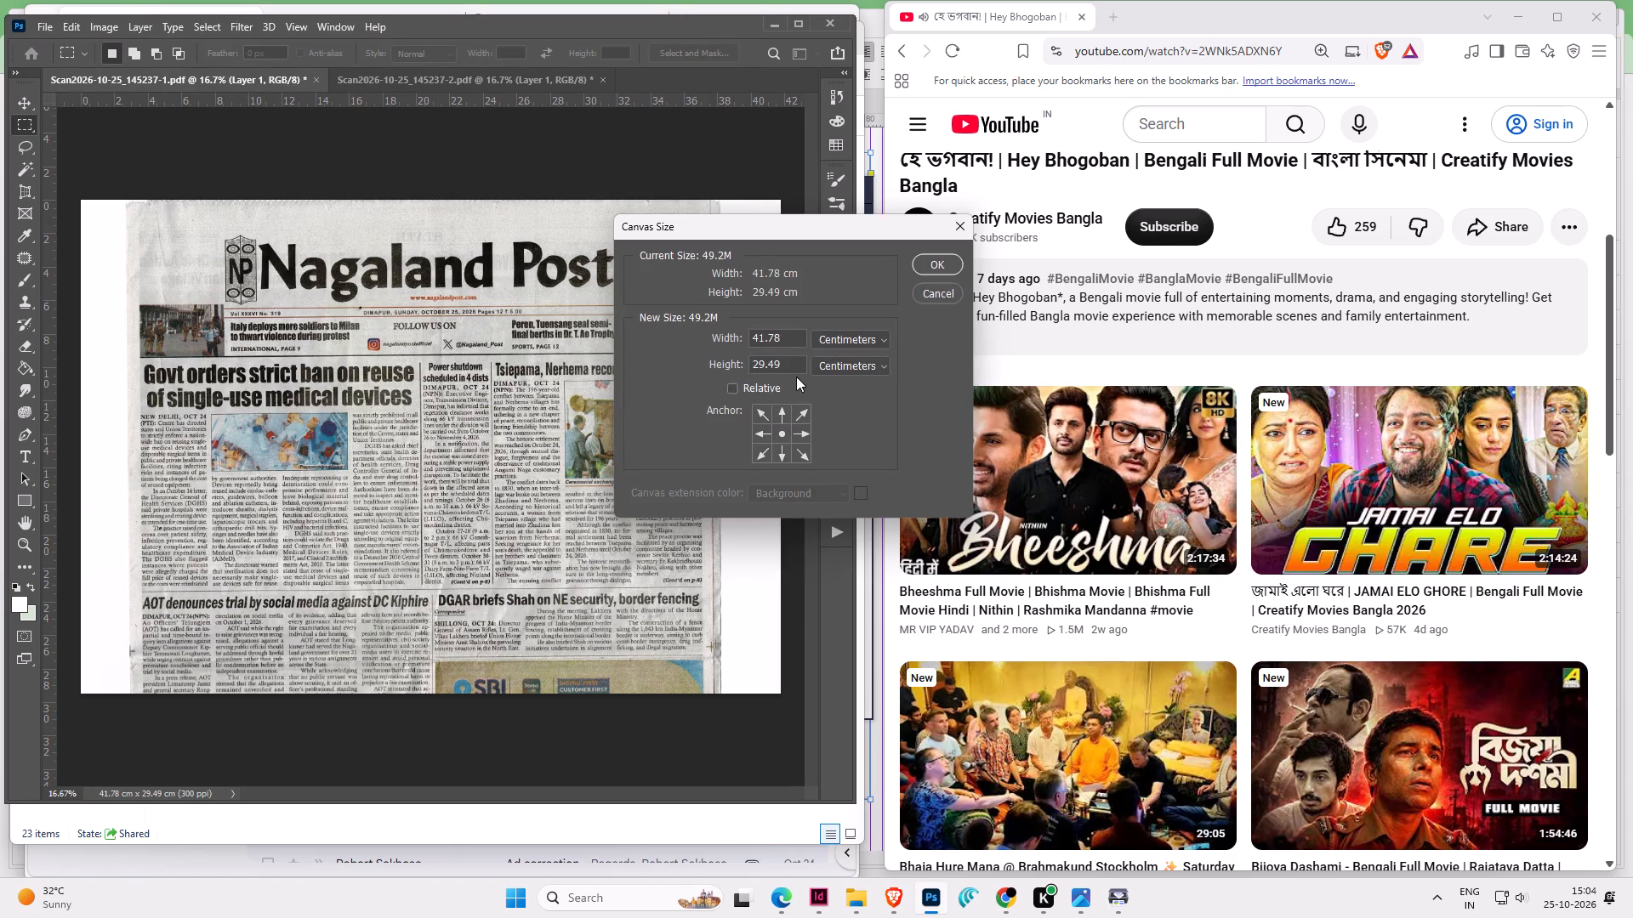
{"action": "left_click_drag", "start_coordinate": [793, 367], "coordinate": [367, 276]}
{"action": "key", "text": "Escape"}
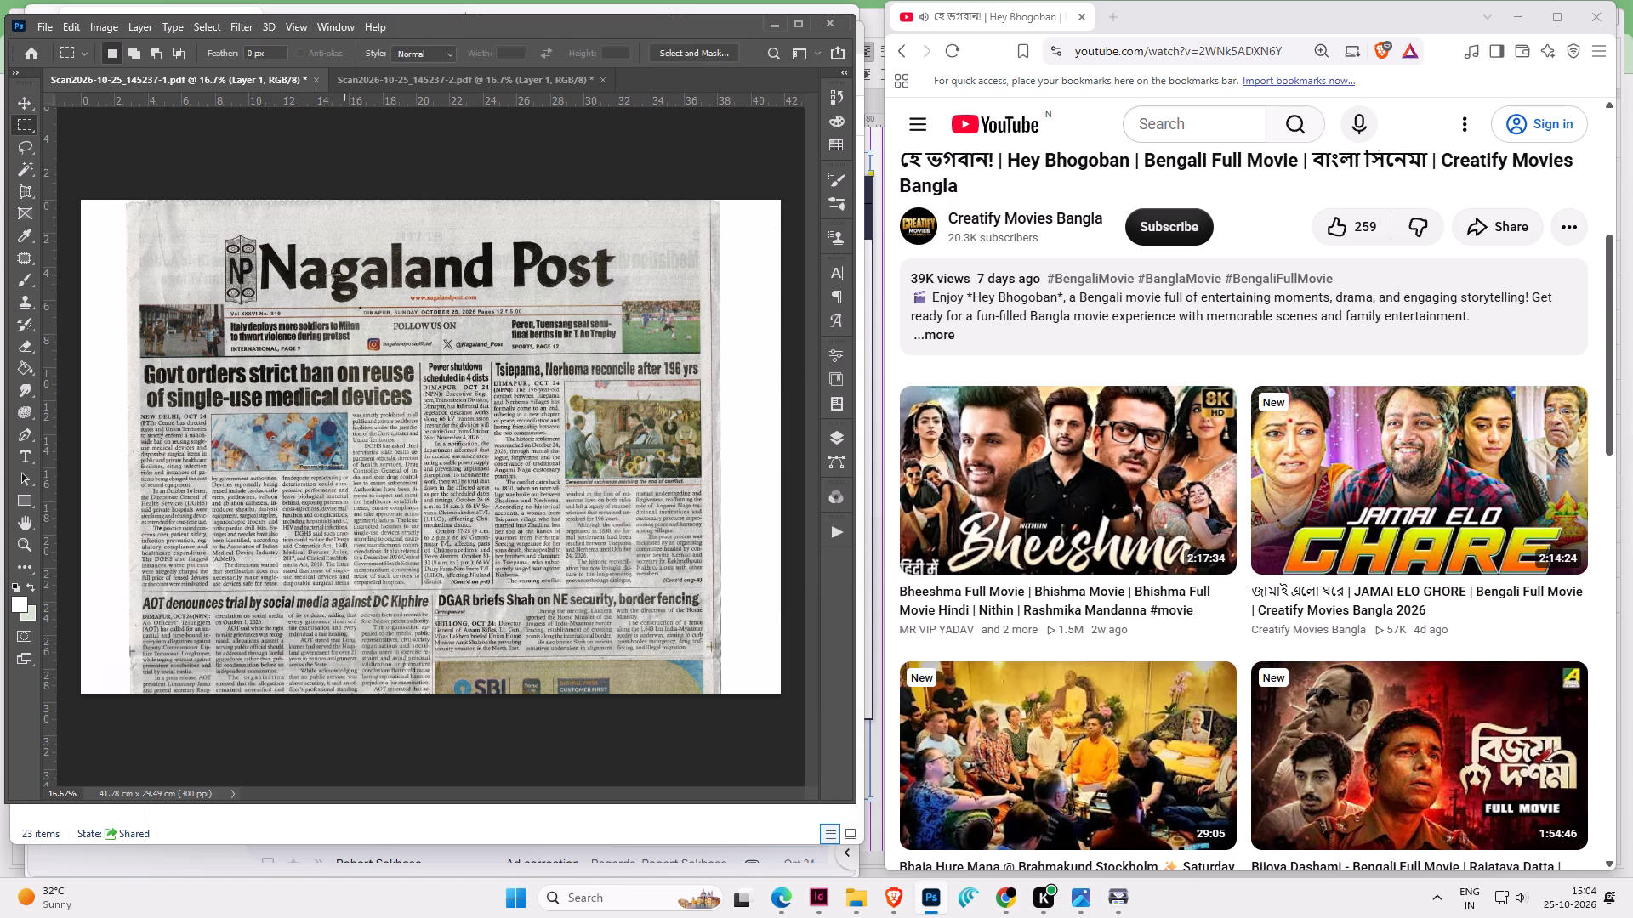
Level the masthead scan by ruling a line above the lower headlines and rotating the canvas by that angle, about 0.4°.
{"action": "left_click_drag", "start_coordinate": [26, 233], "coordinate": [84, 286]}
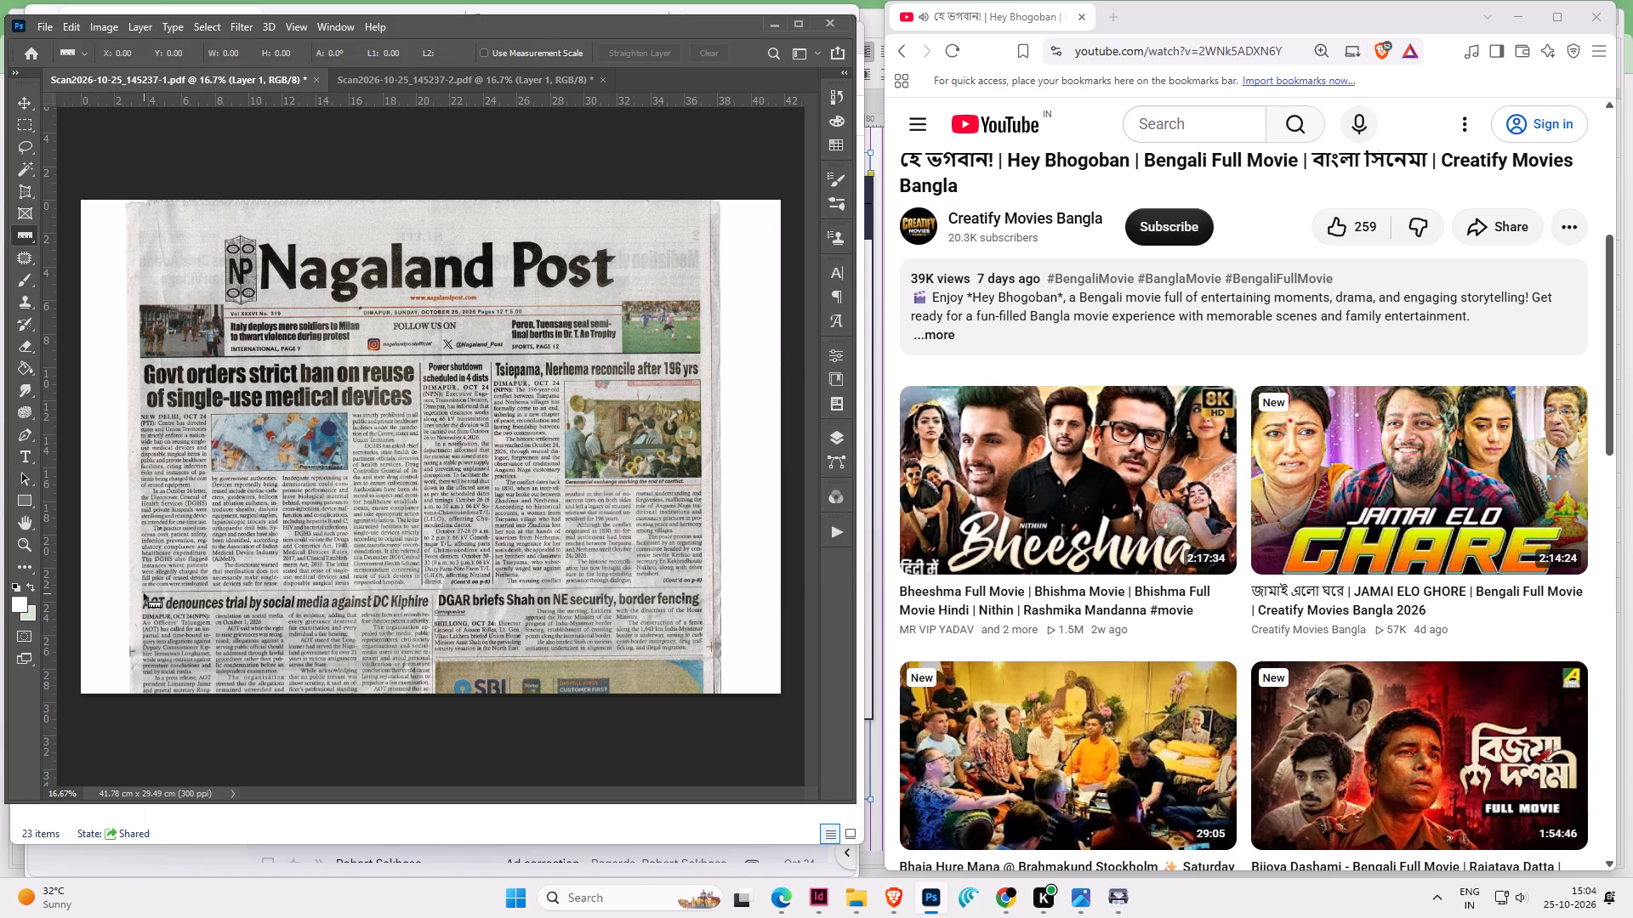
{"action": "left_click_drag", "start_coordinate": [143, 592], "coordinate": [684, 592]}
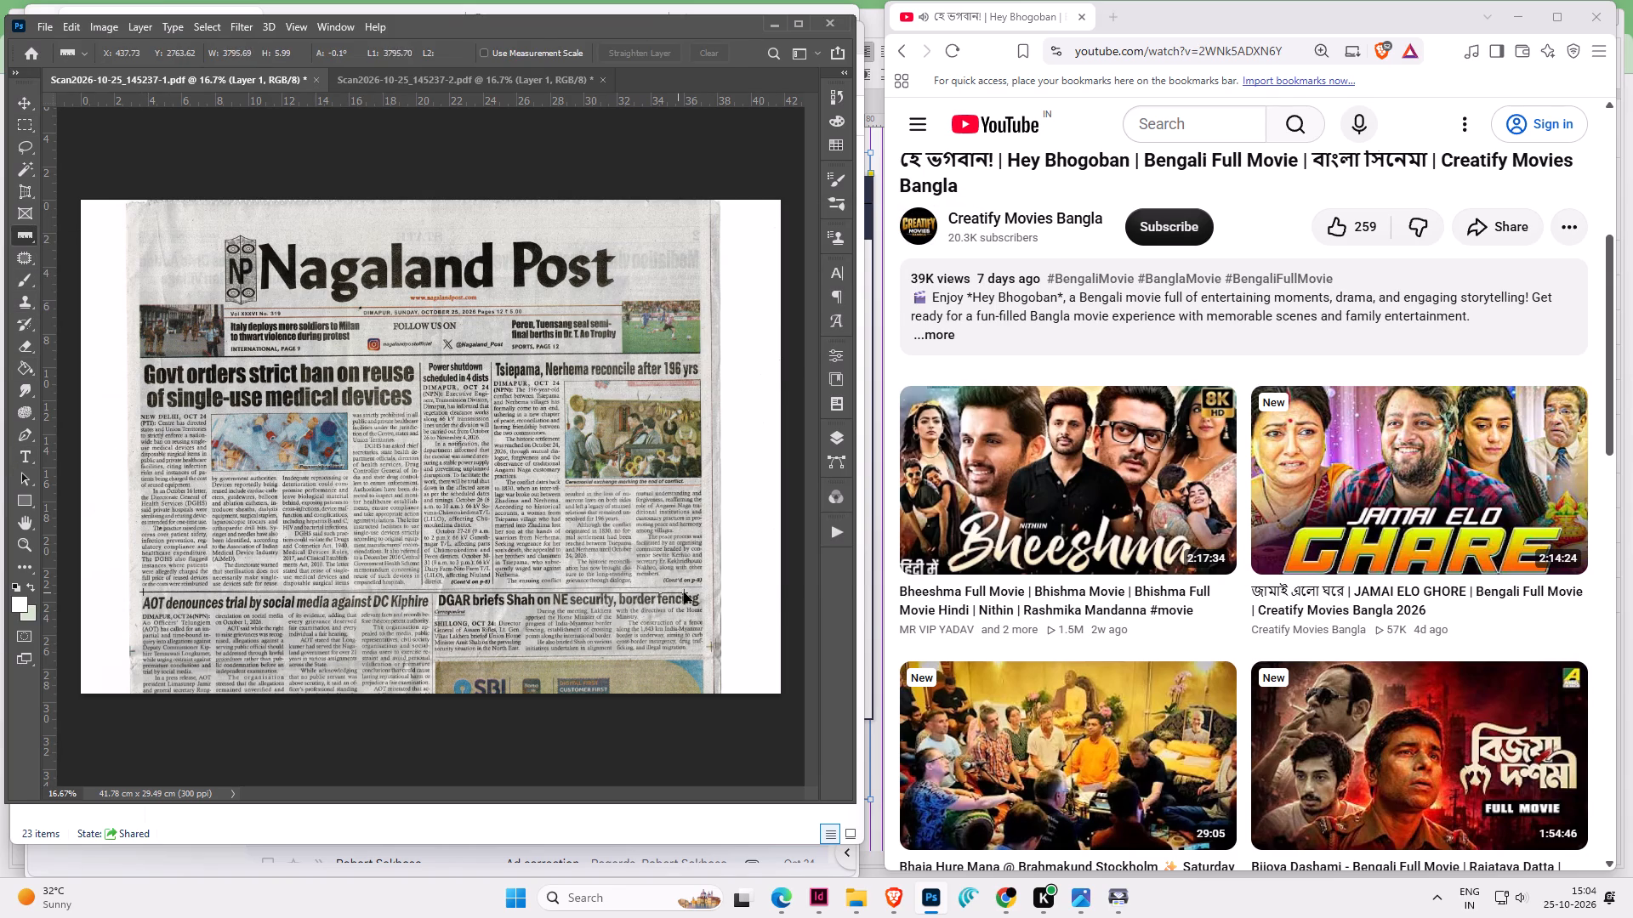
{"action": "left_click_drag", "start_coordinate": [684, 592], "coordinate": [702, 587]}
{"action": "left_click", "coordinate": [109, 21]}
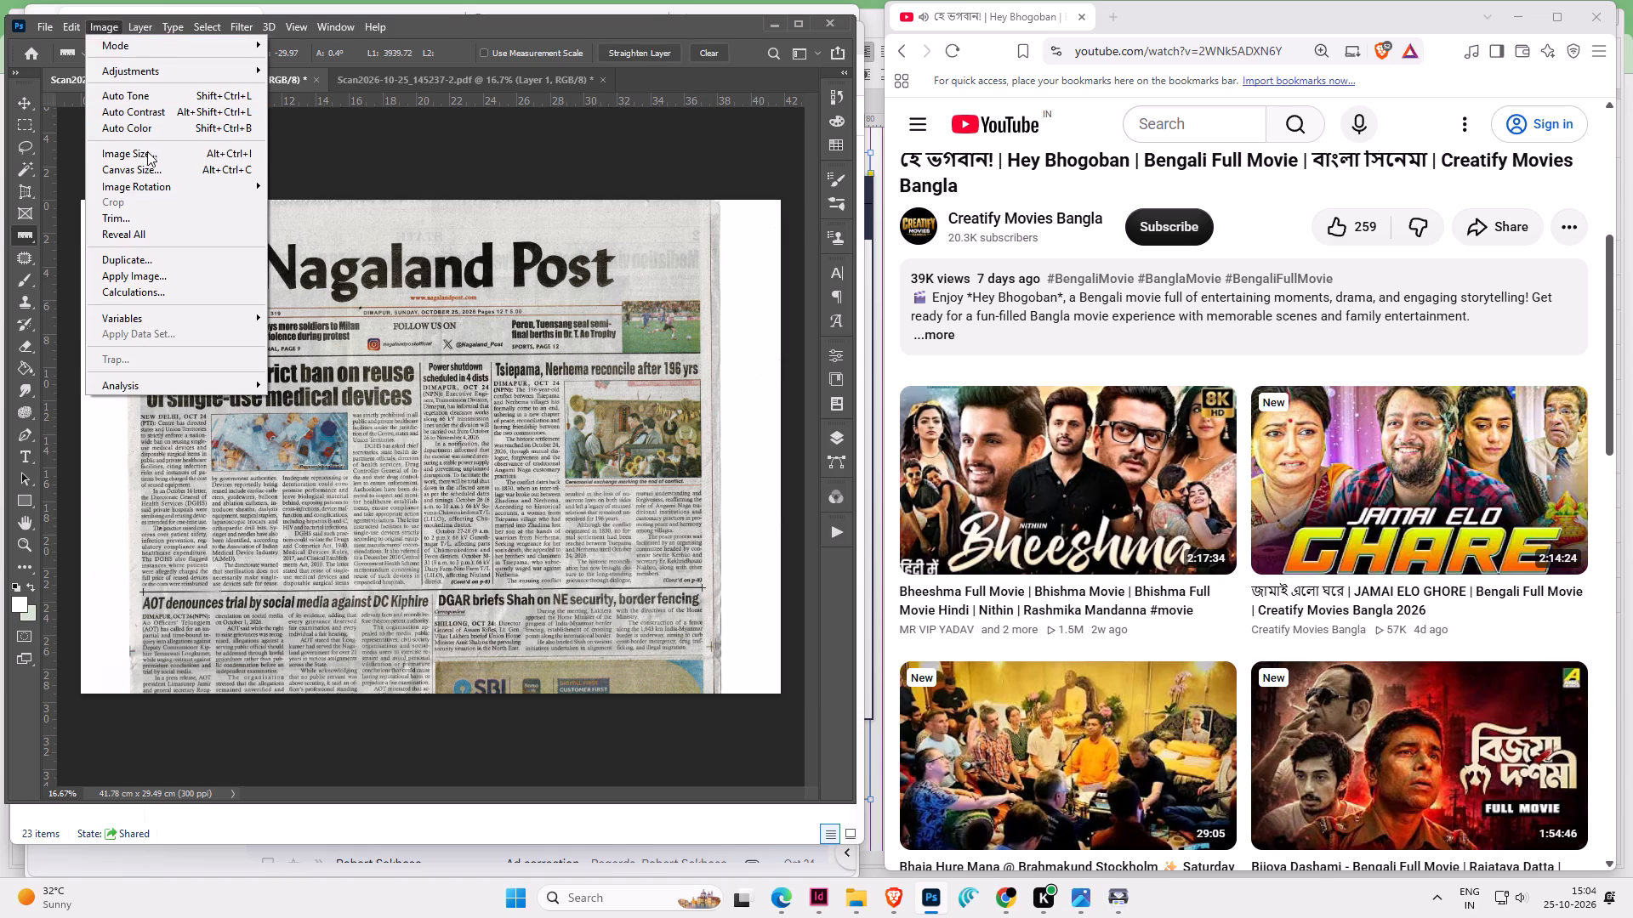
{"action": "left_click", "coordinate": [159, 187]}
{"action": "left_click", "coordinate": [307, 237]}
{"action": "left_click", "coordinate": [916, 275]}
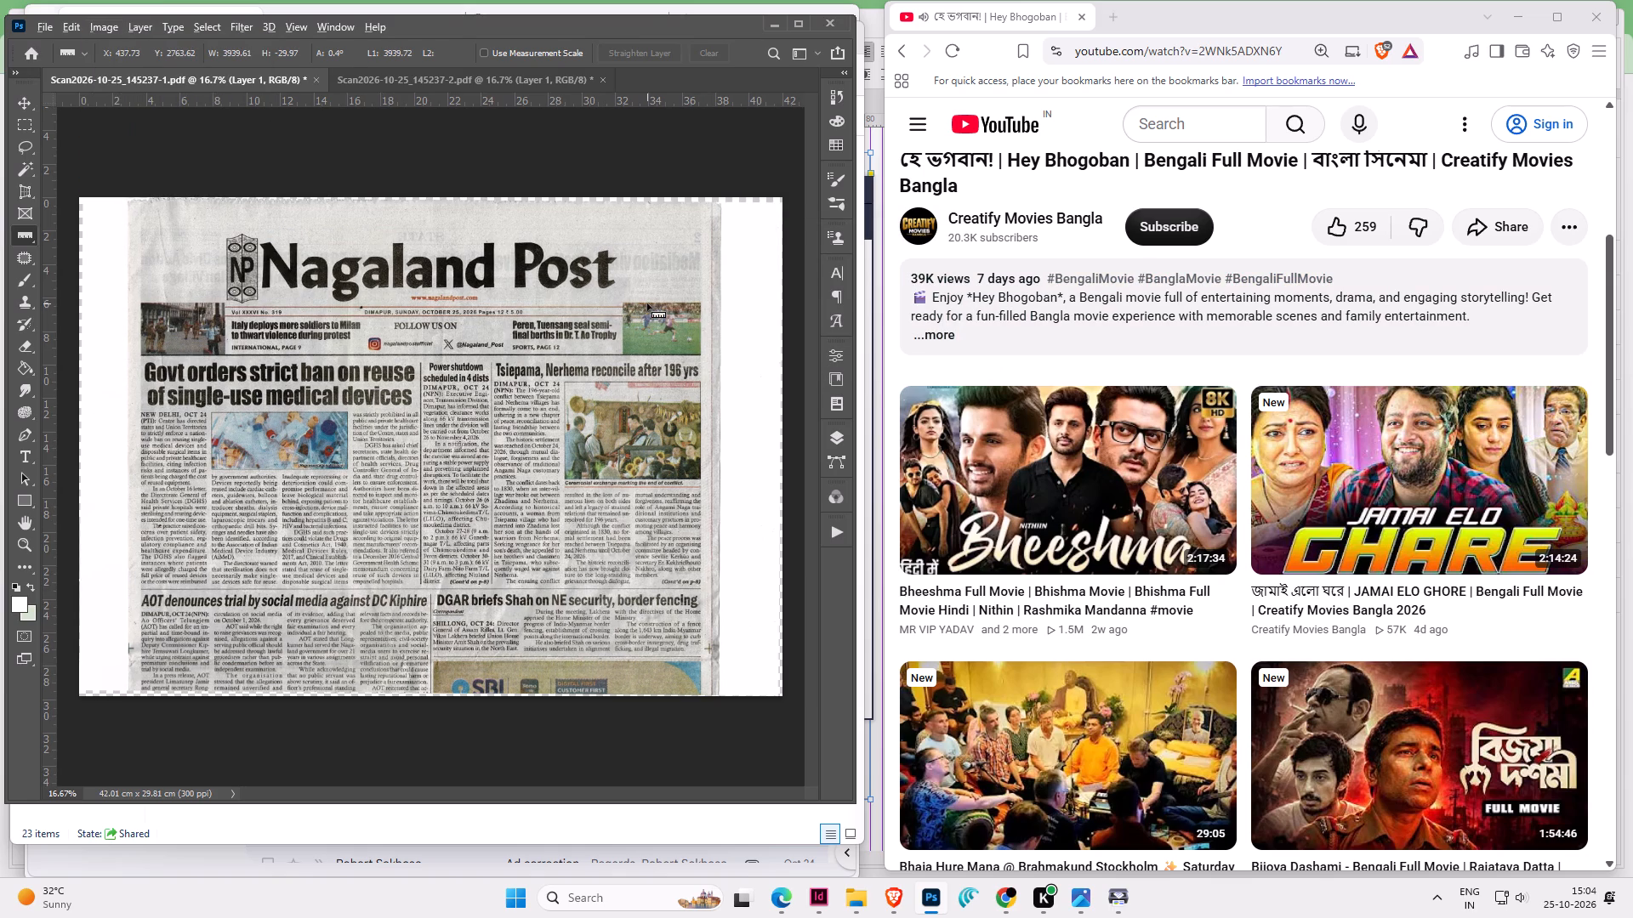
Extend the canvas downward to a height of 60 cm, anchoring the scan at its top-right corner.
{"action": "key", "text": "alt+i"}
{"action": "key", "text": "alt+s"}
{"action": "left_click_drag", "start_coordinate": [795, 364], "coordinate": [341, 273]}
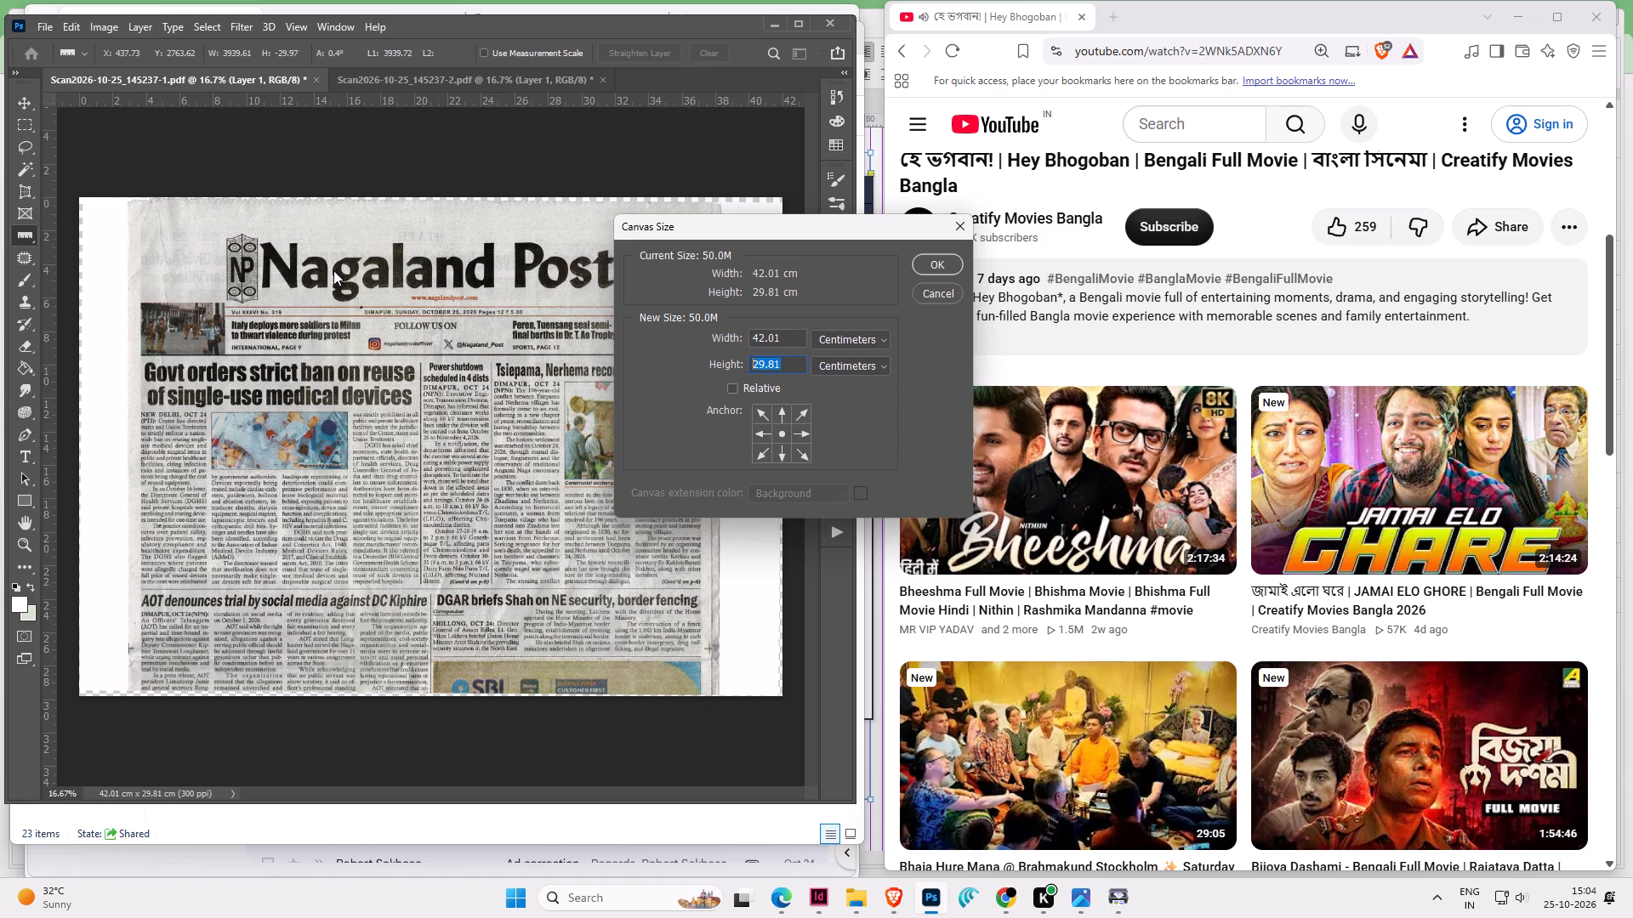
{"action": "type", "text": "60"}
{"action": "left_click", "coordinate": [797, 410]}
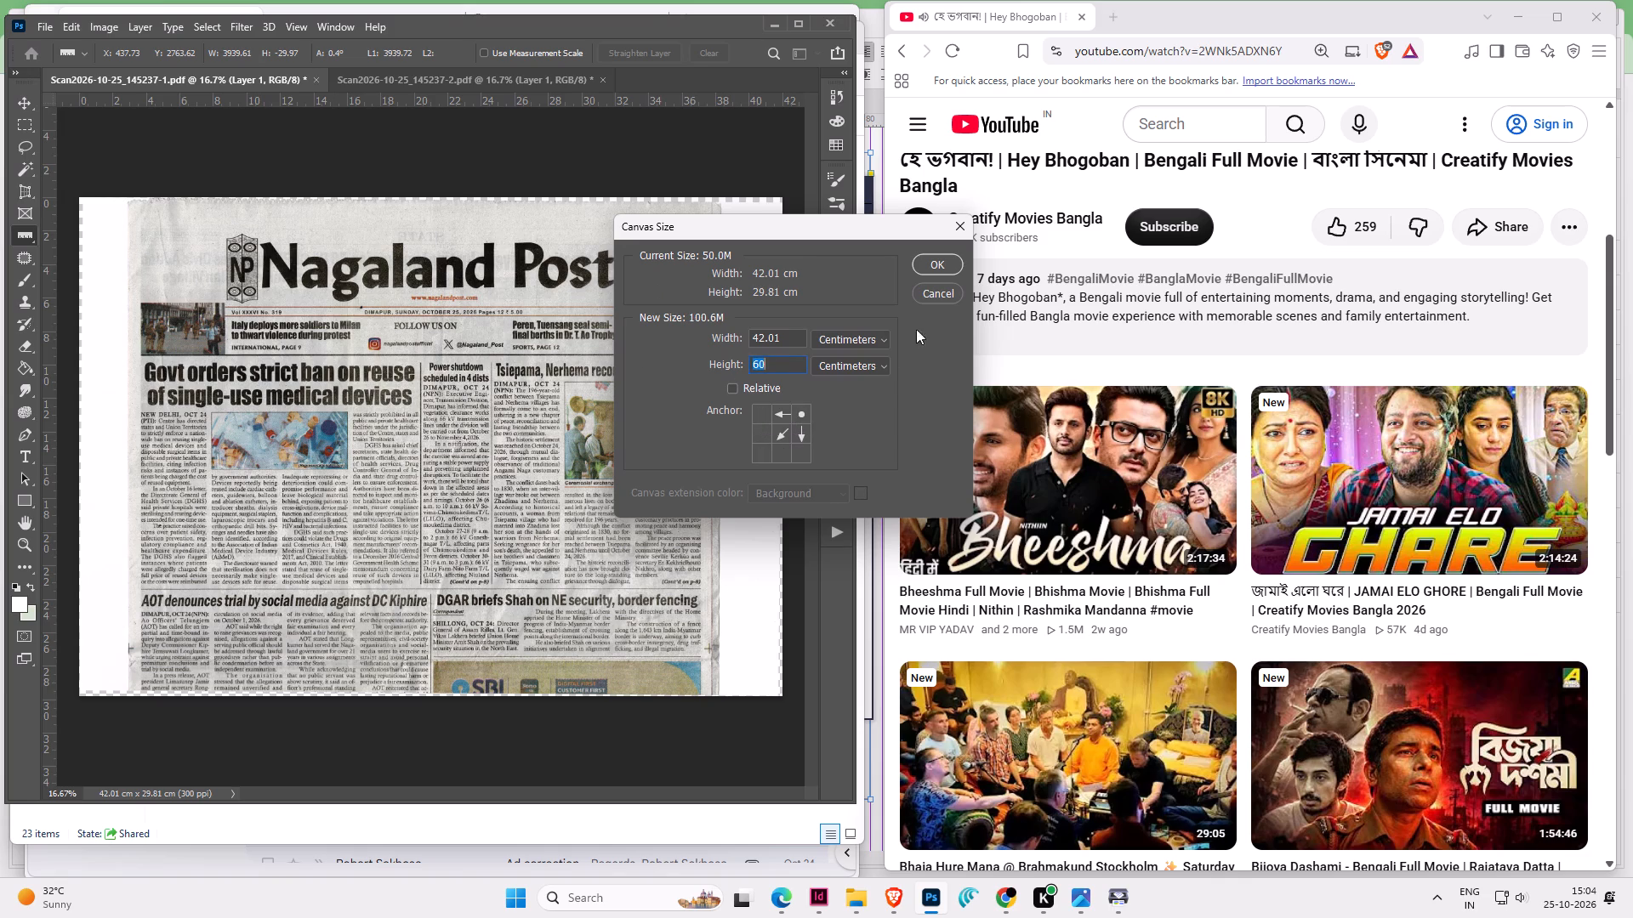
{"action": "left_click", "coordinate": [953, 252]}
{"action": "left_click", "coordinate": [929, 266]}
Copy the 145237-2 scan into the 145237-1 document and place it over the lower end of the masthead scan.
{"action": "left_click", "coordinate": [538, 80]}
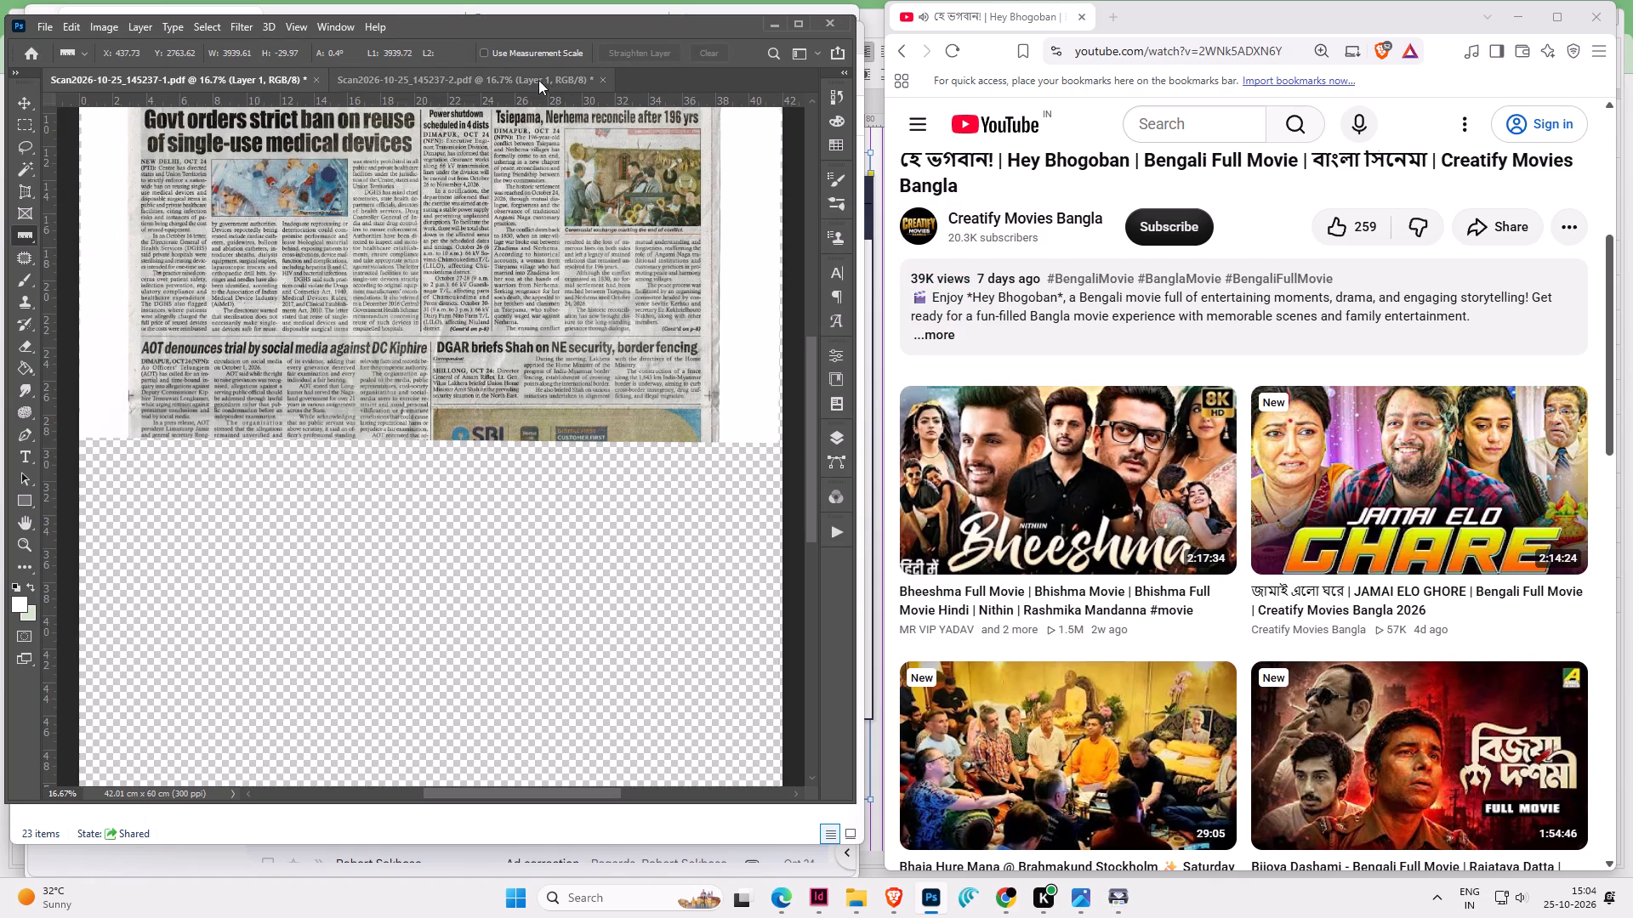
{"action": "left_click", "coordinate": [18, 97]}
{"action": "left_click_drag", "start_coordinate": [425, 279], "coordinate": [289, 156]}
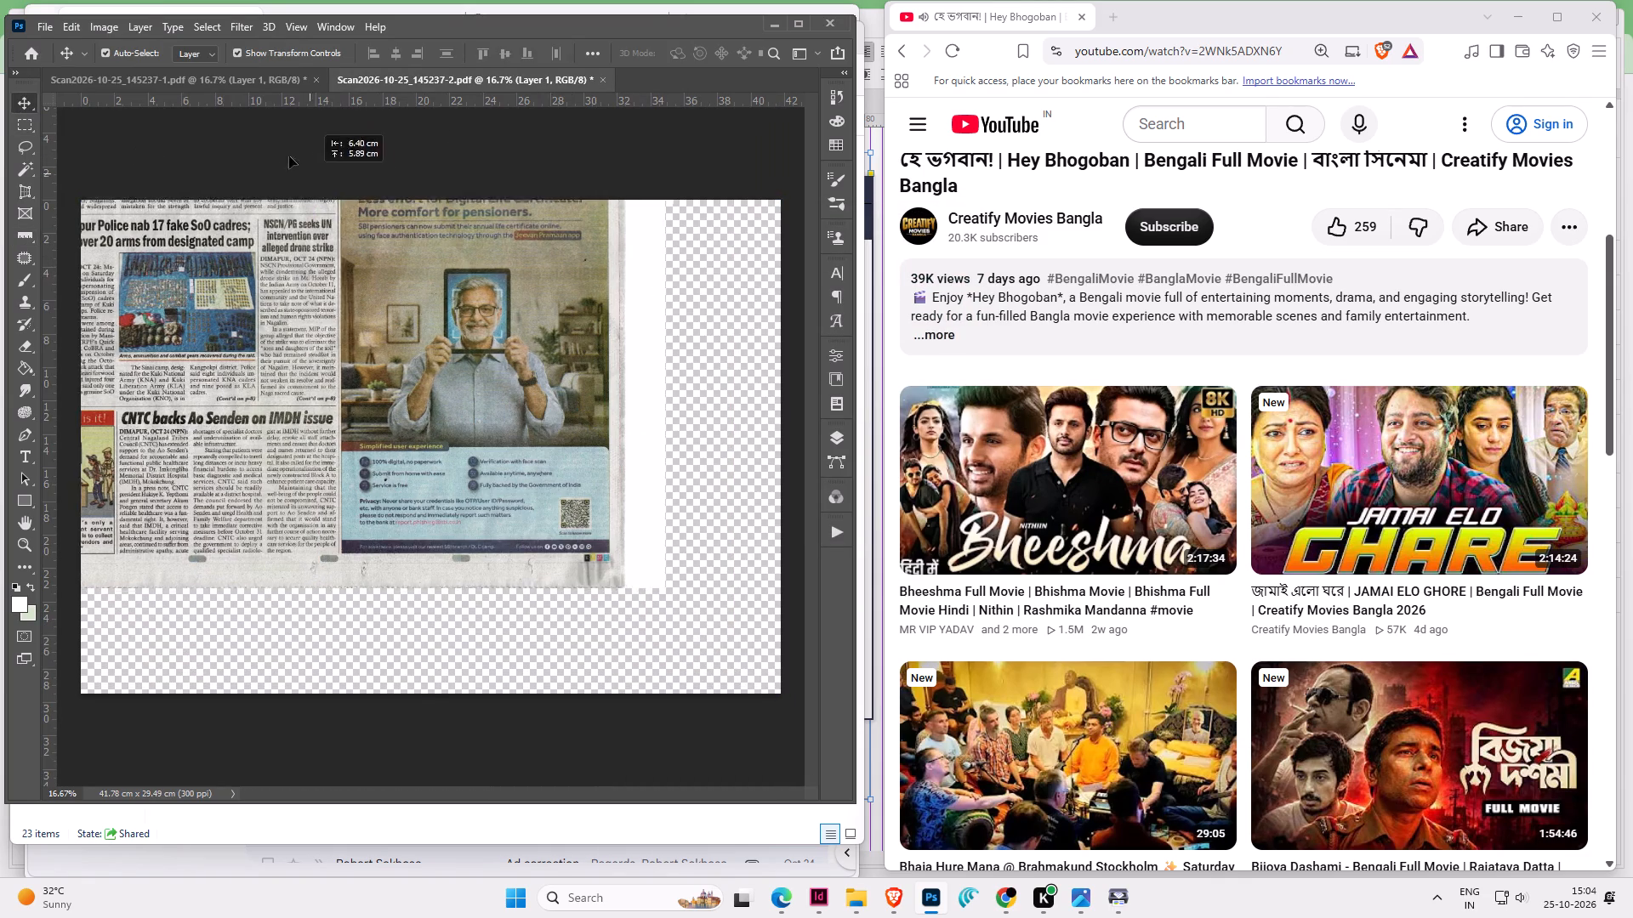
{"action": "left_click_drag", "start_coordinate": [289, 156], "coordinate": [381, 517]}
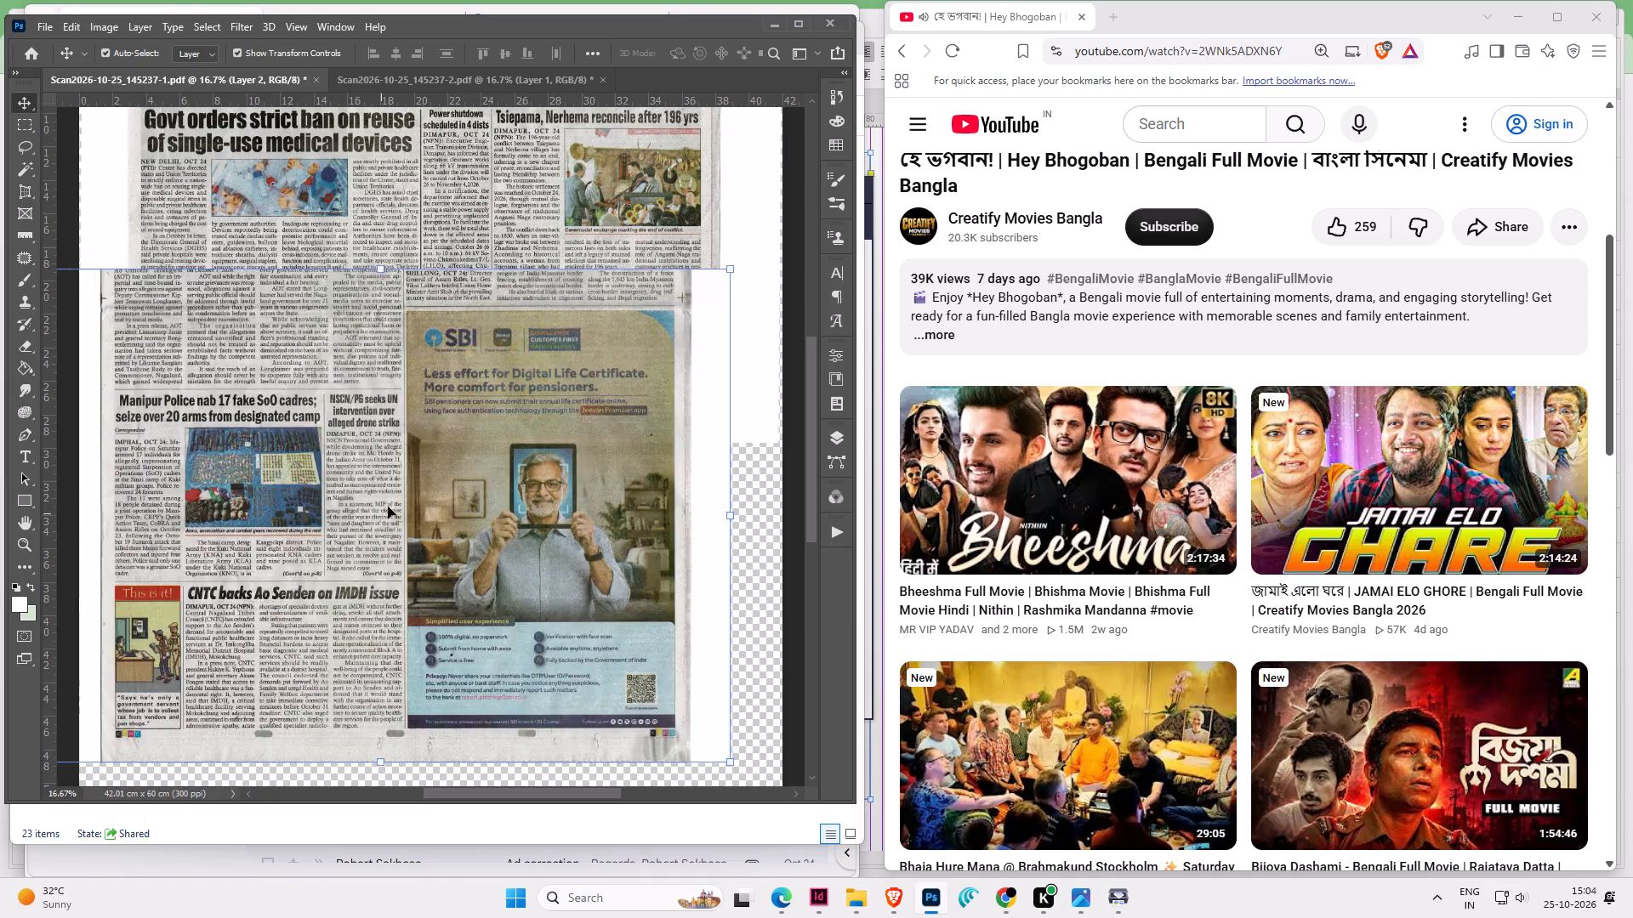
{"action": "left_click_drag", "start_coordinate": [456, 471], "coordinate": [486, 559]}
Set the lower scan's blending to Multiply and align its DGAR article and SBI advert with the upper scan.
{"action": "left_click", "coordinate": [834, 437]}
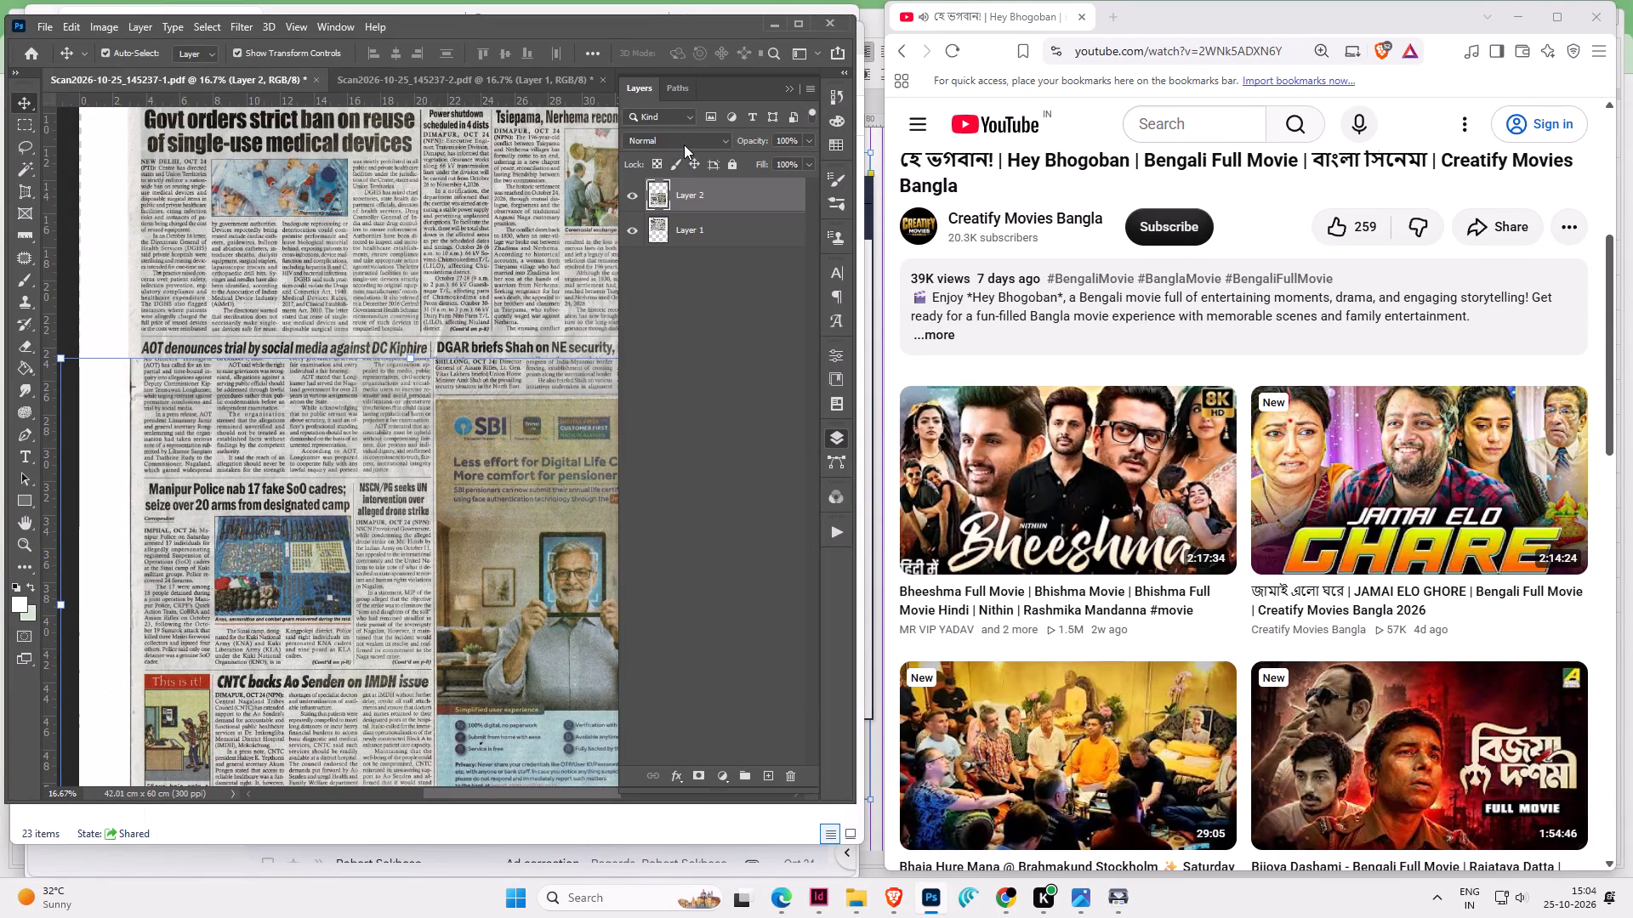
{"action": "left_click", "coordinate": [684, 142]}
{"action": "left_click", "coordinate": [658, 202]}
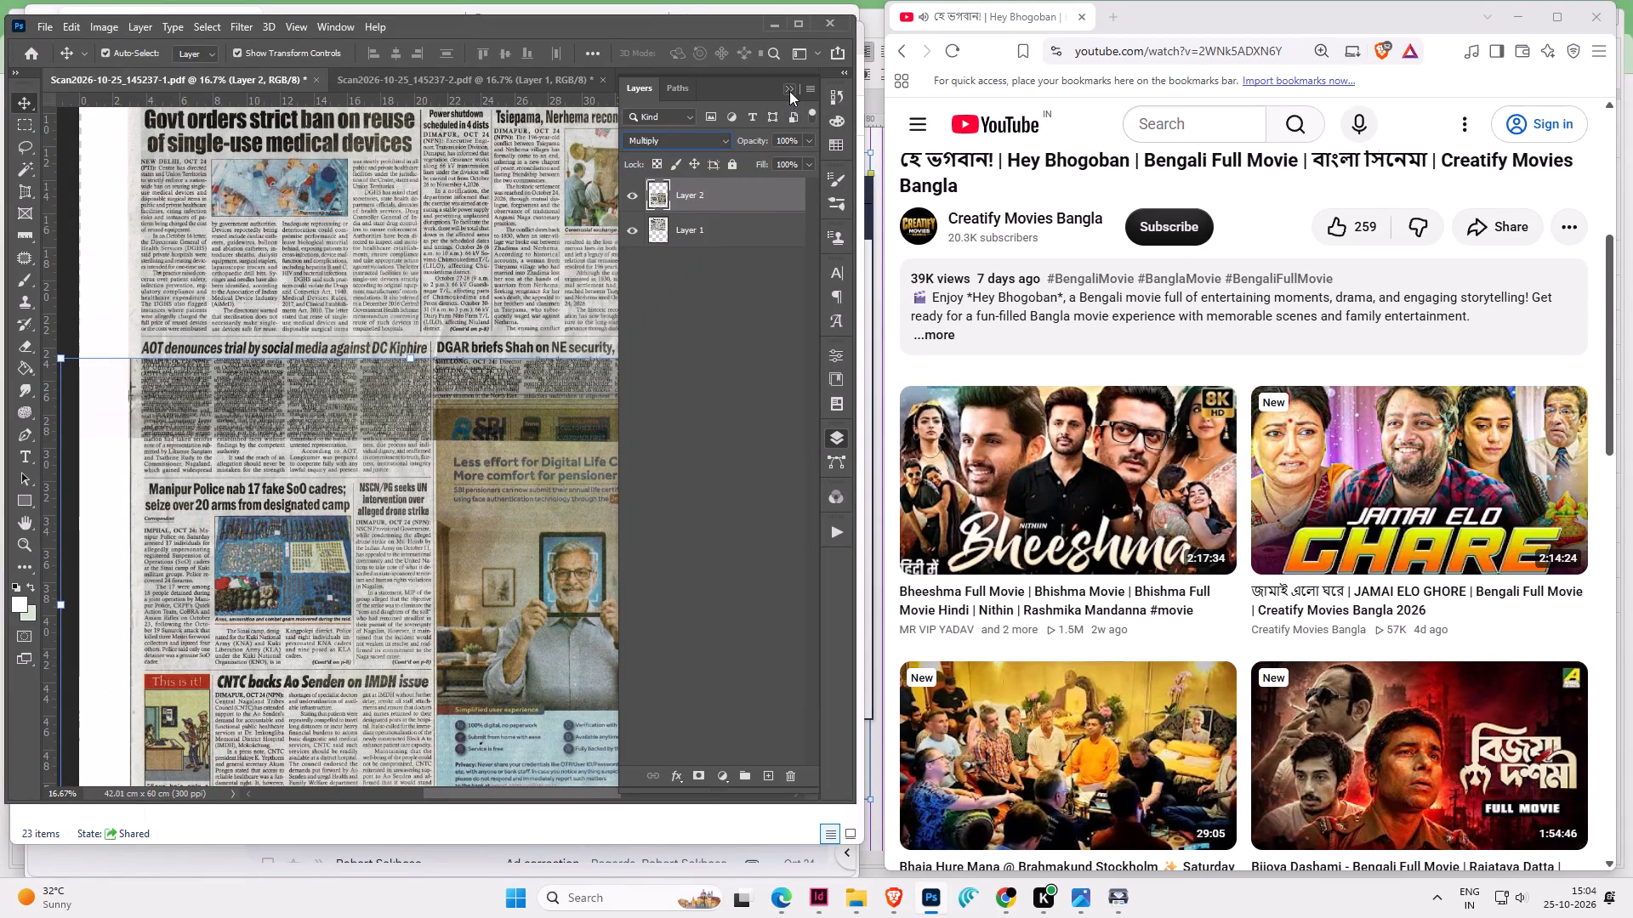
{"action": "left_click", "coordinate": [789, 90]}
{"action": "scroll", "coordinate": [660, 404], "scroll_direction": "up", "scroll_amount": 9, "text": "alt"}
{"action": "left_click_drag", "start_coordinate": [657, 411], "coordinate": [651, 426]}
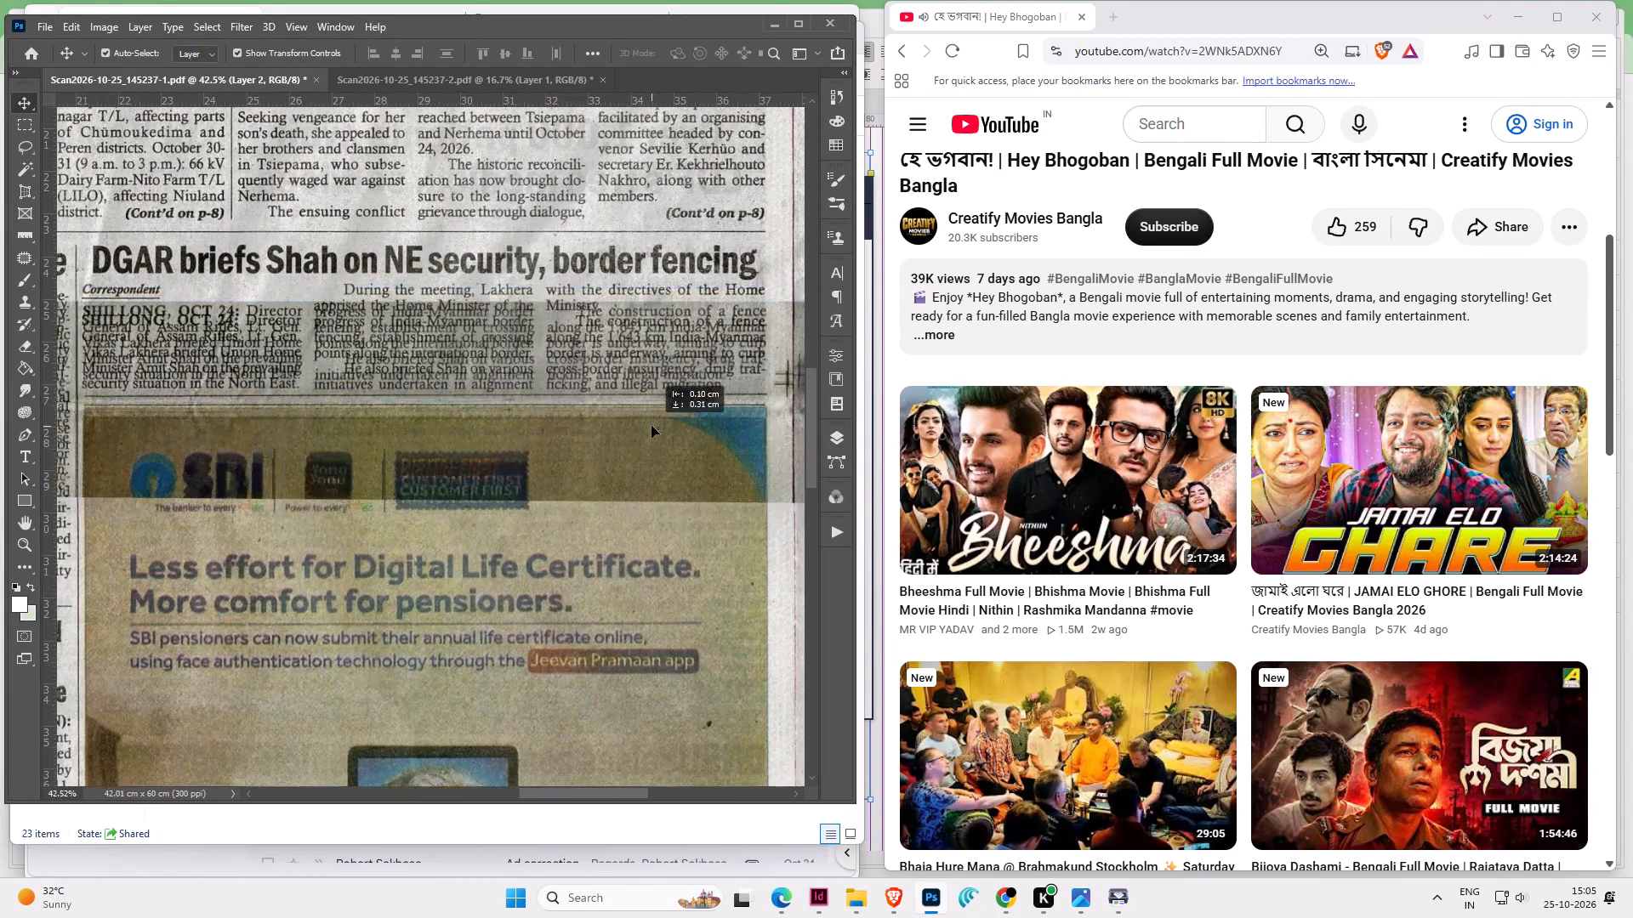
{"action": "left_click_drag", "start_coordinate": [651, 426], "coordinate": [652, 435]}
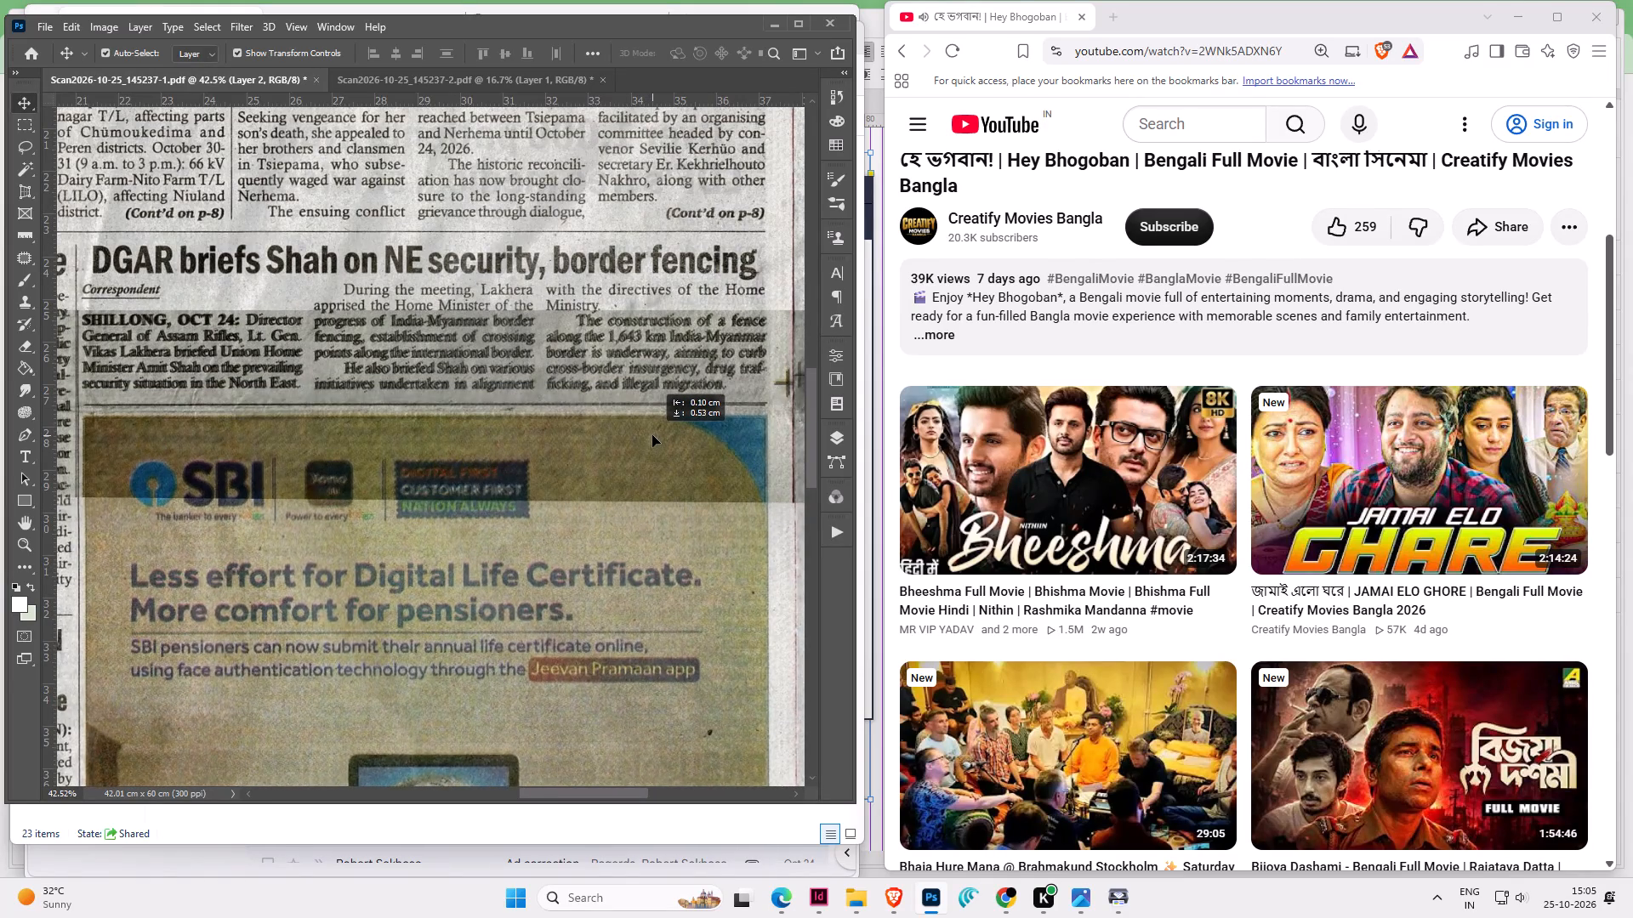
{"action": "left_click_drag", "start_coordinate": [652, 435], "coordinate": [651, 436]}
{"action": "key", "text": "Left"}
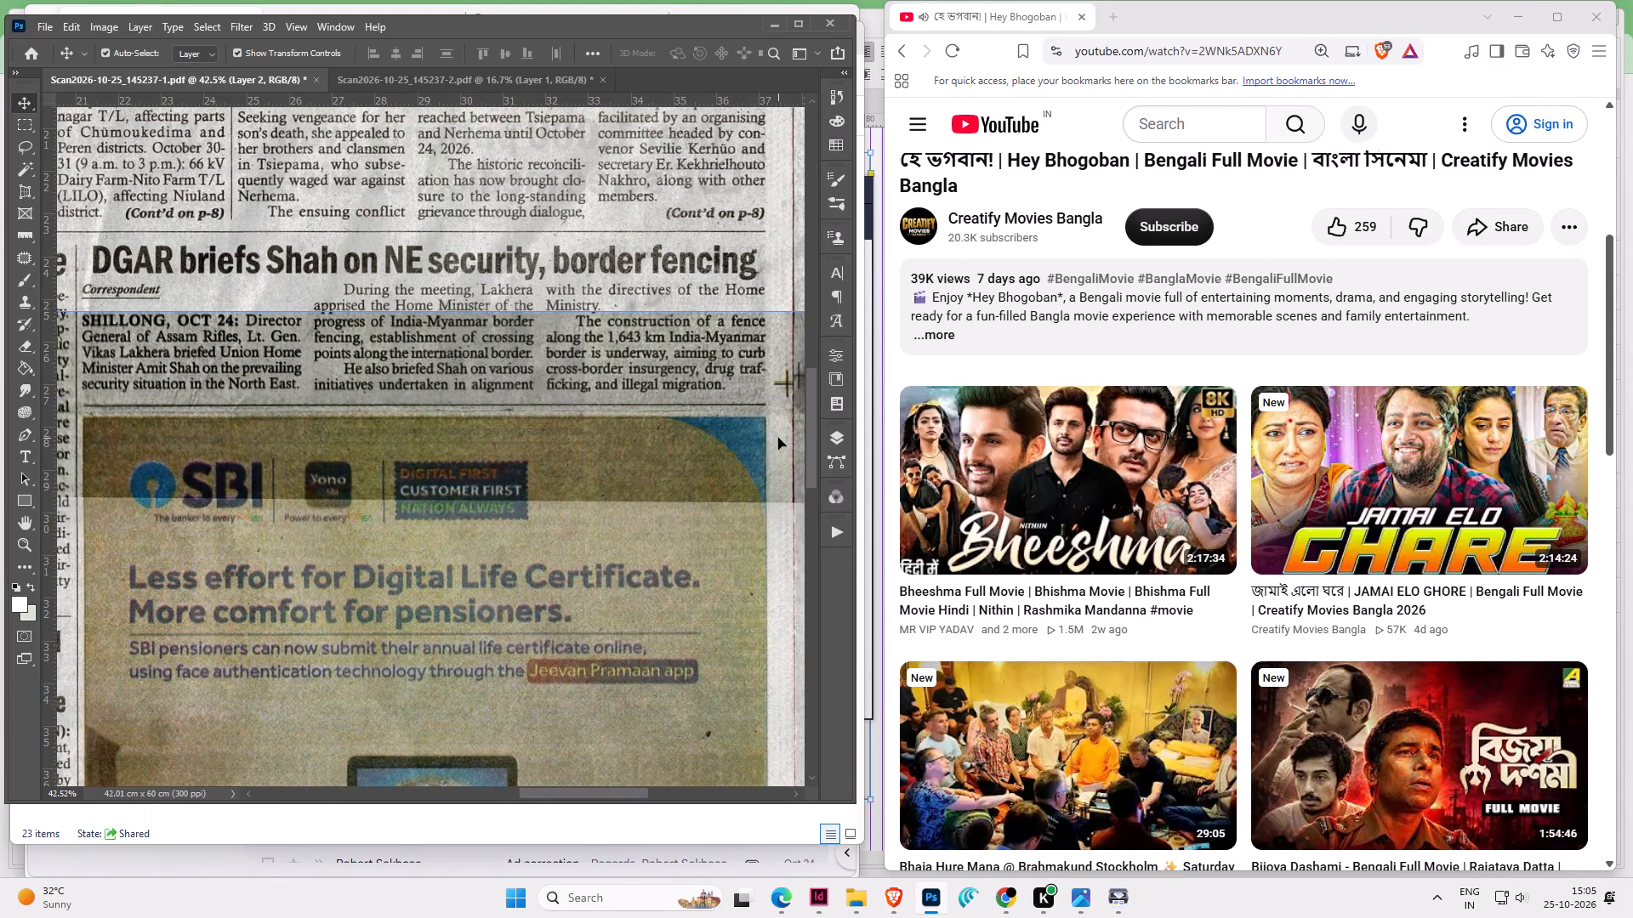
Rotate the lower scan by about 0.24° and nudge it left to match the AOT article text.
{"action": "key", "text": "space"}
{"action": "key", "text": "space"}
{"action": "key", "text": "space"}
{"action": "key", "text": "space"}
{"action": "key", "text": "space"}
{"action": "key", "text": "space"}
{"action": "key", "text": "space"}
{"action": "key", "text": "space"}
{"action": "key", "text": "space"}
{"action": "key", "text": "space"}
{"action": "key", "text": "space"}
{"action": "key", "text": "space"}
{"action": "key", "text": "space"}
{"action": "key", "text": "space"}
{"action": "key", "text": "space"}
{"action": "key", "text": "space"}
{"action": "key", "text": "space"}
{"action": "key", "text": "space"}
{"action": "key", "text": "space"}
{"action": "key", "text": "space"}
{"action": "left_click_drag", "start_coordinate": [197, 504], "coordinate": [580, 504]}
{"action": "left_click_drag", "start_coordinate": [335, 508], "coordinate": [584, 512]}
{"action": "left_click_drag", "start_coordinate": [360, 467], "coordinate": [464, 467]}
{"action": "left_click", "coordinate": [210, 300]}
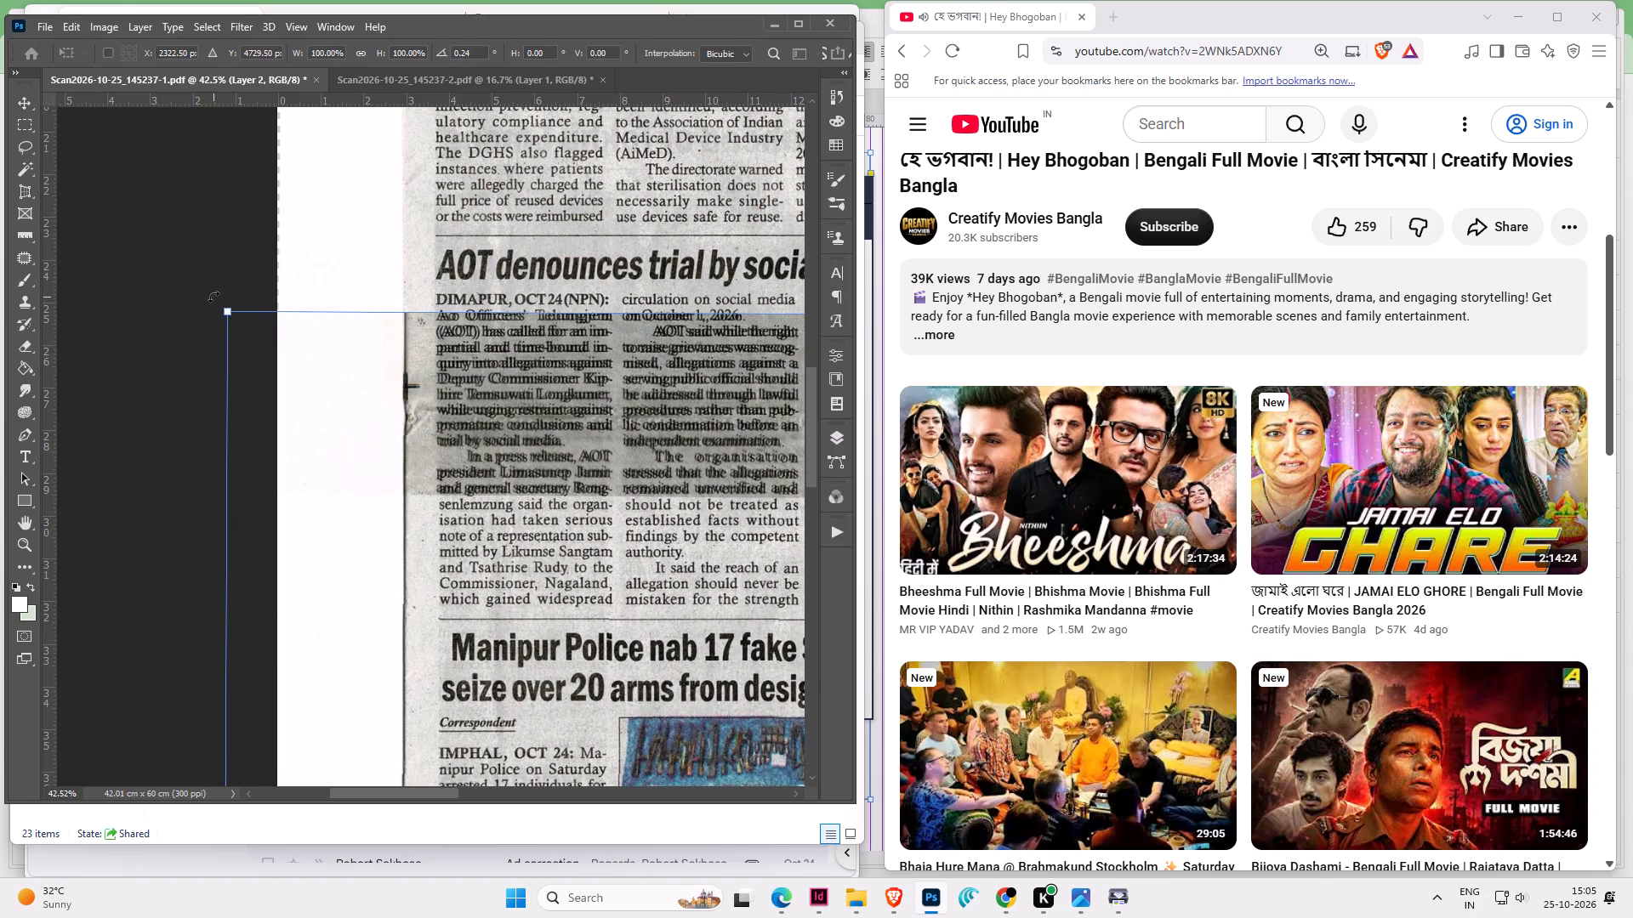
{"action": "key", "text": "Return"}
{"action": "key", "text": "Left"}
{"action": "key", "text": "Left"}
{"action": "key", "text": "Left"}
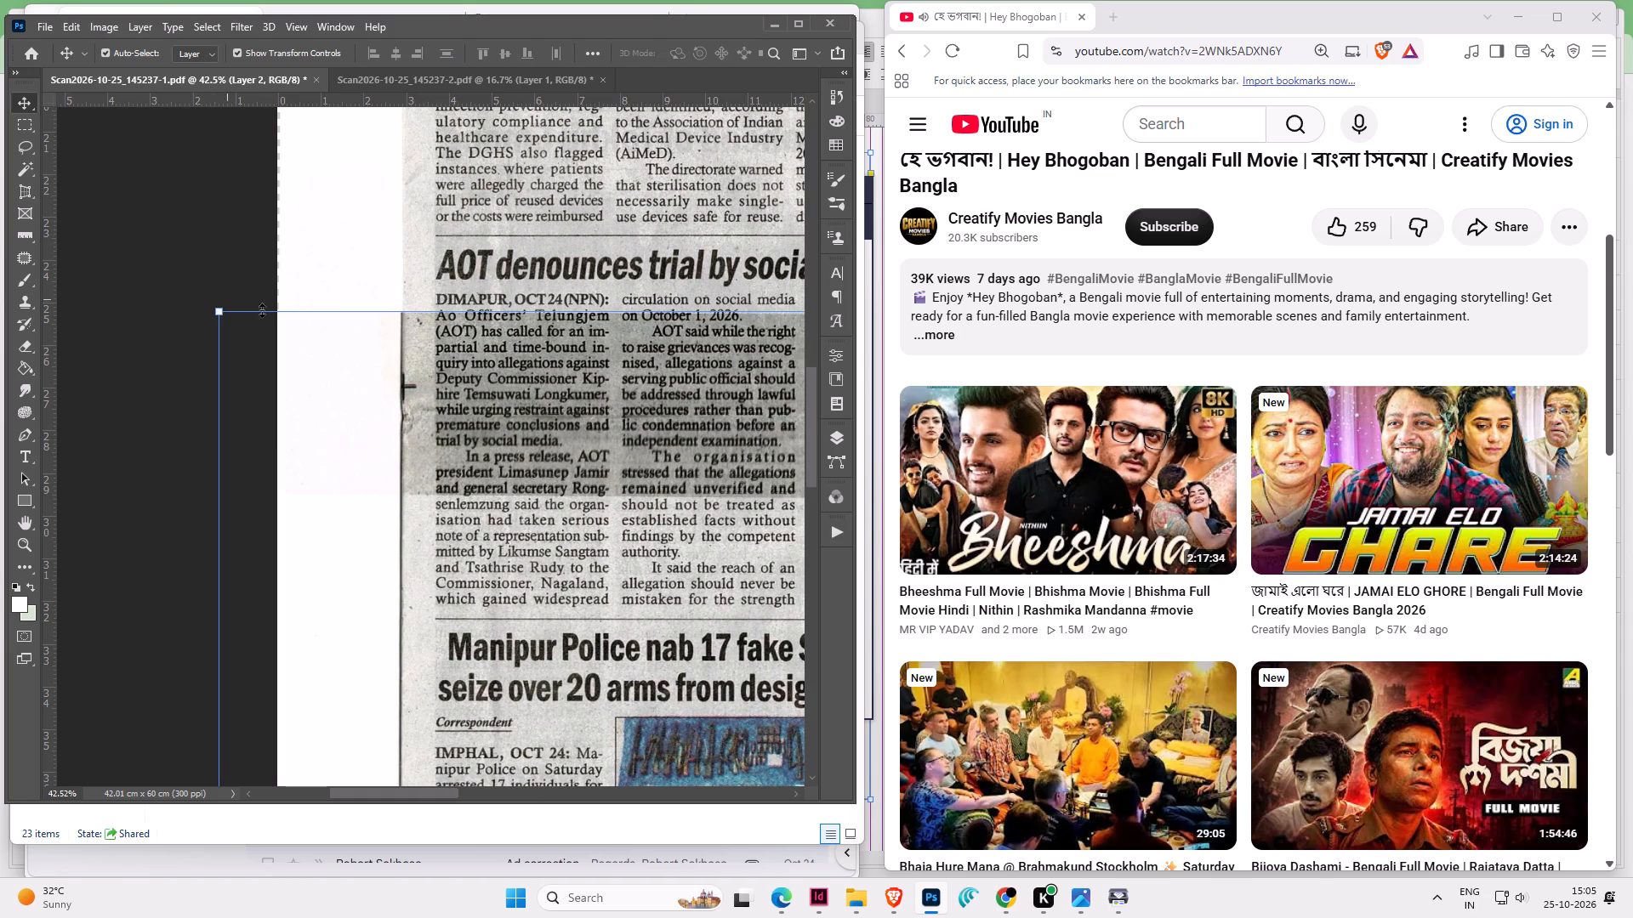
Rotate the lower scan by about -0.20° and nudge it right and up to match the DGAR article text.
{"action": "key", "text": "space"}
{"action": "key", "text": "space"}
{"action": "key", "text": "space"}
{"action": "key", "text": "space"}
{"action": "key", "text": "space"}
{"action": "key", "text": "space"}
{"action": "key", "text": "space"}
{"action": "key", "text": "space"}
{"action": "key", "text": "space"}
{"action": "key", "text": "space"}
{"action": "key", "text": "space"}
{"action": "key", "text": "space"}
{"action": "key", "text": "space"}
{"action": "key", "text": "space"}
{"action": "key", "text": "space"}
{"action": "key", "text": "space"}
{"action": "key", "text": "space"}
{"action": "key", "text": "space"}
{"action": "key", "text": "space"}
{"action": "key", "text": "space"}
{"action": "left_click_drag", "start_coordinate": [701, 459], "coordinate": [333, 463]}
{"action": "left_click_drag", "start_coordinate": [497, 444], "coordinate": [183, 447]}
{"action": "left_click_drag", "start_coordinate": [526, 436], "coordinate": [501, 445]}
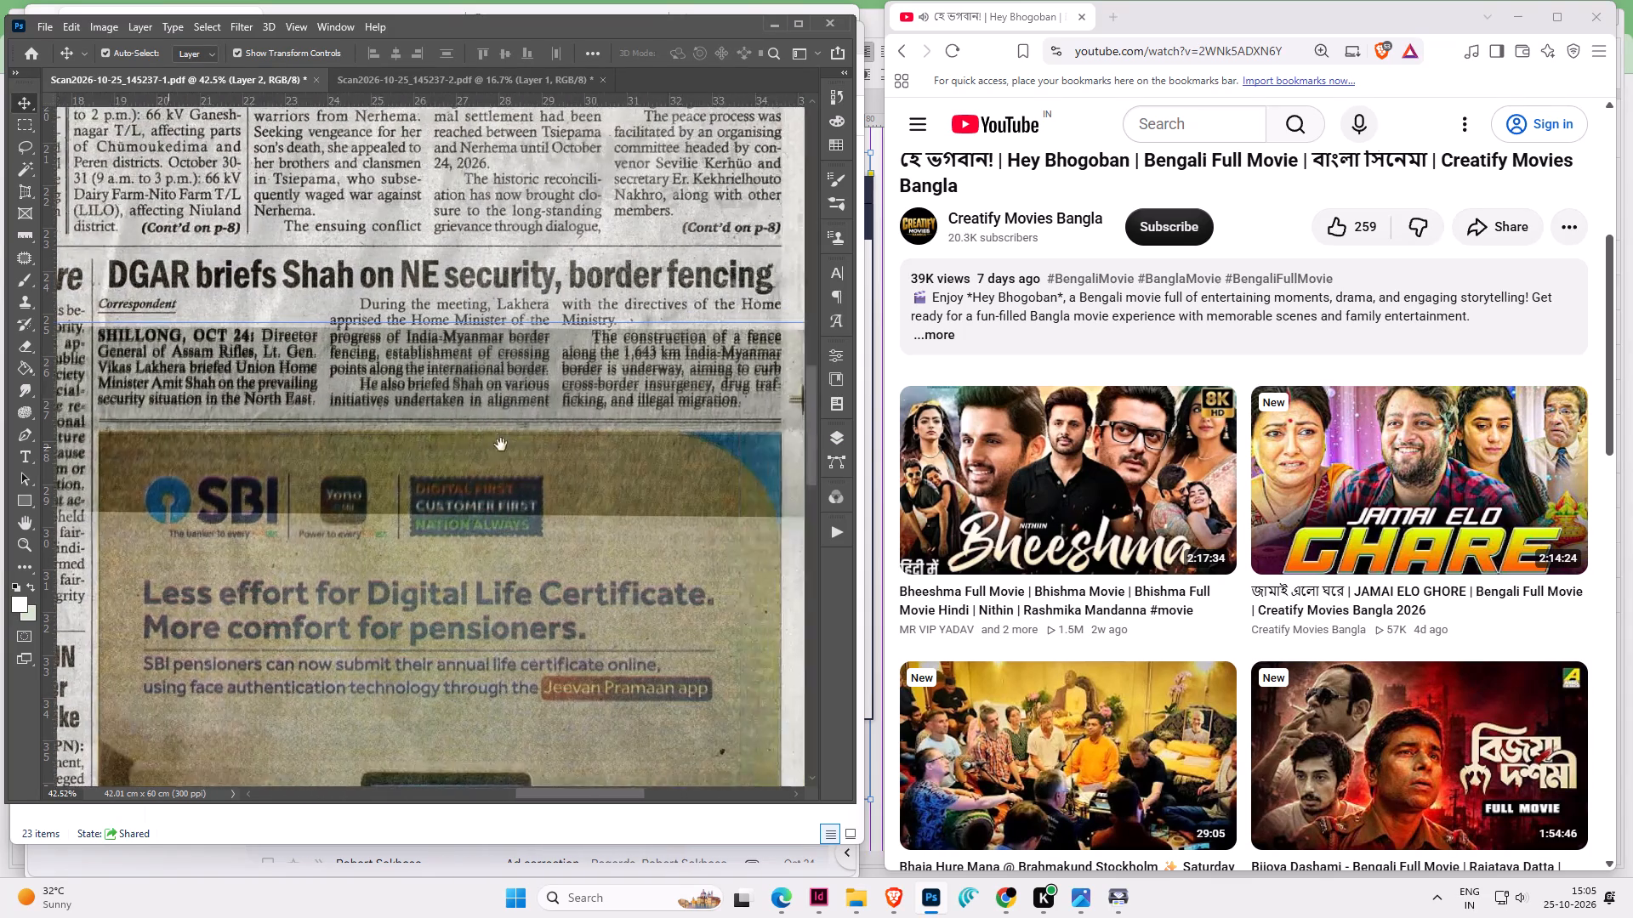
{"action": "left_click_drag", "start_coordinate": [501, 445], "coordinate": [335, 447]}
{"action": "left_click_drag", "start_coordinate": [748, 323], "coordinate": [750, 323]}
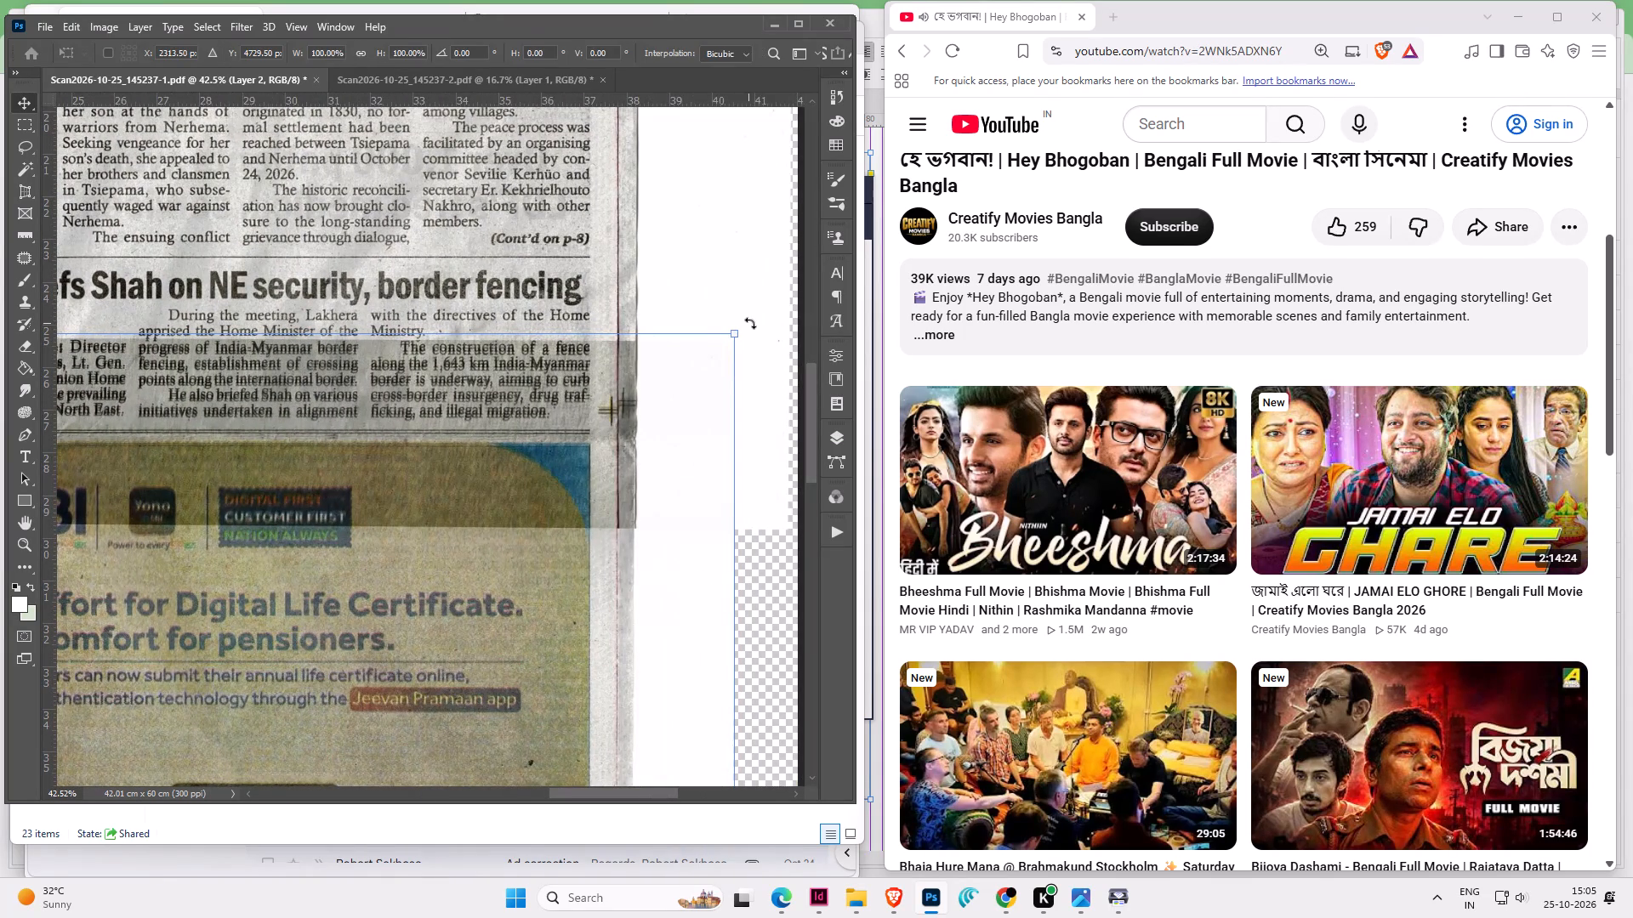
{"action": "left_click_drag", "start_coordinate": [750, 323], "coordinate": [753, 314]}
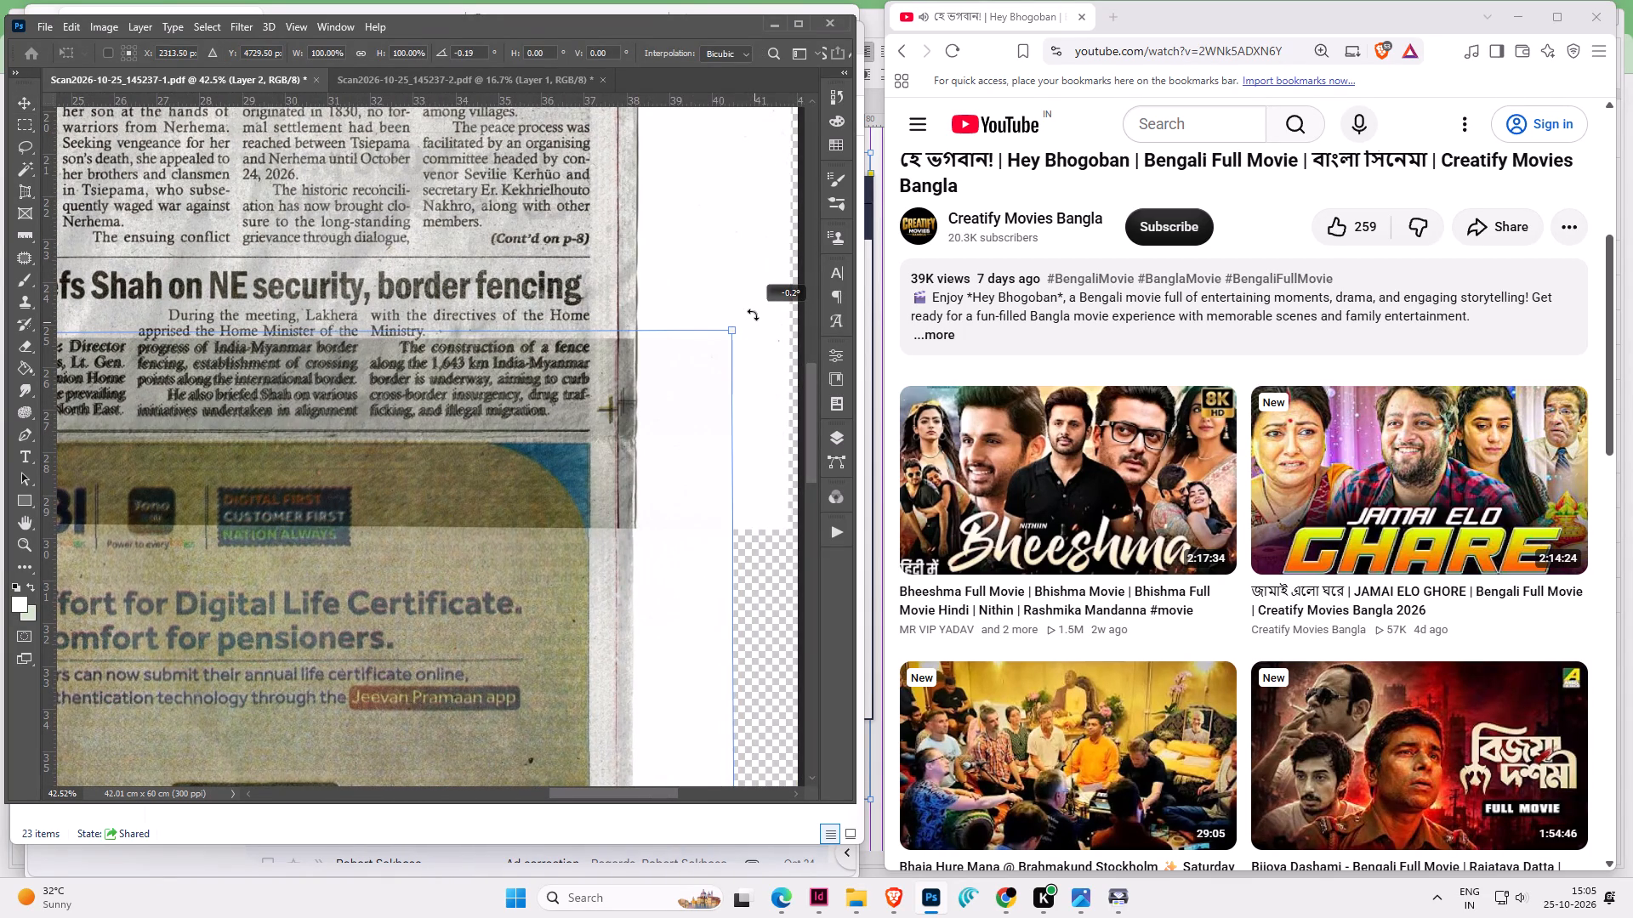
{"action": "left_click_drag", "start_coordinate": [753, 314], "coordinate": [754, 314]}
{"action": "key", "text": "Return"}
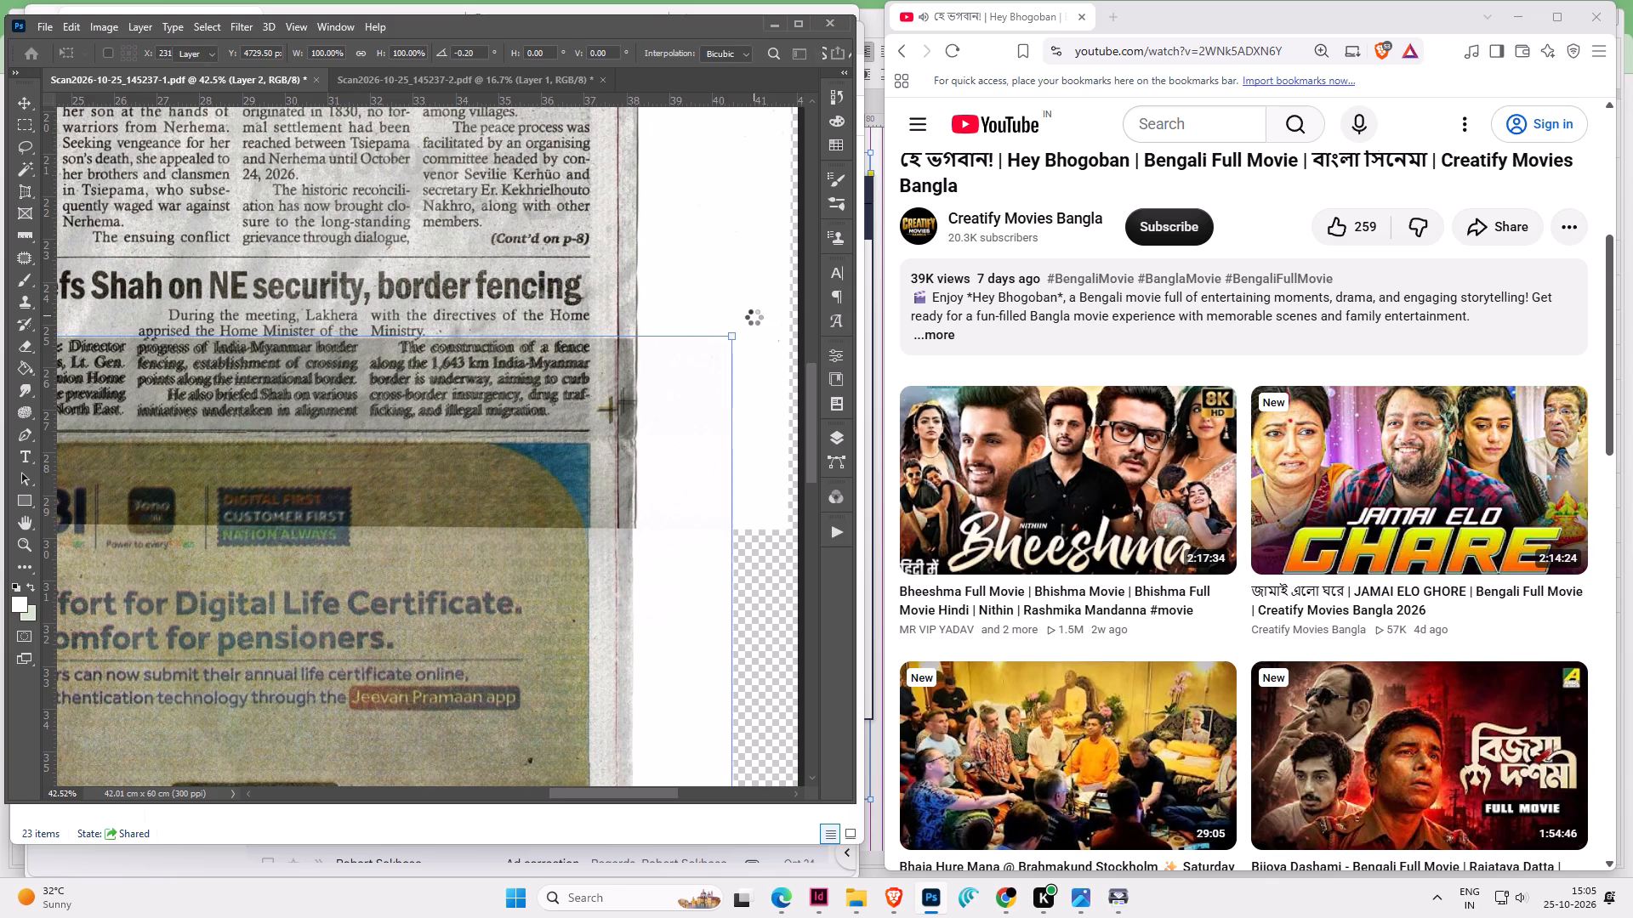
{"action": "key", "text": "Right"}
{"action": "key", "text": "Up"}
{"action": "key", "text": "Right"}
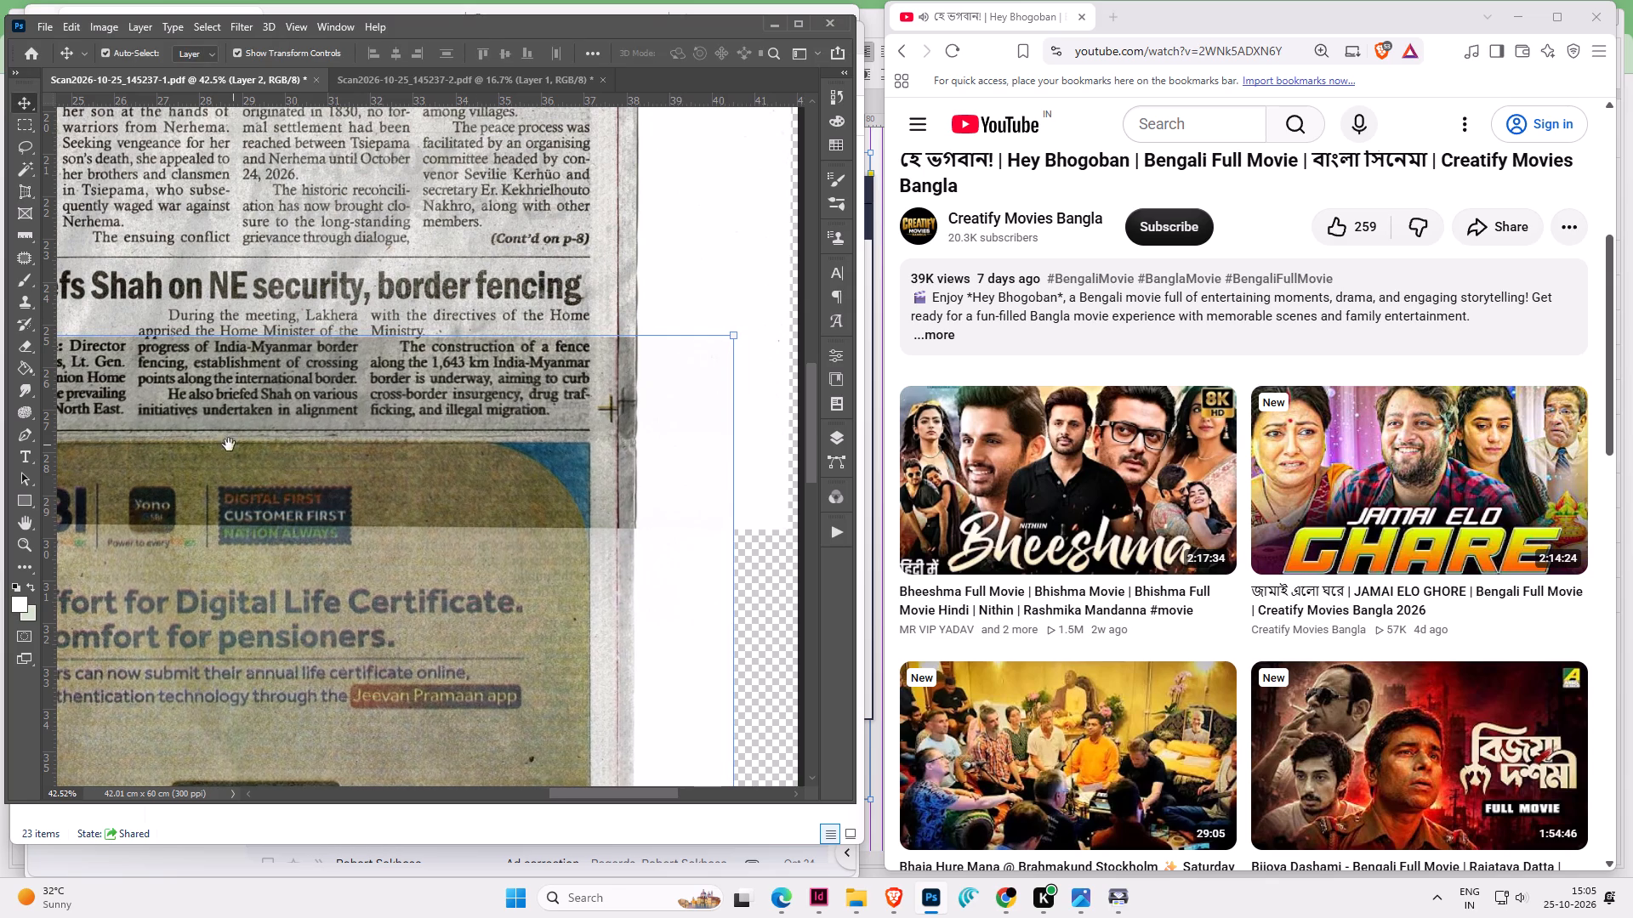
Delete a feathered strip from the lower scan's upper edge, across the full page width down to just above the SBI advert.
{"action": "key", "text": "space"}
{"action": "key", "text": "space"}
{"action": "key", "text": "space"}
{"action": "key", "text": "space"}
{"action": "key", "text": "space"}
{"action": "key", "text": "space"}
{"action": "key", "text": "space"}
{"action": "key", "text": "space"}
{"action": "key", "text": "space"}
{"action": "key", "text": "space"}
{"action": "key", "text": "space"}
{"action": "key", "text": "space"}
{"action": "key", "text": "space"}
{"action": "key", "text": "space"}
{"action": "key", "text": "space"}
{"action": "key", "text": "space"}
{"action": "key", "text": "space"}
{"action": "key", "text": "space"}
{"action": "key", "text": "space"}
{"action": "key", "text": "space"}
{"action": "left_click_drag", "start_coordinate": [236, 445], "coordinate": [506, 473]}
{"action": "left_click_drag", "start_coordinate": [368, 484], "coordinate": [514, 465]}
{"action": "left_click_drag", "start_coordinate": [386, 475], "coordinate": [504, 452]}
{"action": "scroll", "coordinate": [475, 447], "scroll_direction": "down", "scroll_amount": 7, "text": "alt"}
{"action": "key", "text": "space"}
{"action": "key", "text": "space"}
{"action": "key", "text": "space"}
{"action": "key", "text": "space"}
{"action": "key", "text": "space"}
{"action": "left_click_drag", "start_coordinate": [651, 494], "coordinate": [493, 487]}
{"action": "scroll", "coordinate": [492, 484], "scroll_direction": "down", "scroll_amount": 3, "text": "alt"}
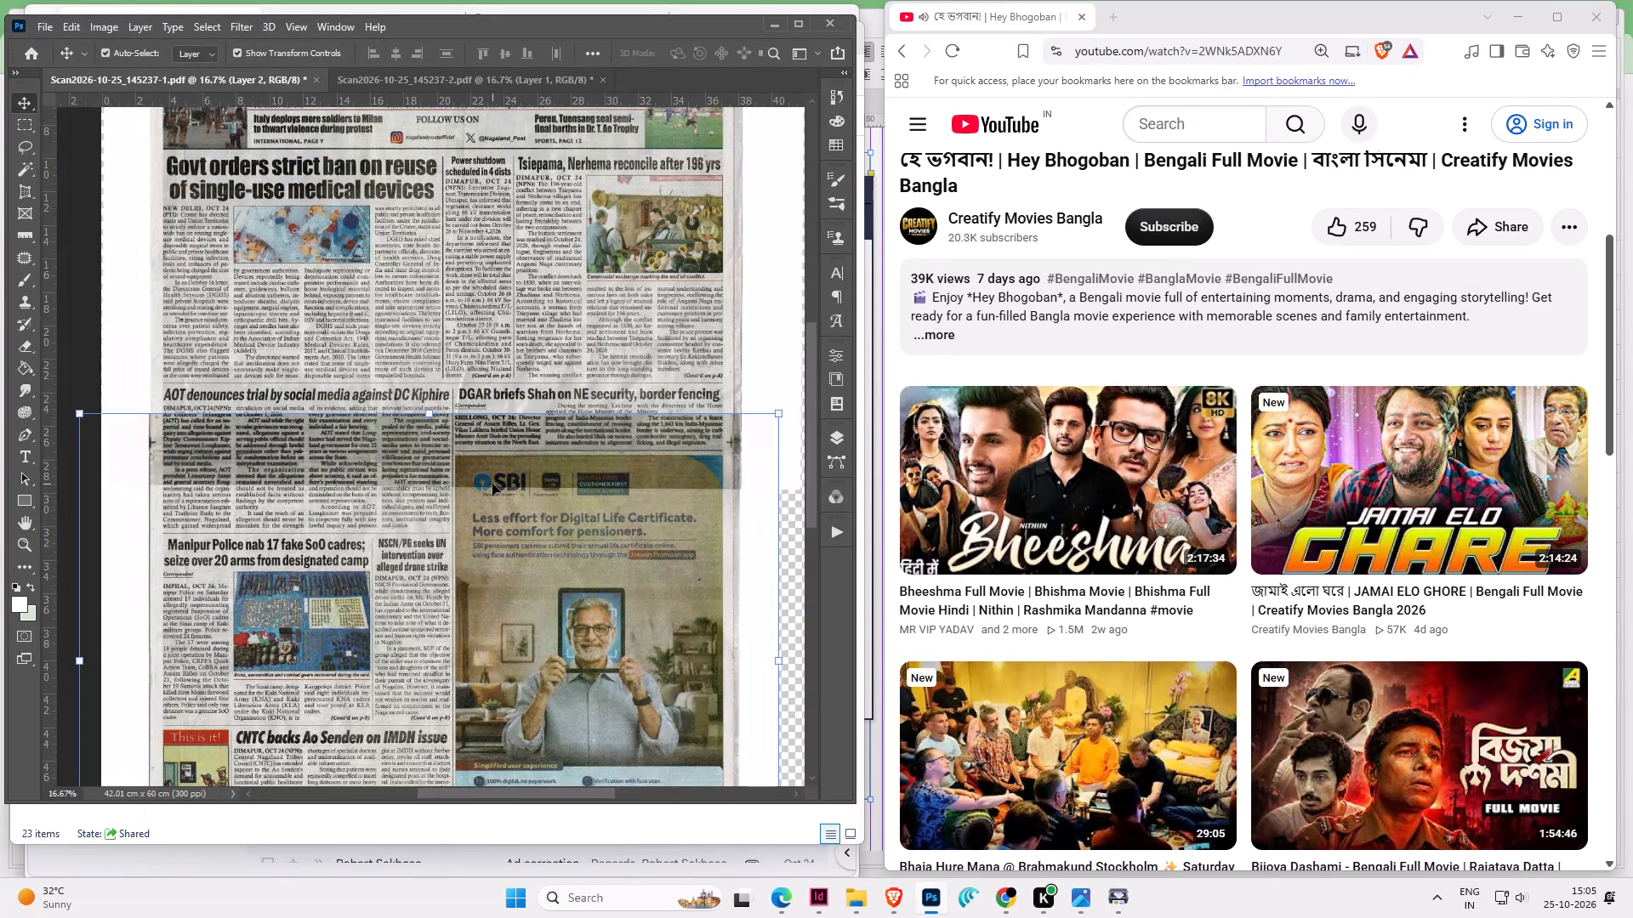
{"action": "left_click", "coordinate": [26, 125]}
{"action": "left_click_drag", "start_coordinate": [93, 307], "coordinate": [606, 417]}
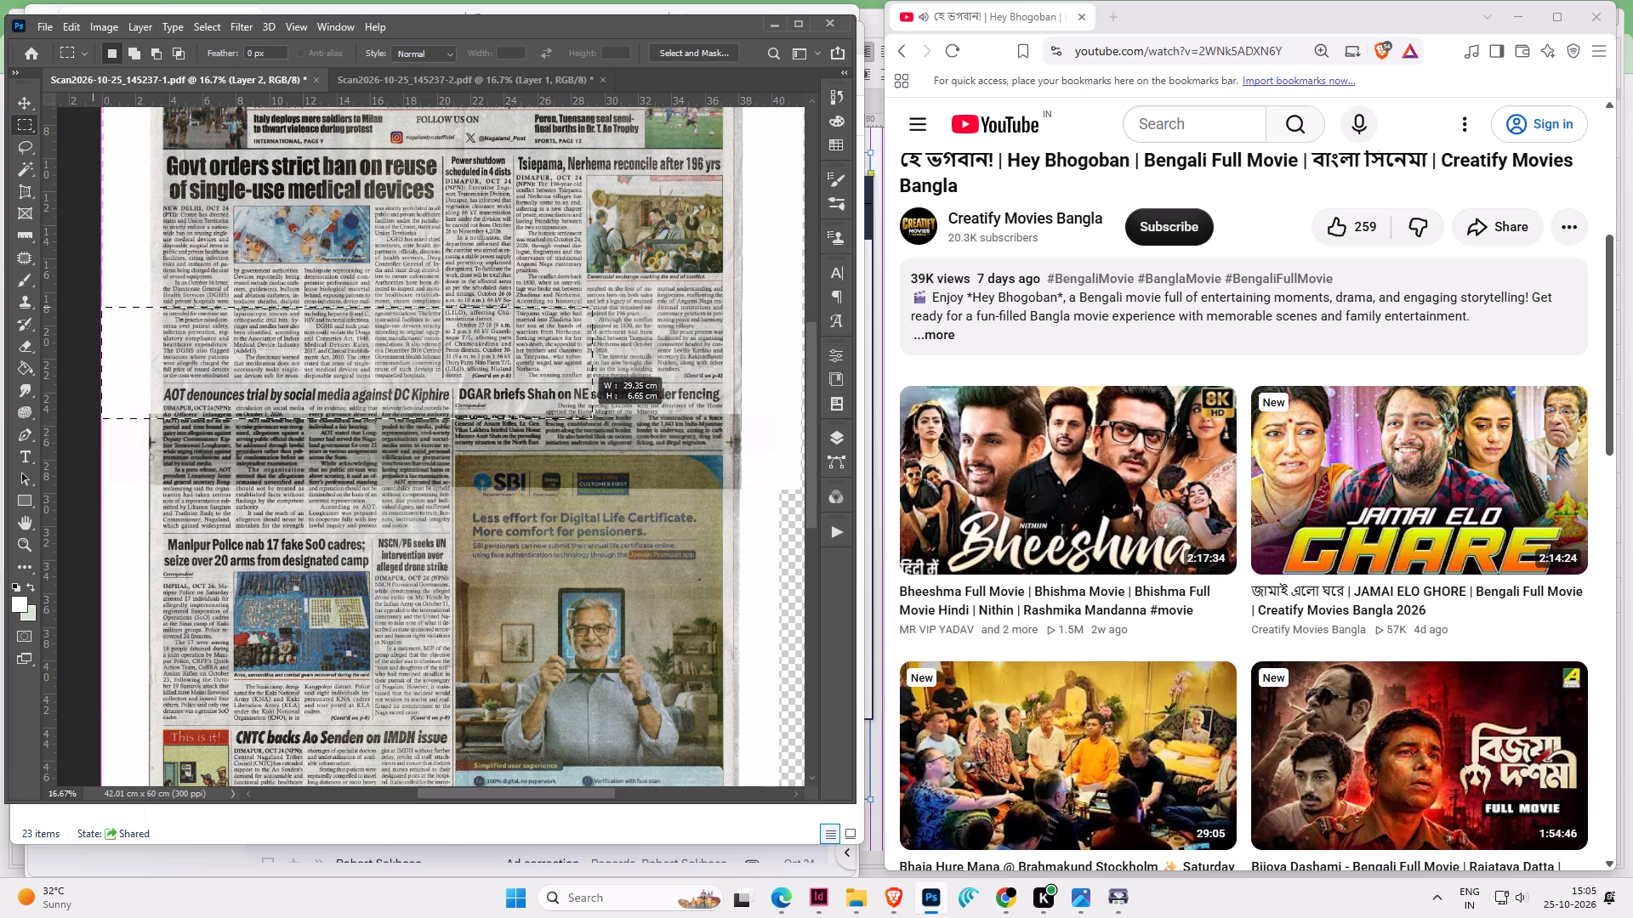
{"action": "left_click_drag", "start_coordinate": [606, 417], "coordinate": [753, 449]}
{"action": "right_click", "coordinate": [620, 401]}
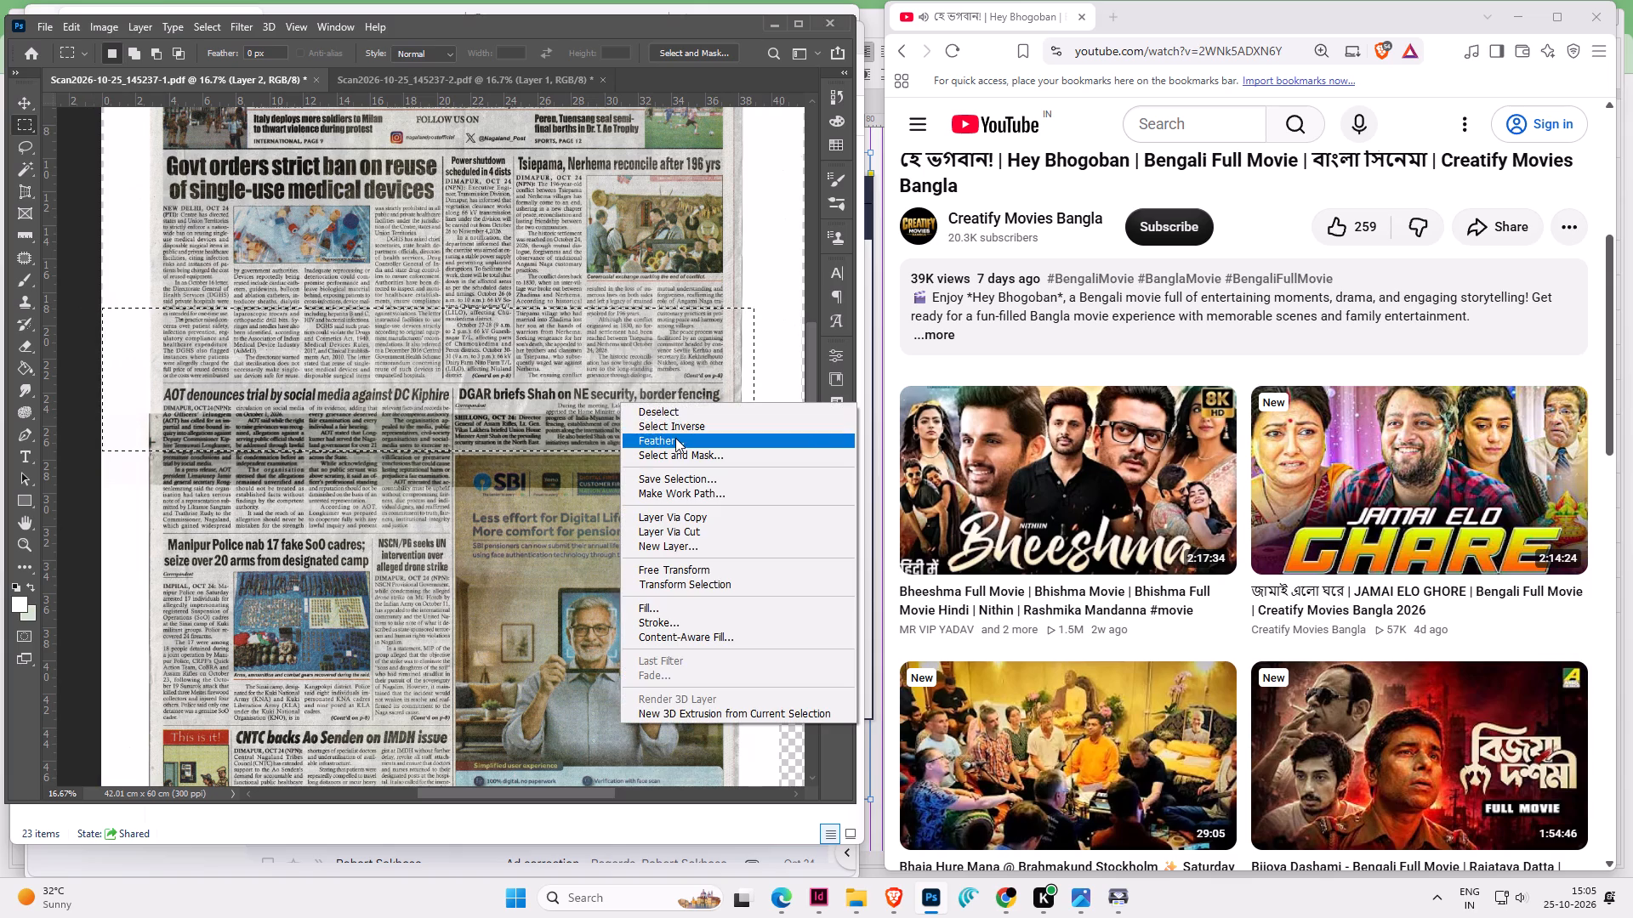
{"action": "left_click", "coordinate": [676, 438]}
{"action": "left_click", "coordinate": [891, 273]}
{"action": "key", "text": "Delete"}
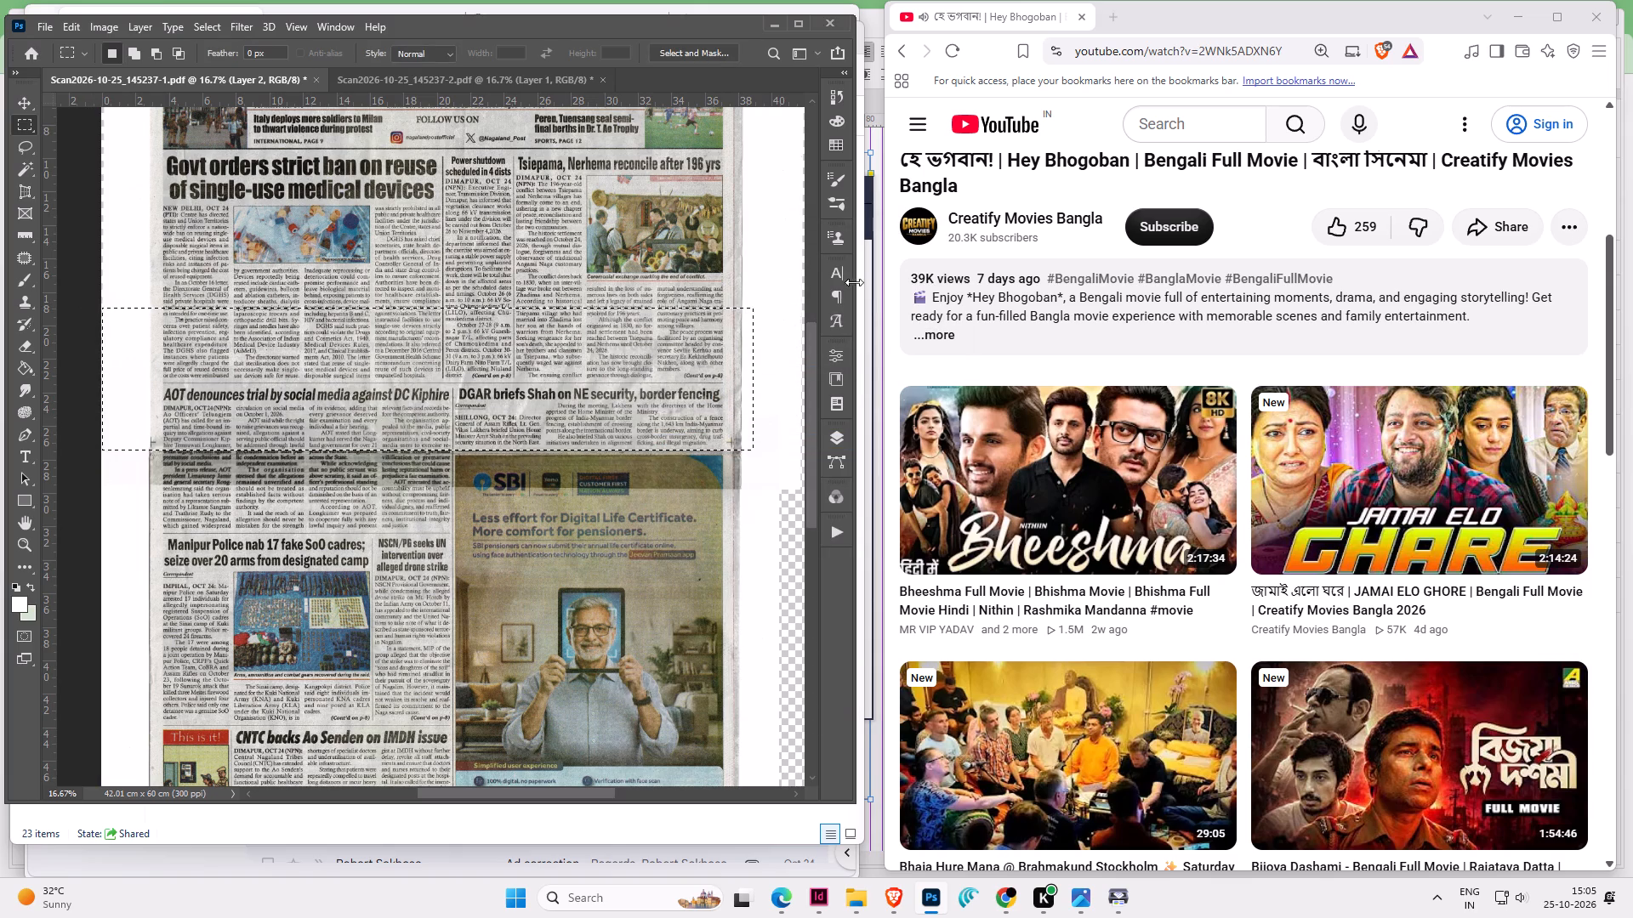
{"action": "left_click", "coordinate": [737, 258]}
Return the lower scan's blending to Normal and flatten the stitched front page.
{"action": "scroll", "coordinate": [788, 423], "scroll_direction": "down", "scroll_amount": 3}
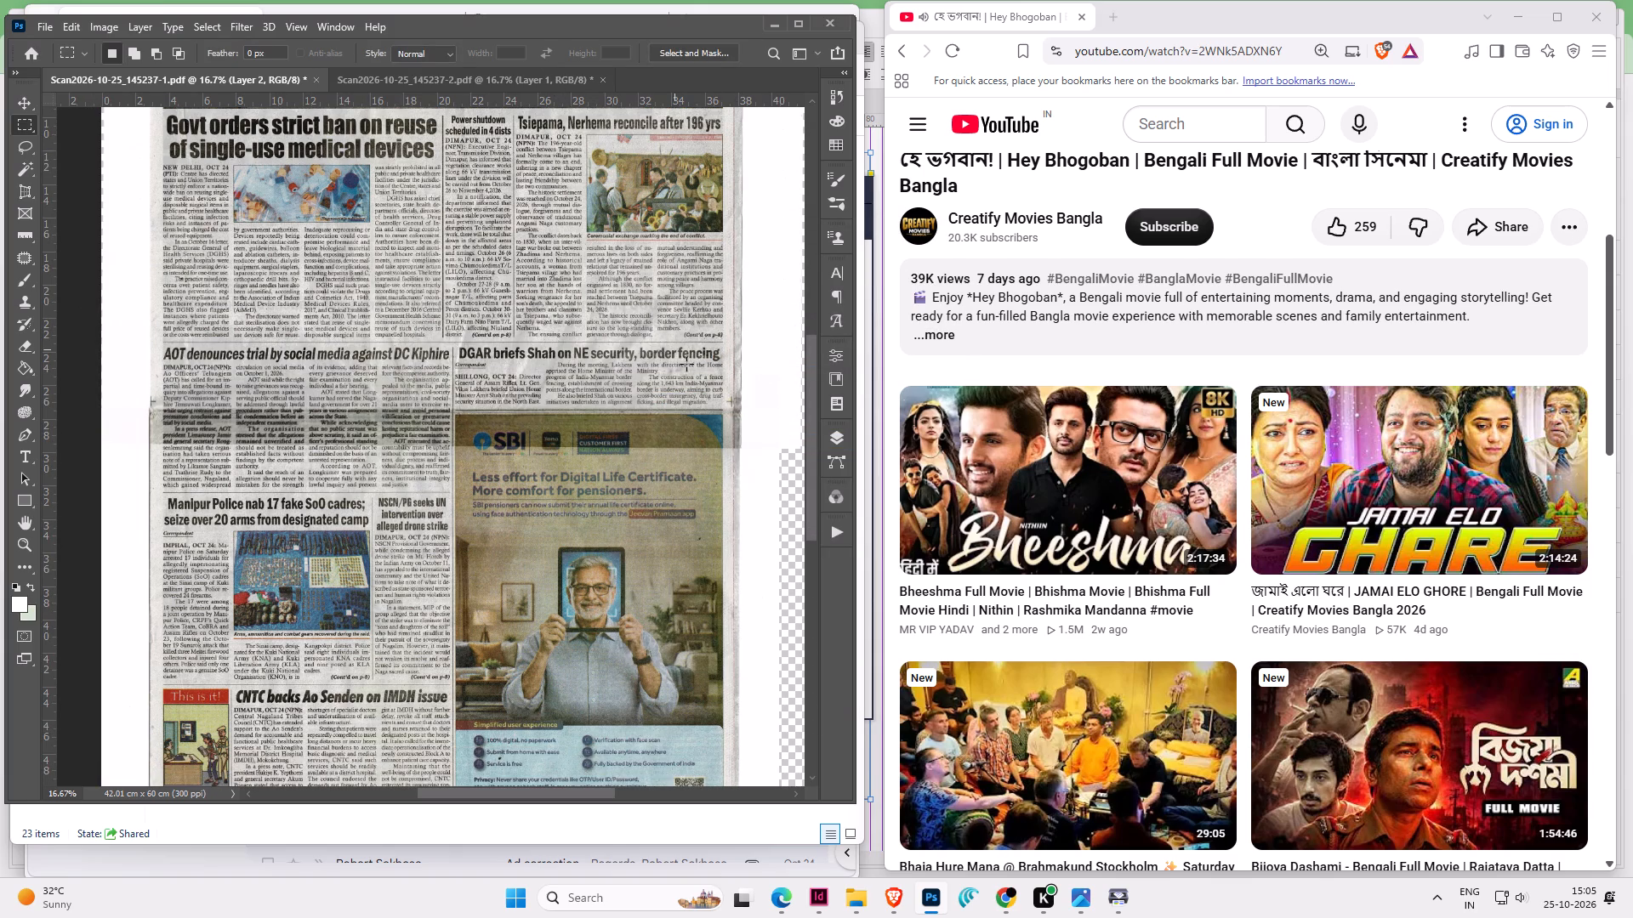
{"action": "left_click", "coordinate": [833, 437]}
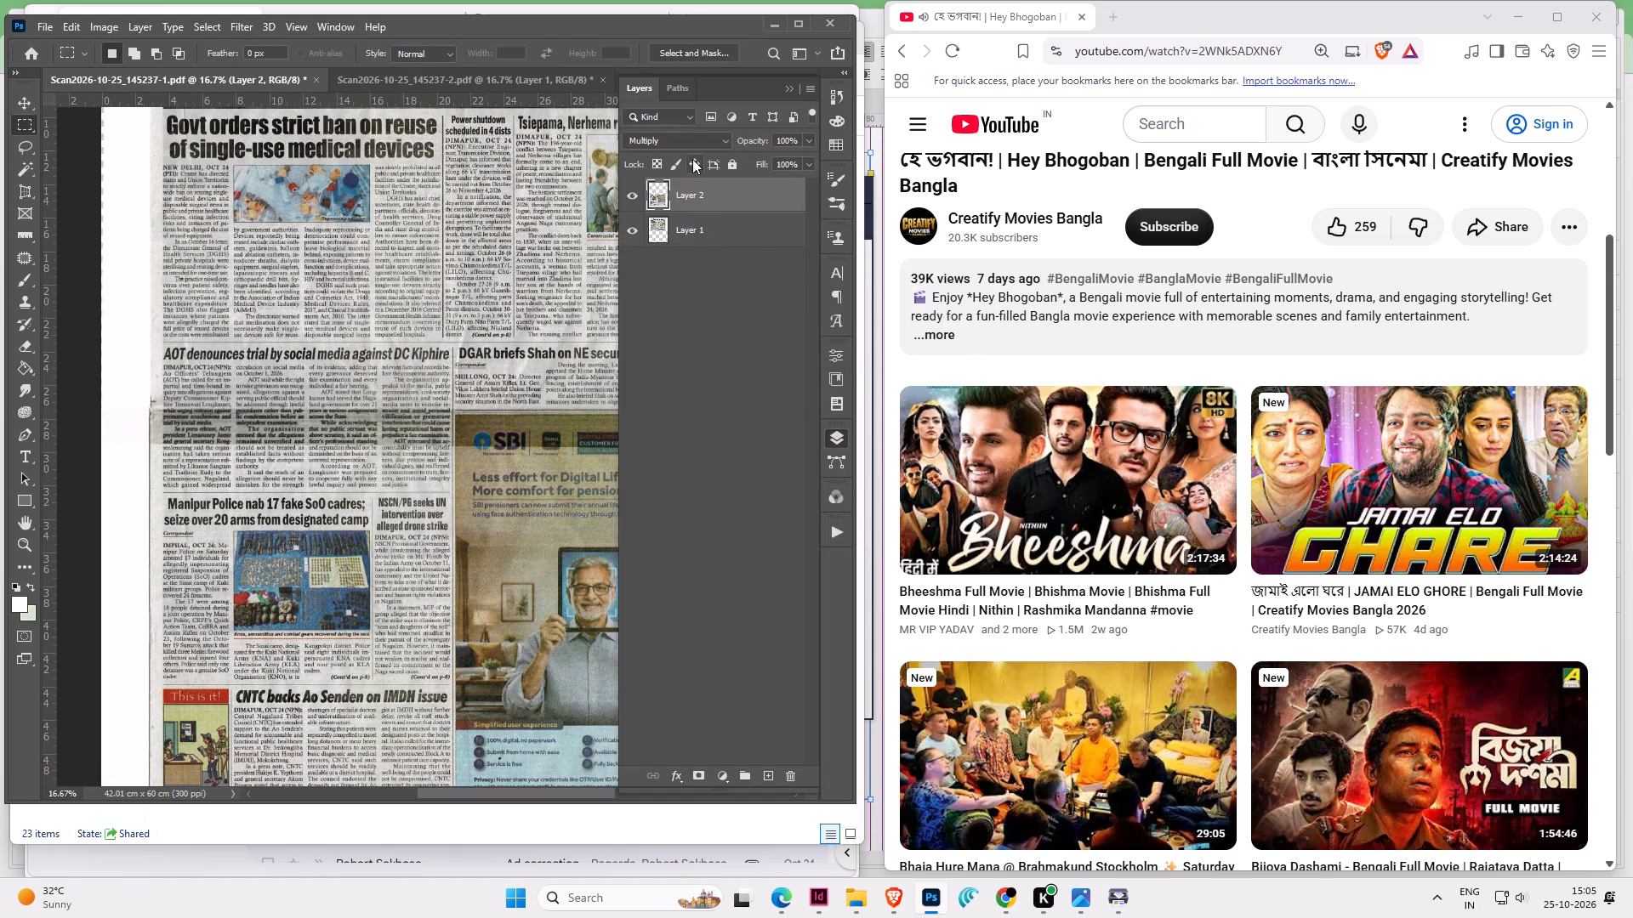
{"action": "left_click", "coordinate": [684, 140]}
{"action": "left_click", "coordinate": [675, 154]}
{"action": "right_click", "coordinate": [725, 190]}
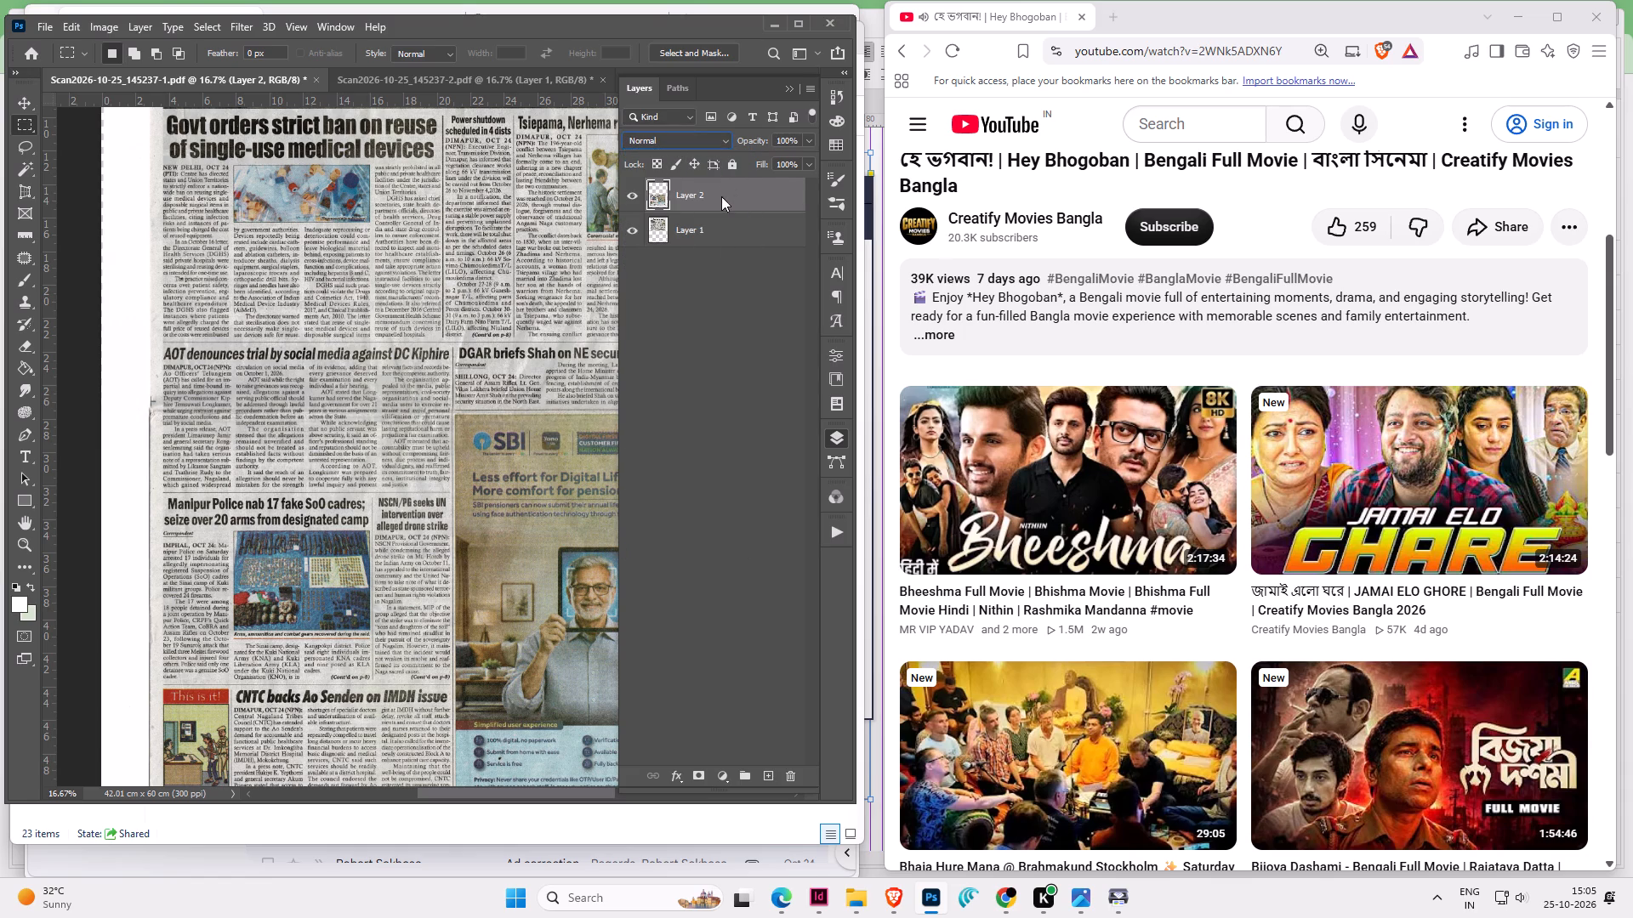
{"action": "left_click", "coordinate": [787, 685]}
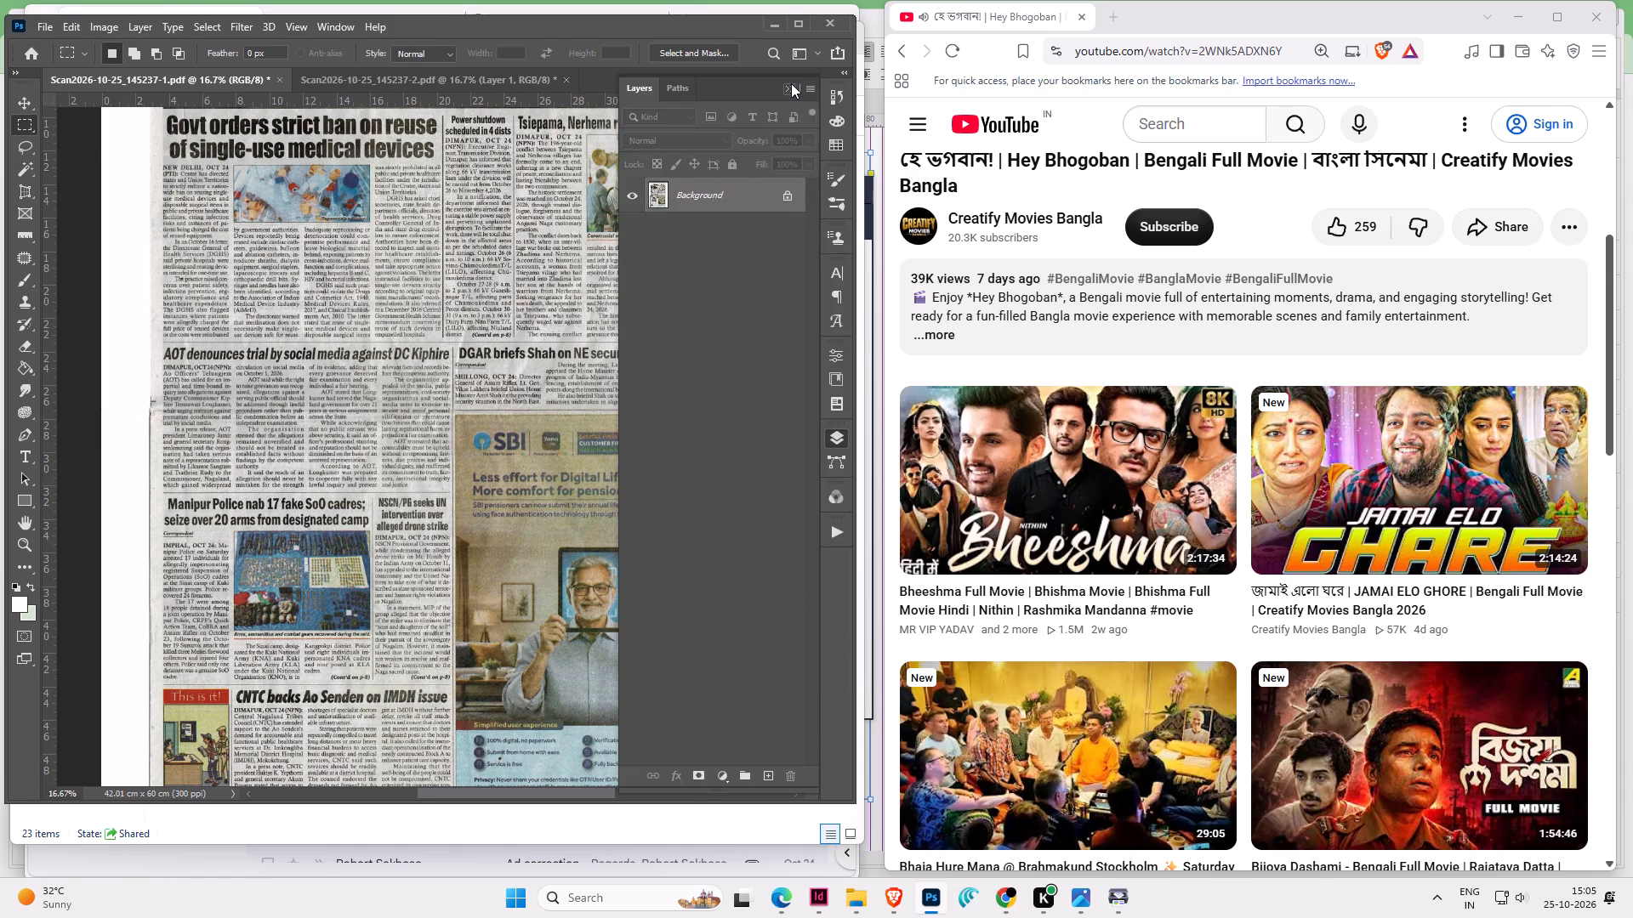
{"action": "left_click", "coordinate": [791, 83]}
Crop the stitched front page to its printed area, about 34 × 52 cm, trimming the white canvas and paper margins.
{"action": "scroll", "coordinate": [419, 266], "scroll_direction": "down", "scroll_amount": 4, "text": "alt"}
{"action": "scroll", "coordinate": [418, 268], "scroll_direction": "up", "scroll_amount": 5}
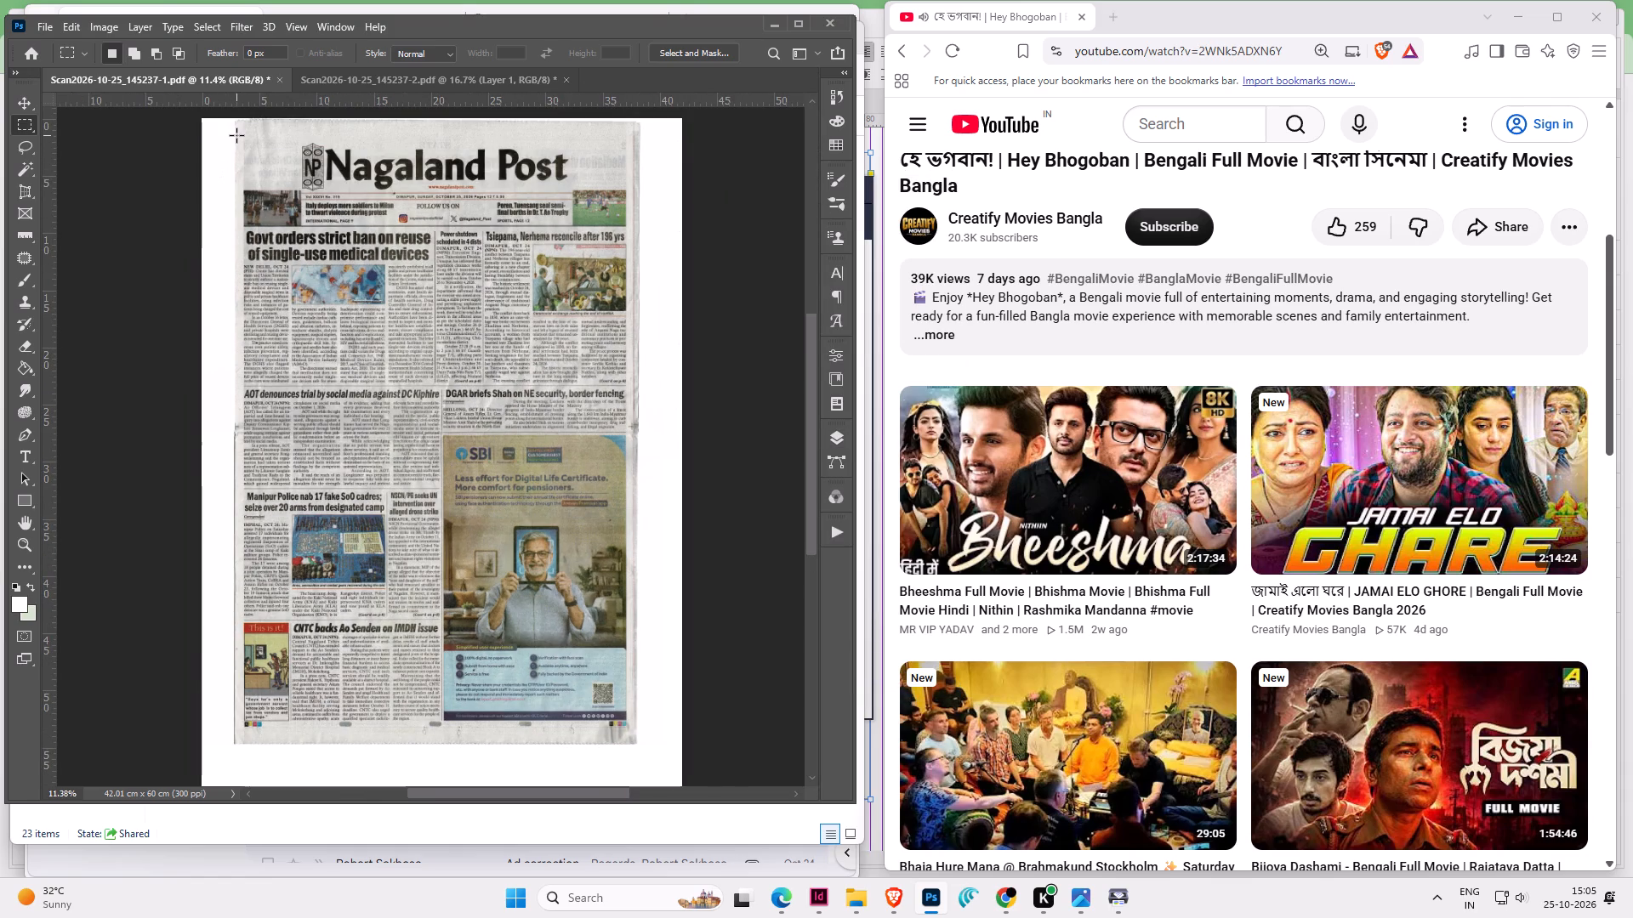
{"action": "left_click_drag", "start_coordinate": [242, 136], "coordinate": [609, 742]}
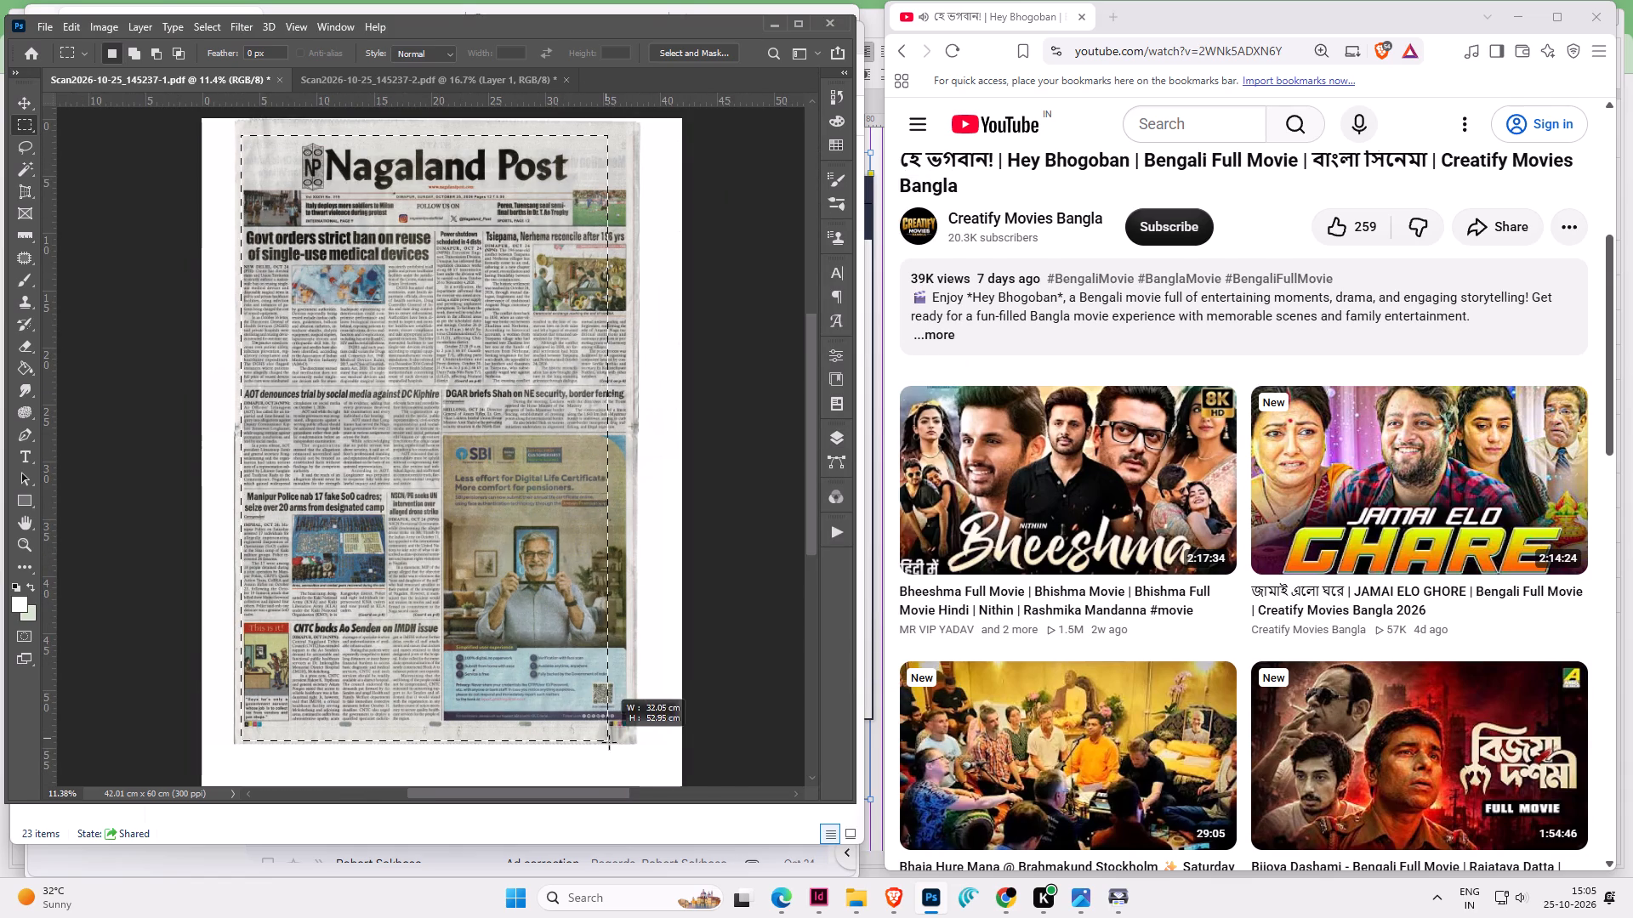
{"action": "left_click_drag", "start_coordinate": [609, 742], "coordinate": [630, 728]}
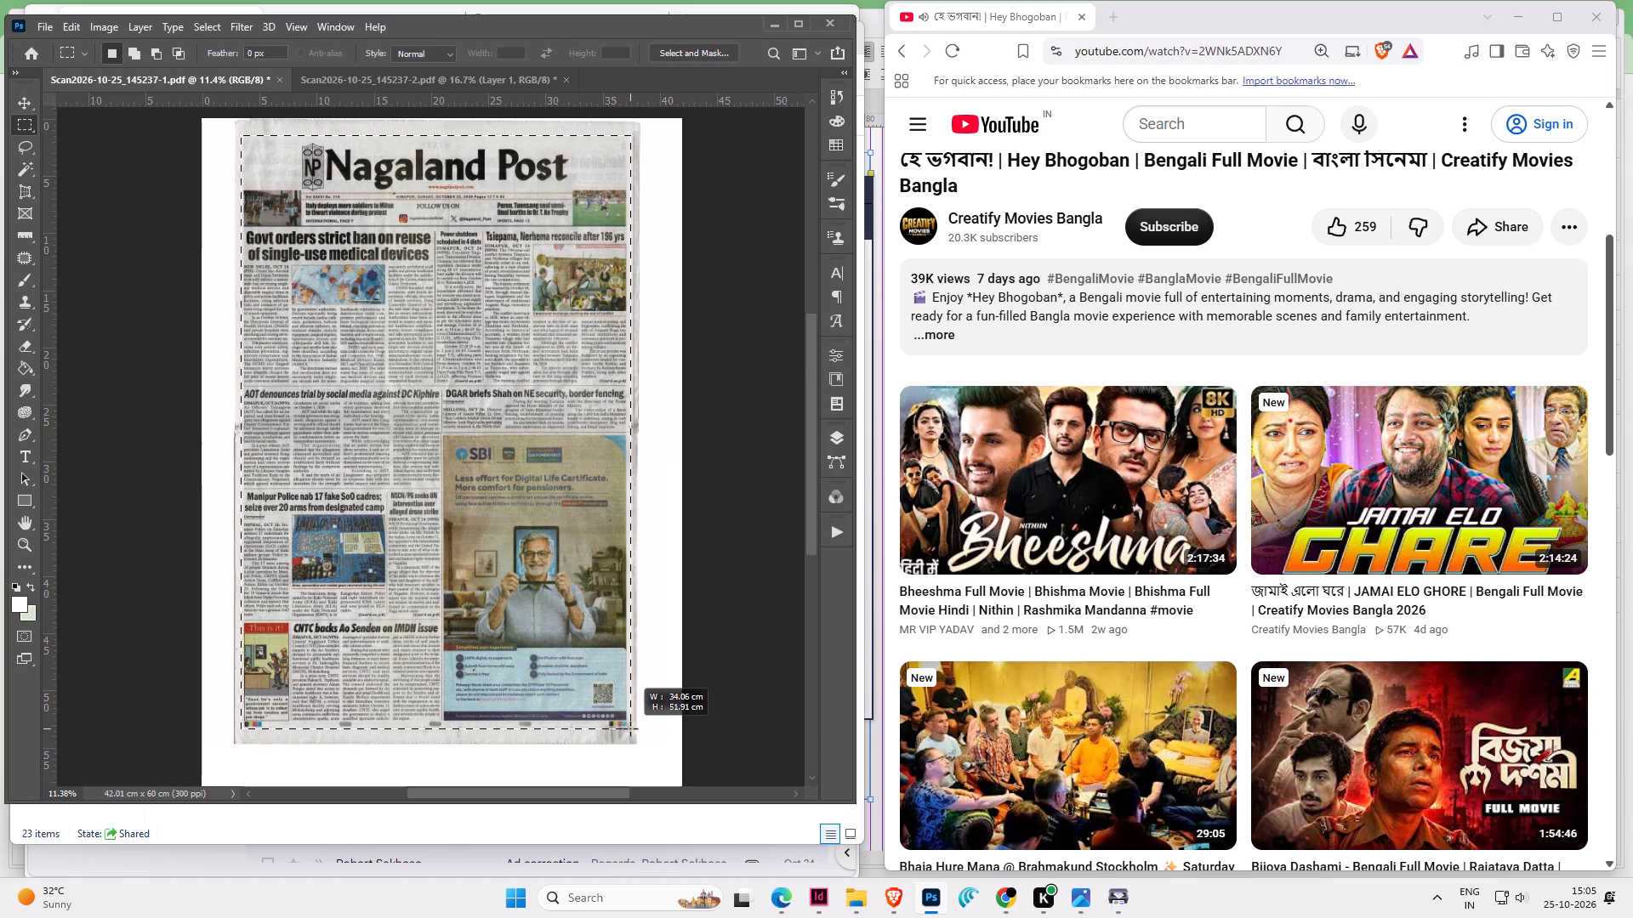
{"action": "left_click_drag", "start_coordinate": [630, 728], "coordinate": [630, 730]}
{"action": "key", "text": "alt+i"}
{"action": "key", "text": "alt+p"}
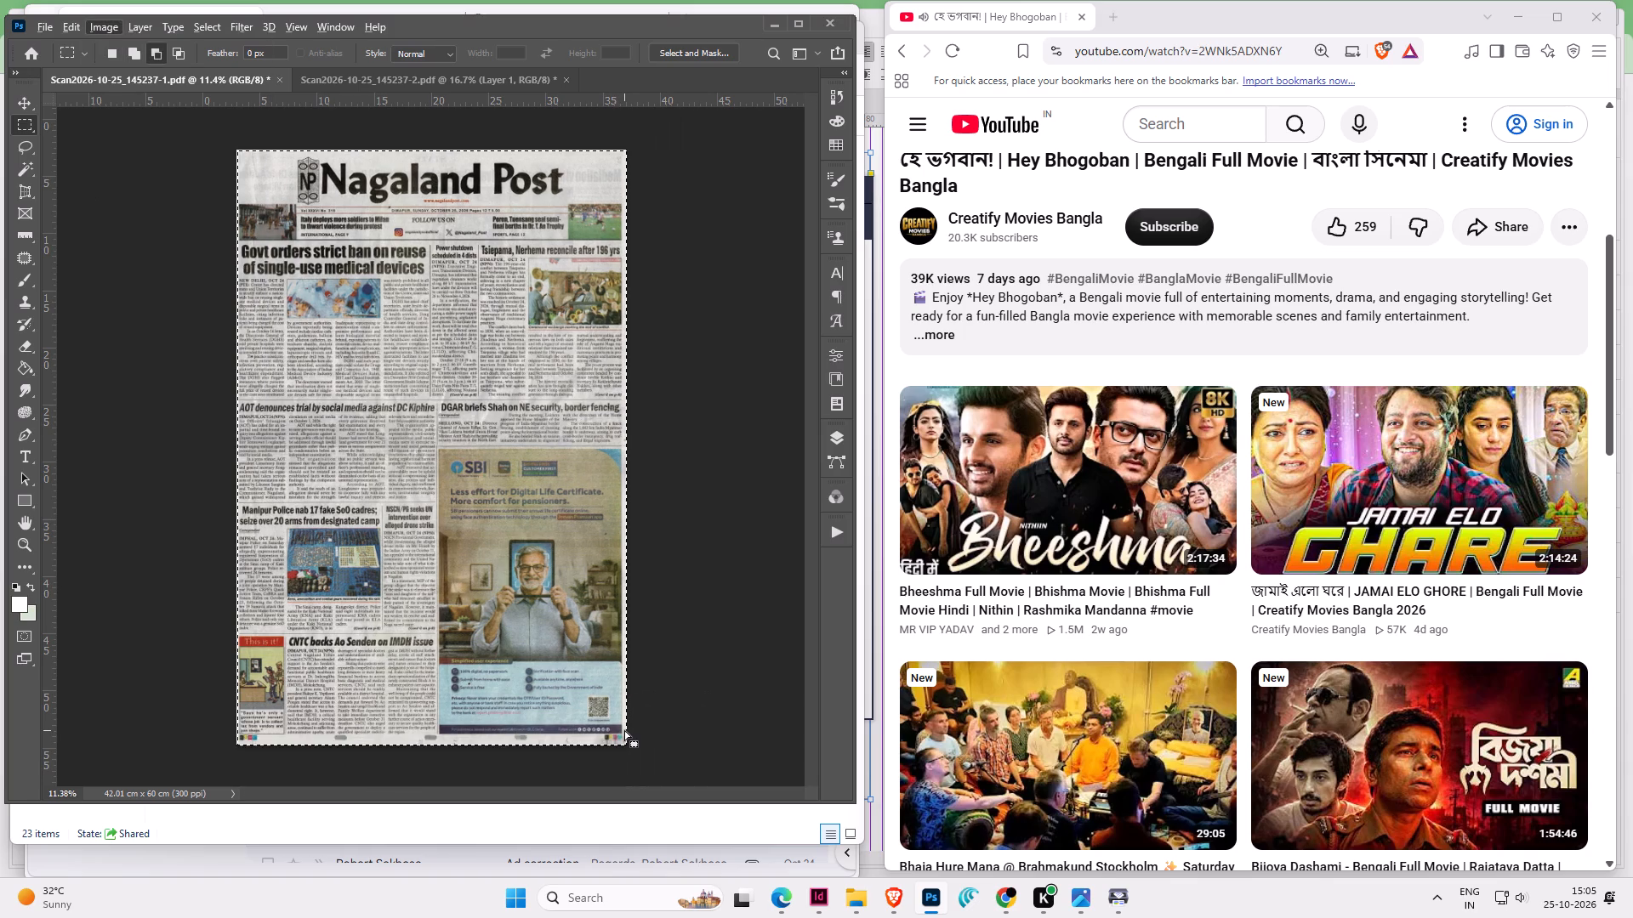
Apply Auto Color to the cropped front page and reduce its resolution to 72 ppi.
{"action": "key", "text": "ctrl+shift+b"}
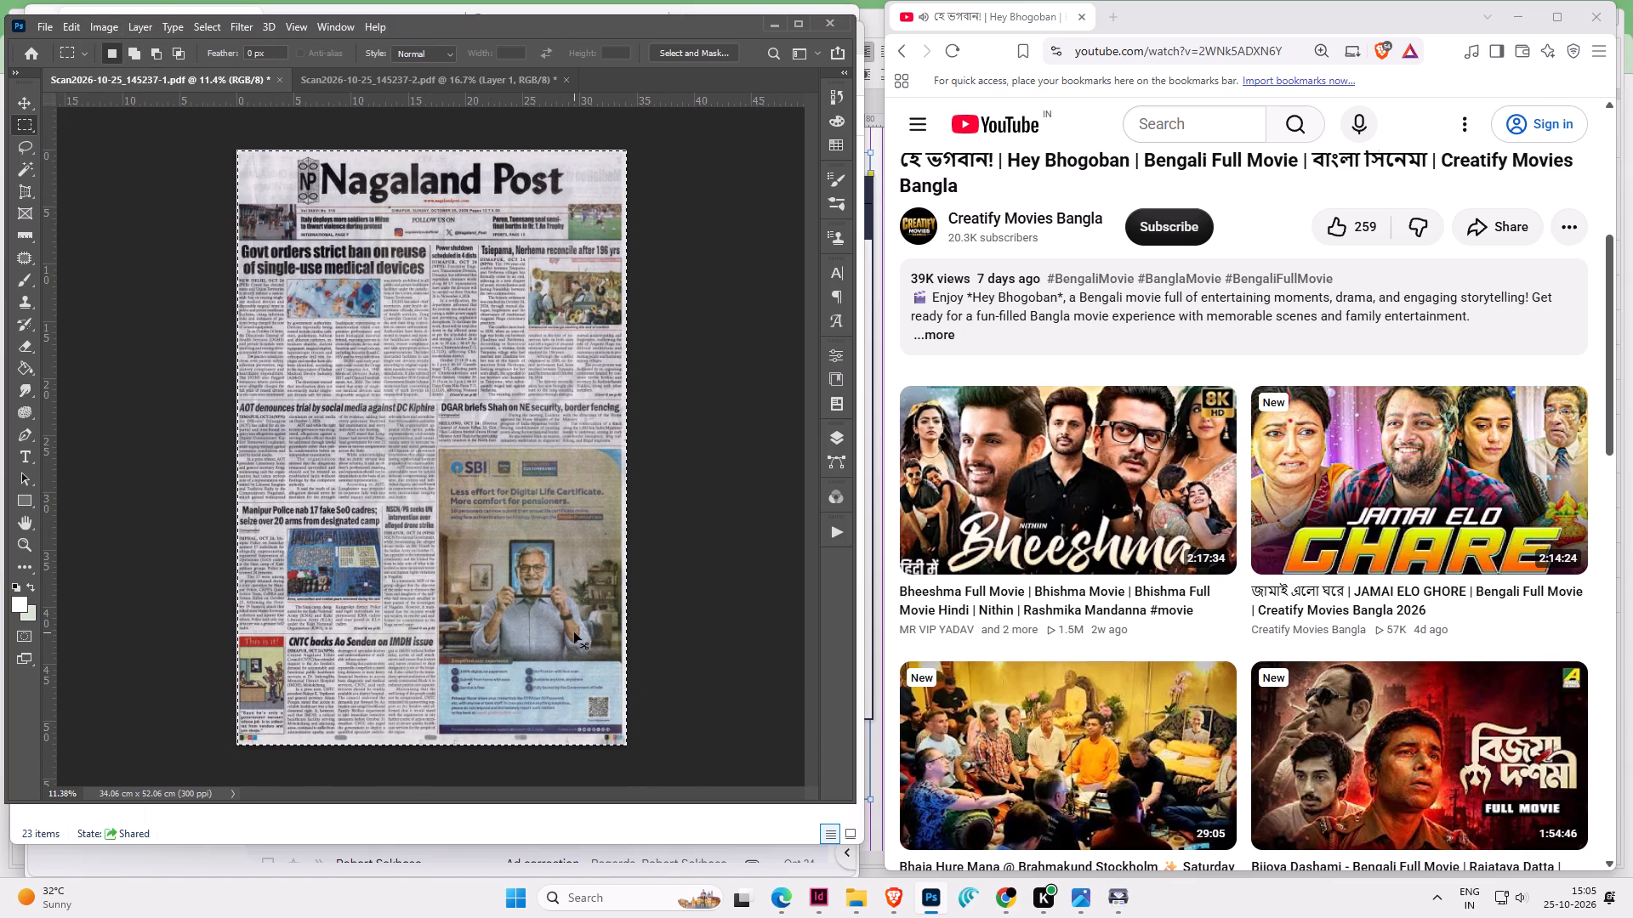
{"action": "key", "text": "ctrl+alt+i"}
{"action": "key", "text": "alt+r"}
{"action": "type", "text": "72"}
{"action": "key", "text": "Return"}
Save the front page as the JPEG Scan2026-10-25_145237-1 with quality 4.
{"action": "key", "text": "ctrl+shift+s"}
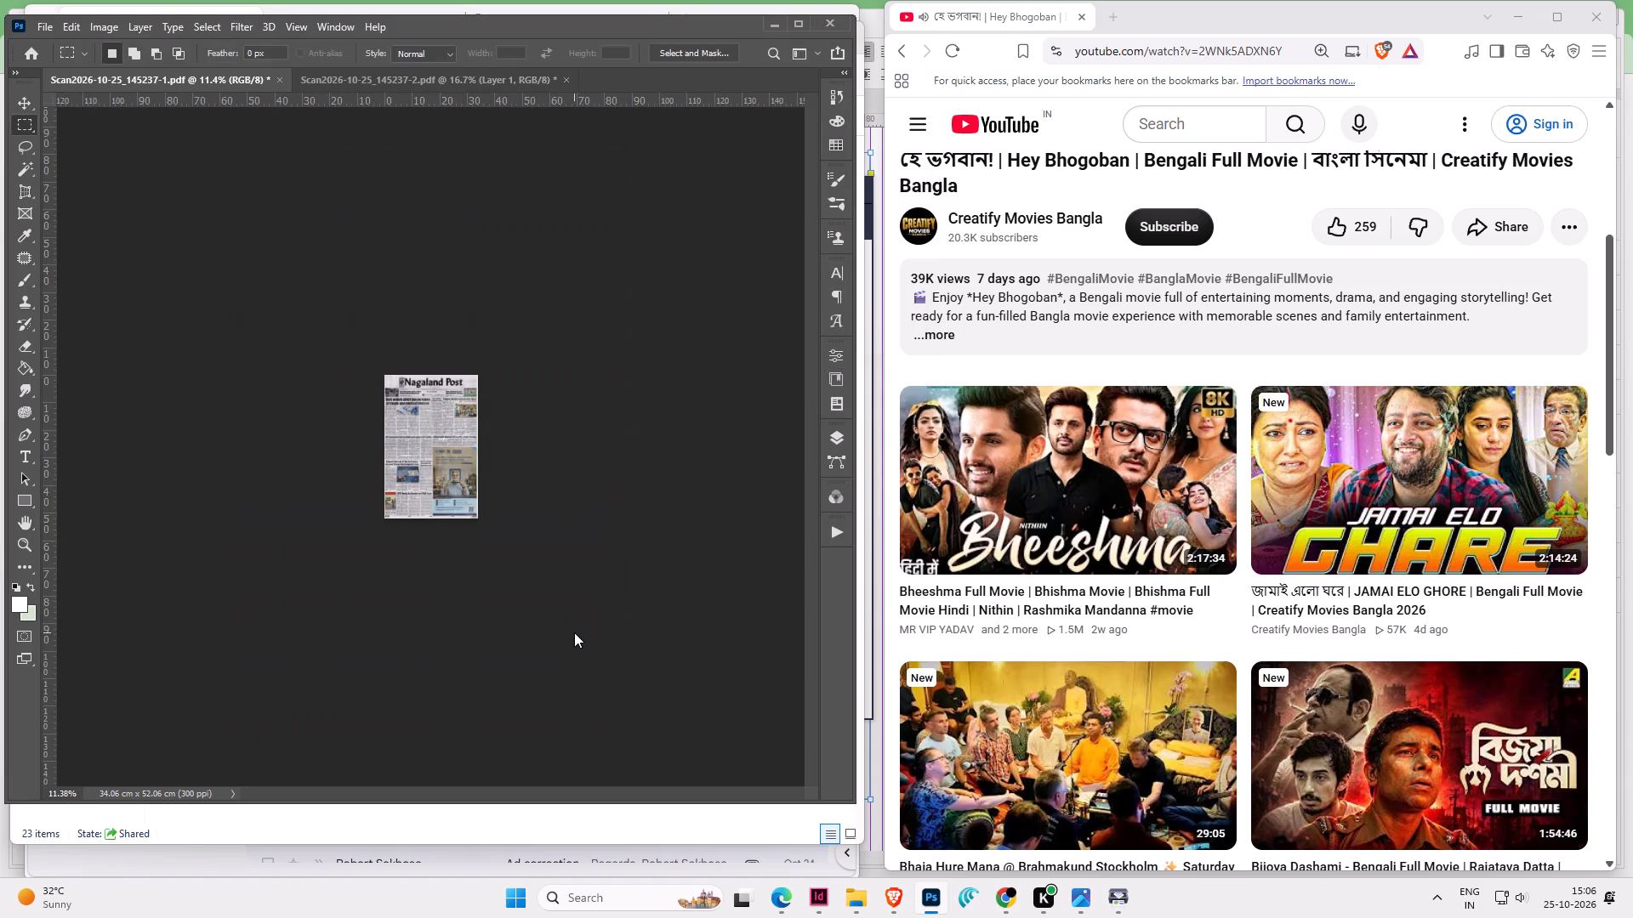
{"action": "left_click", "coordinate": [690, 538]}
{"action": "key", "text": "4"}
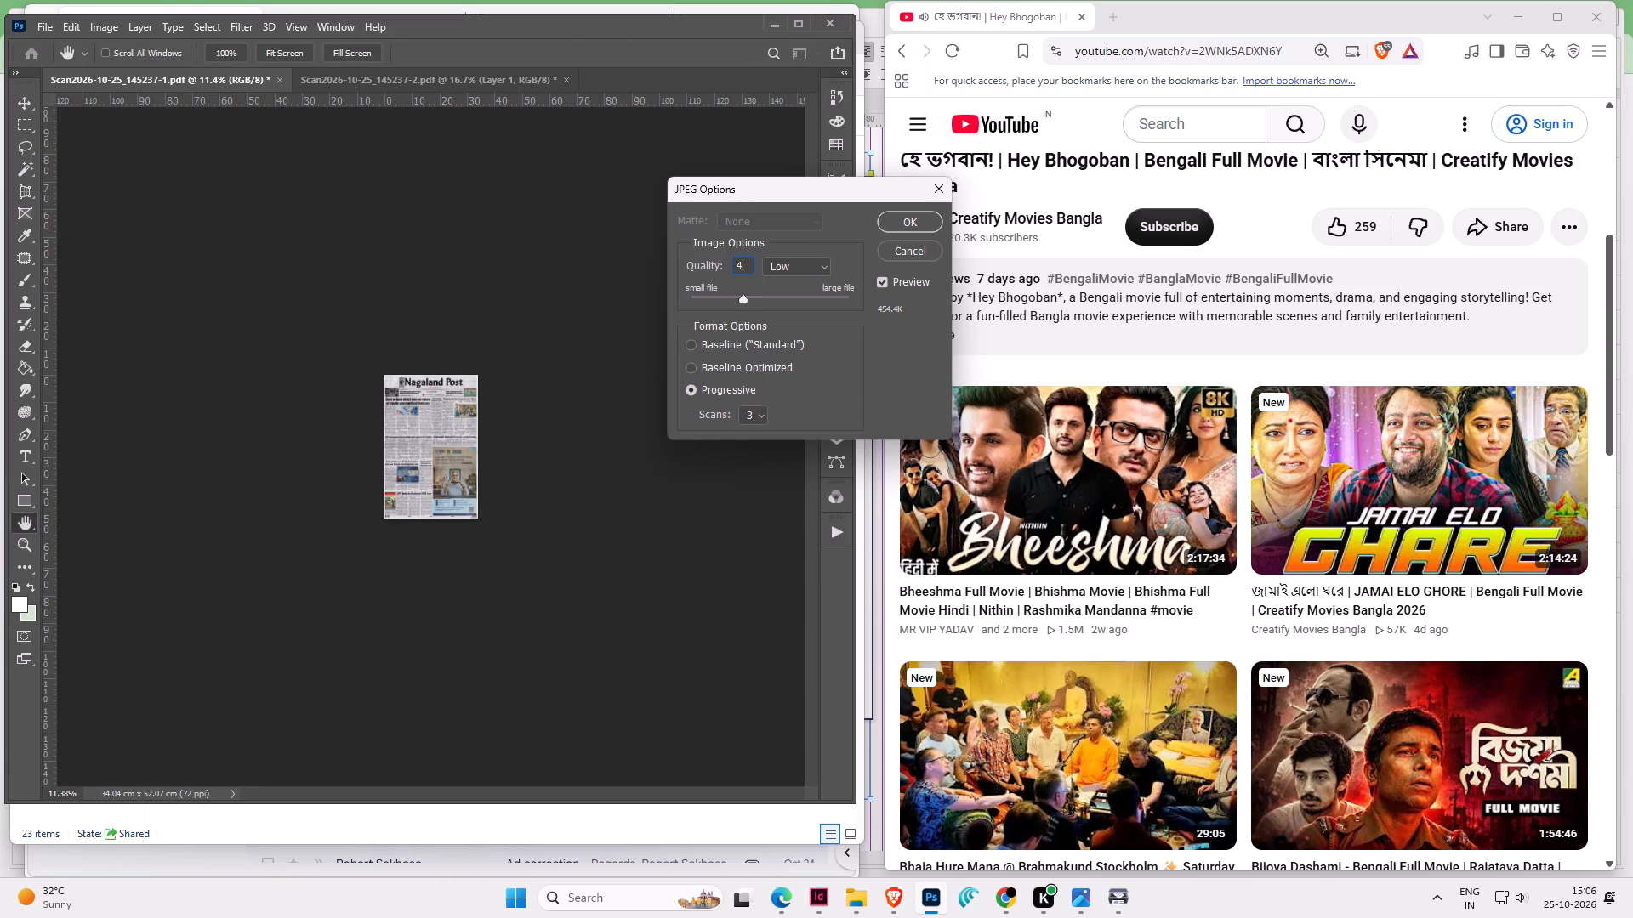
{"action": "left_click", "coordinate": [914, 218]}
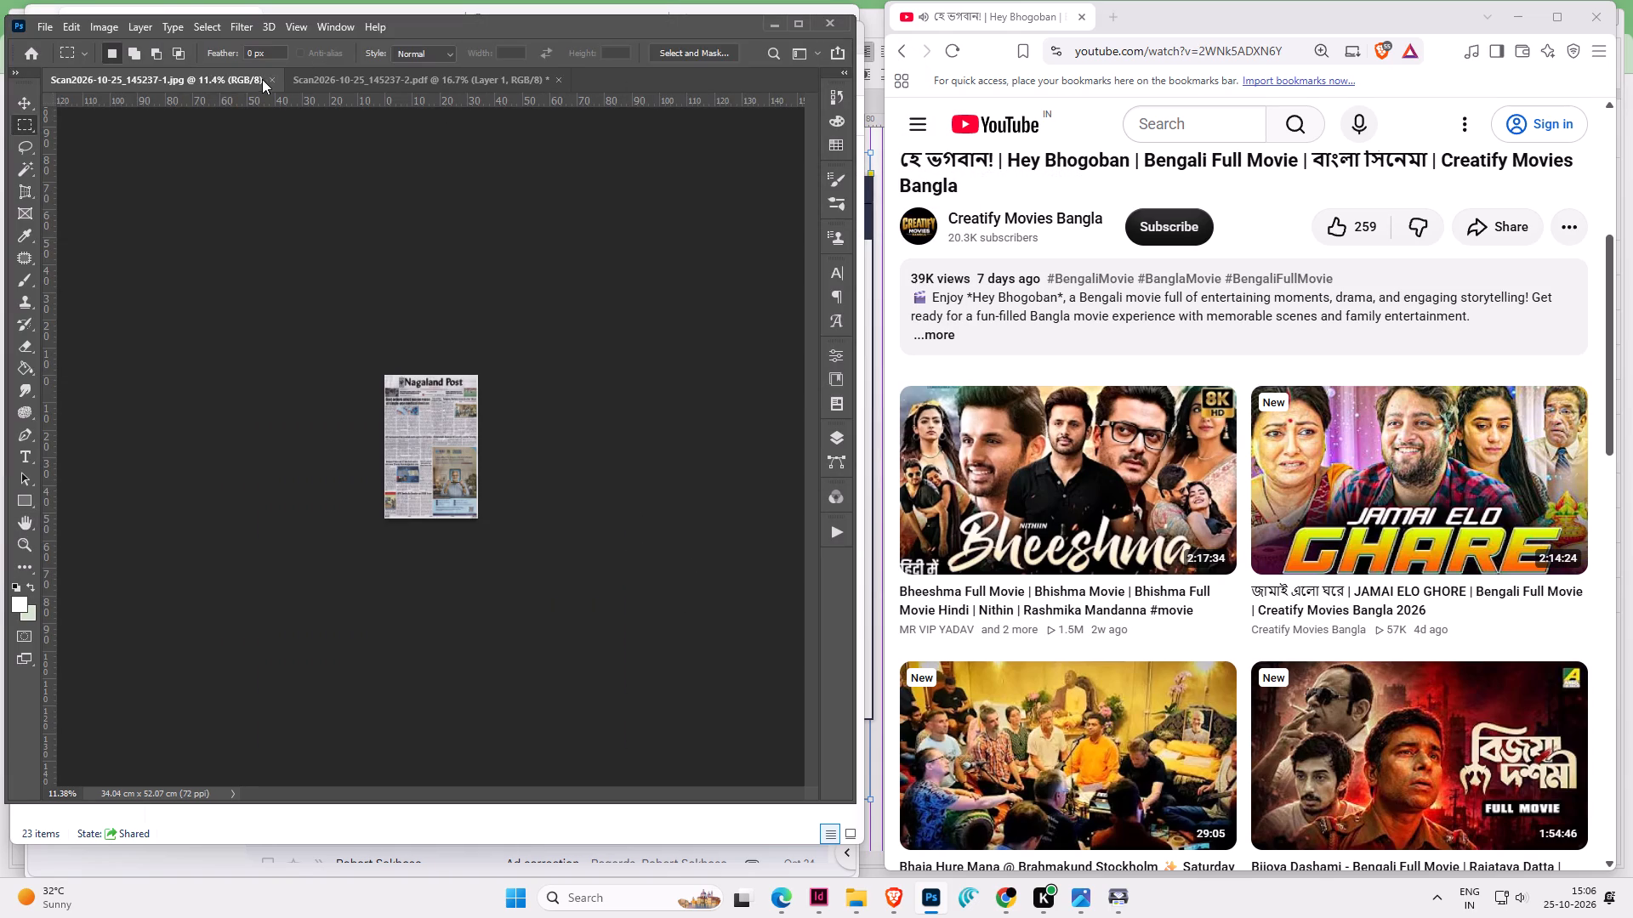
Close the saved front page and the leftover Scan2026-10-25_145237-2 document.
{"action": "left_click", "coordinate": [272, 80]}
{"action": "left_click", "coordinate": [317, 76]}
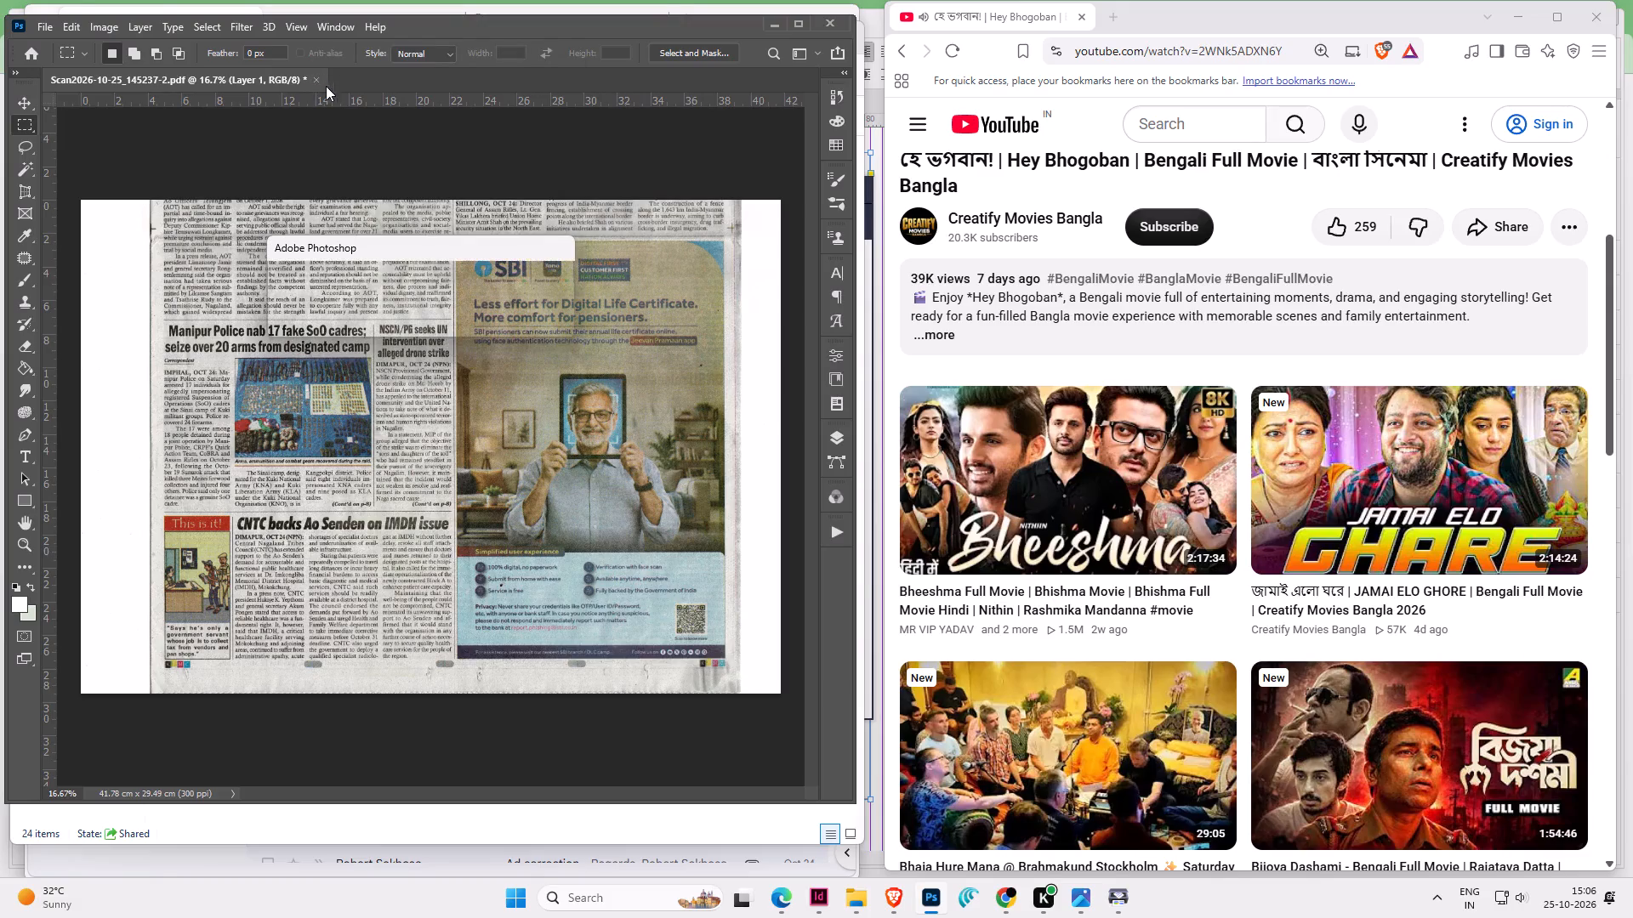
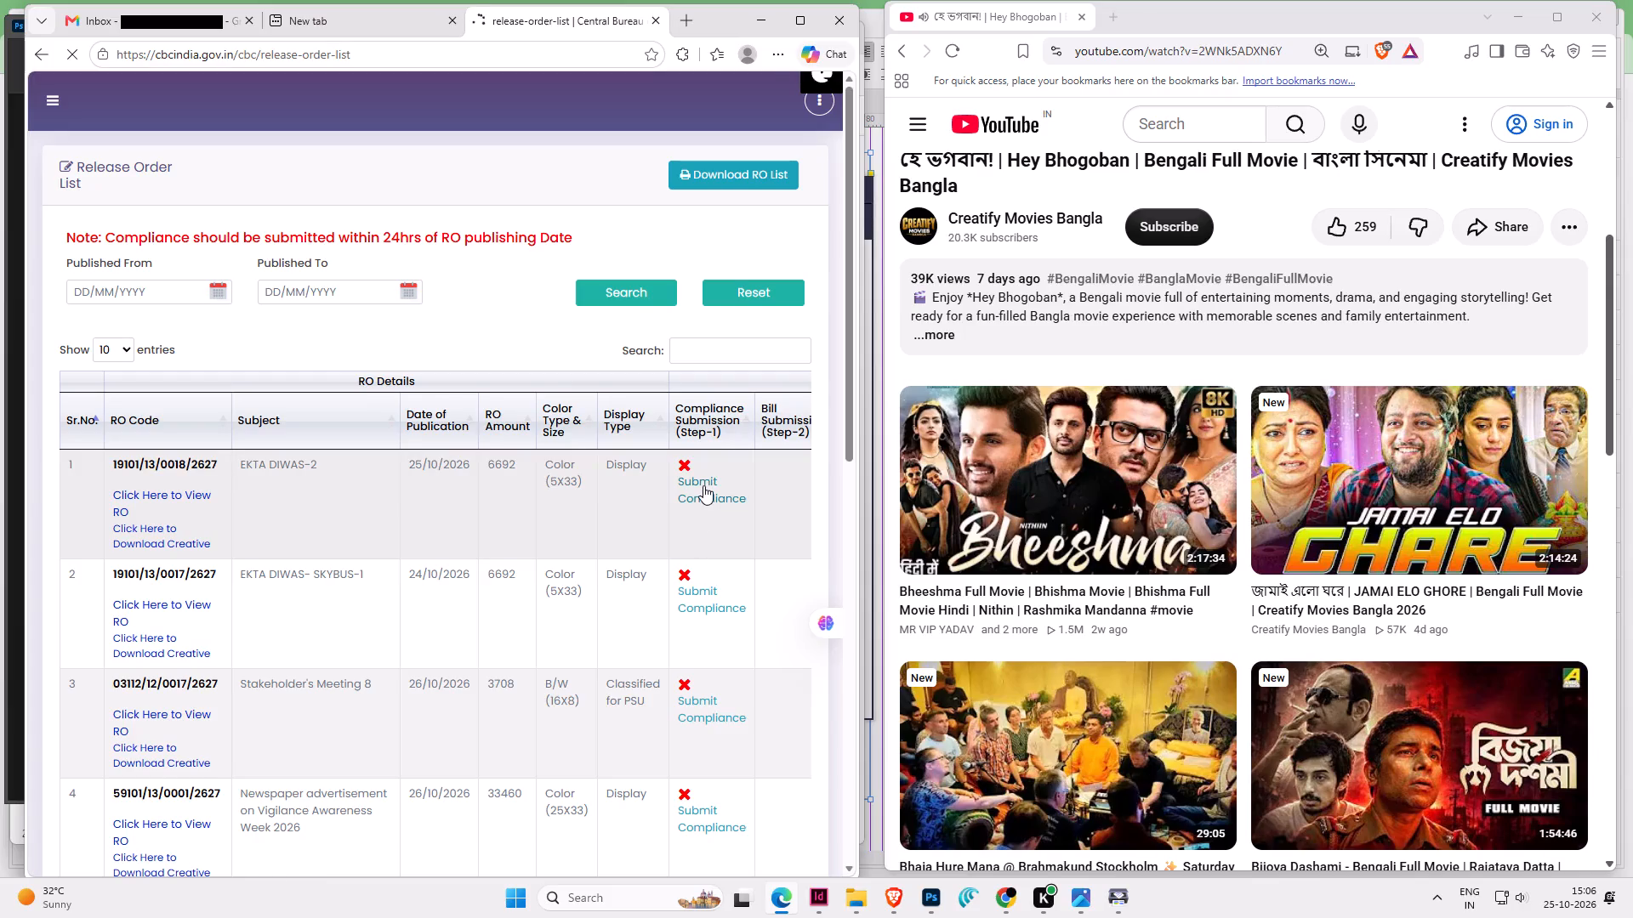
Switch to Brave, browse the suggested videos on YouTube and play the full movie Ami Mantri Habo.
{"action": "scroll", "coordinate": [1284, 584], "scroll_direction": "down", "scroll_amount": 2}
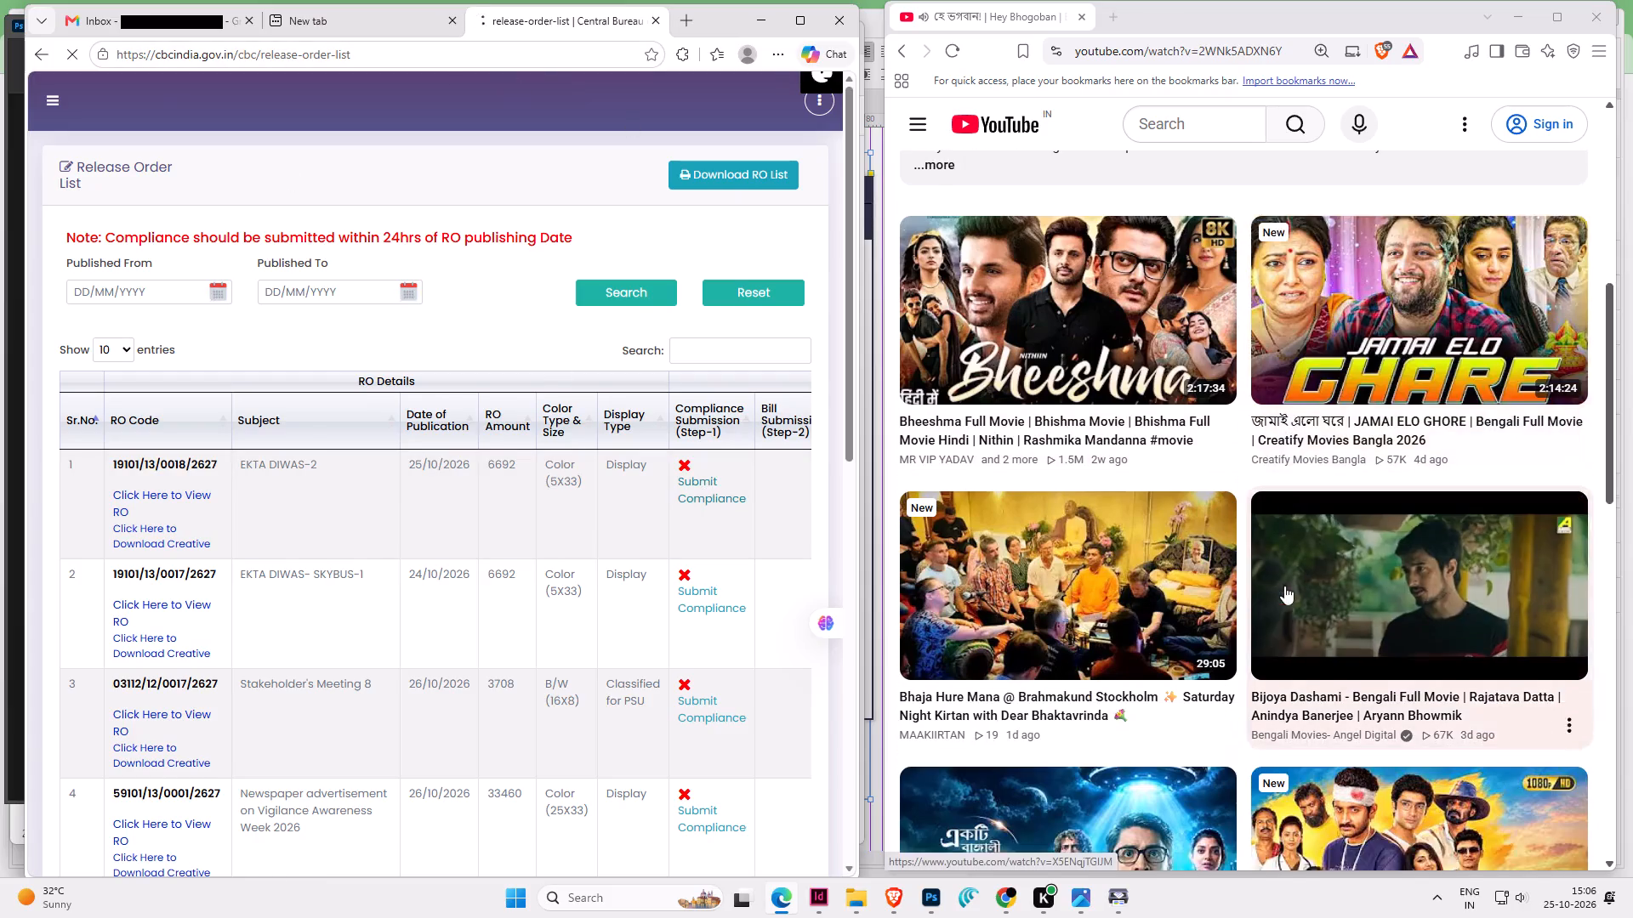
{"action": "scroll", "coordinate": [1284, 586], "scroll_direction": "down", "scroll_amount": 5}
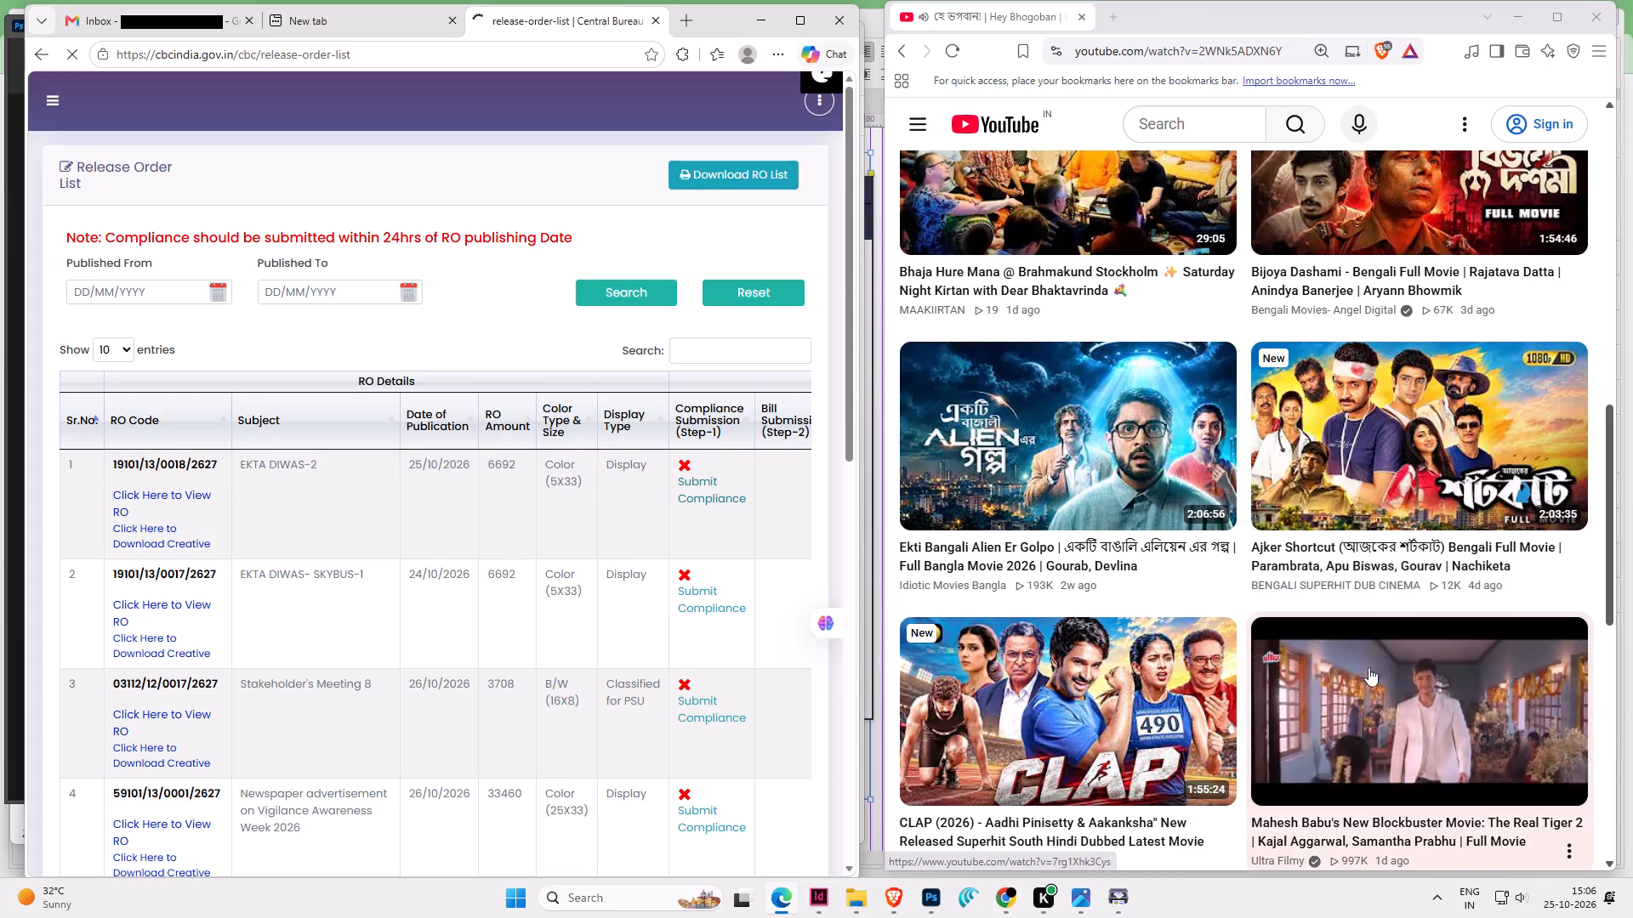
{"action": "scroll", "coordinate": [1360, 650], "scroll_direction": "down", "scroll_amount": 4}
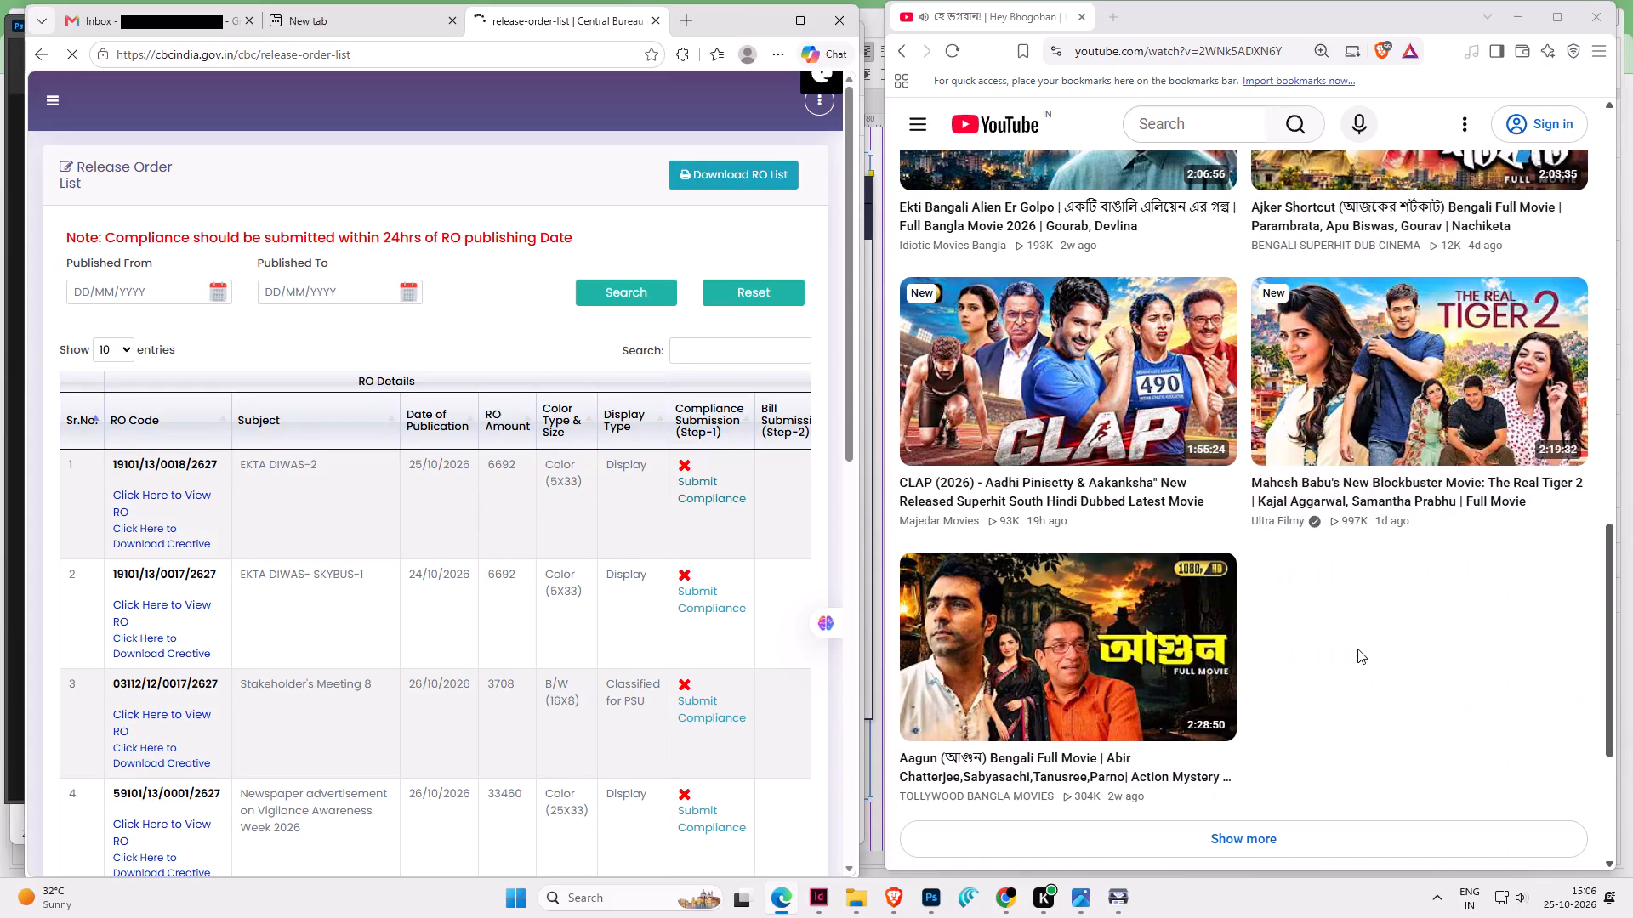
{"action": "scroll", "coordinate": [1357, 649], "scroll_direction": "up", "scroll_amount": 7}
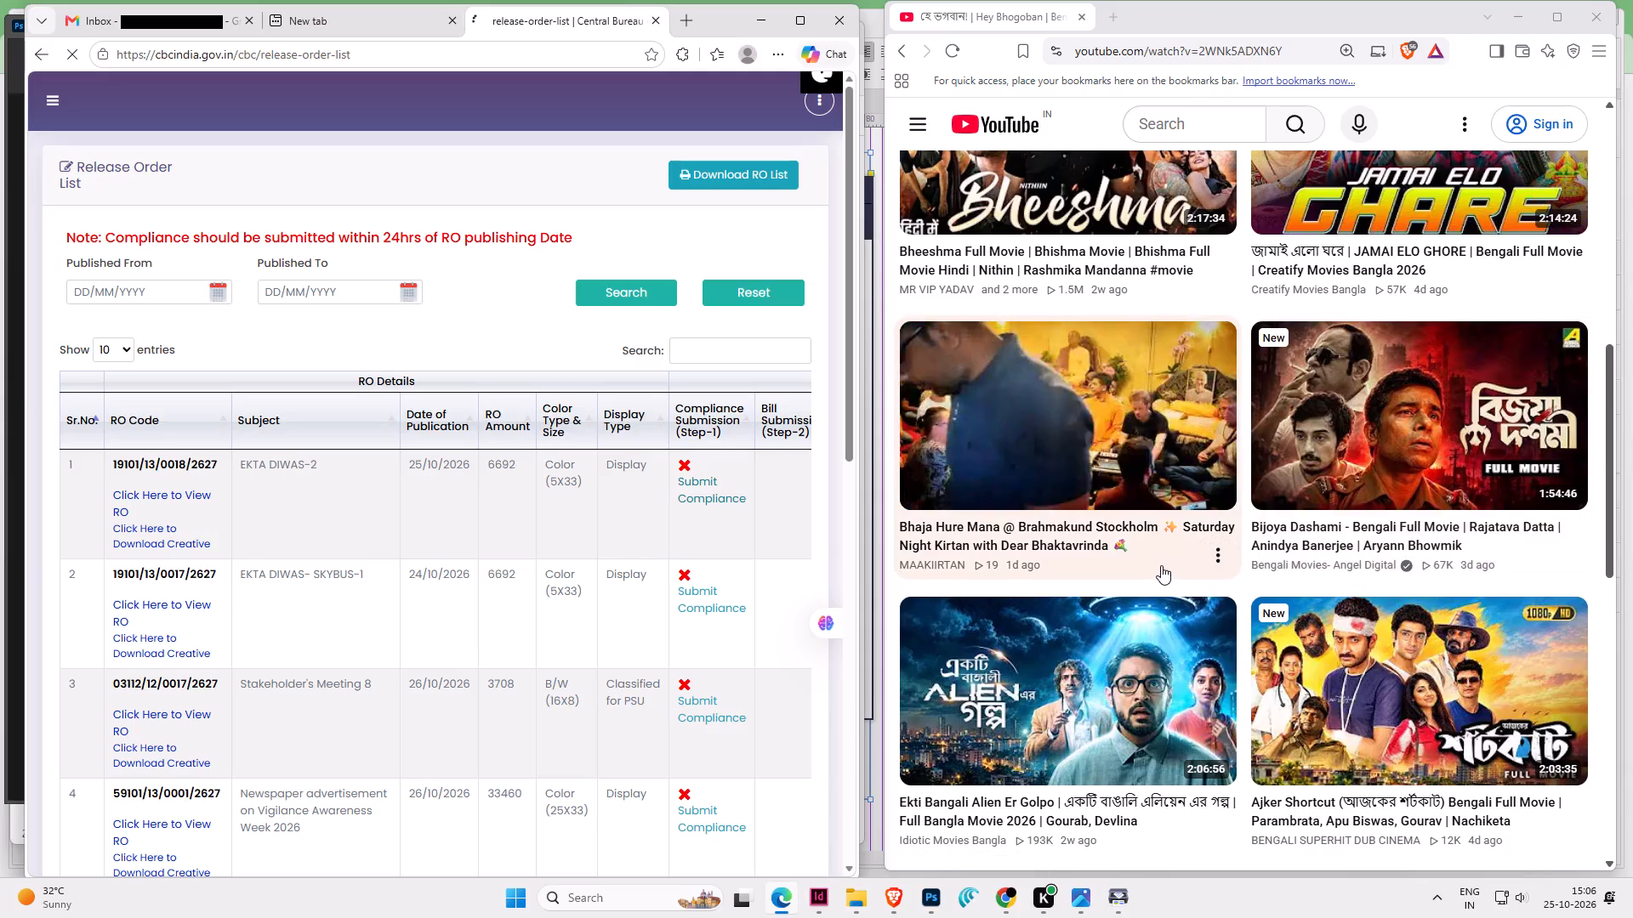
{"action": "scroll", "coordinate": [1161, 565], "scroll_direction": "up", "scroll_amount": 1}
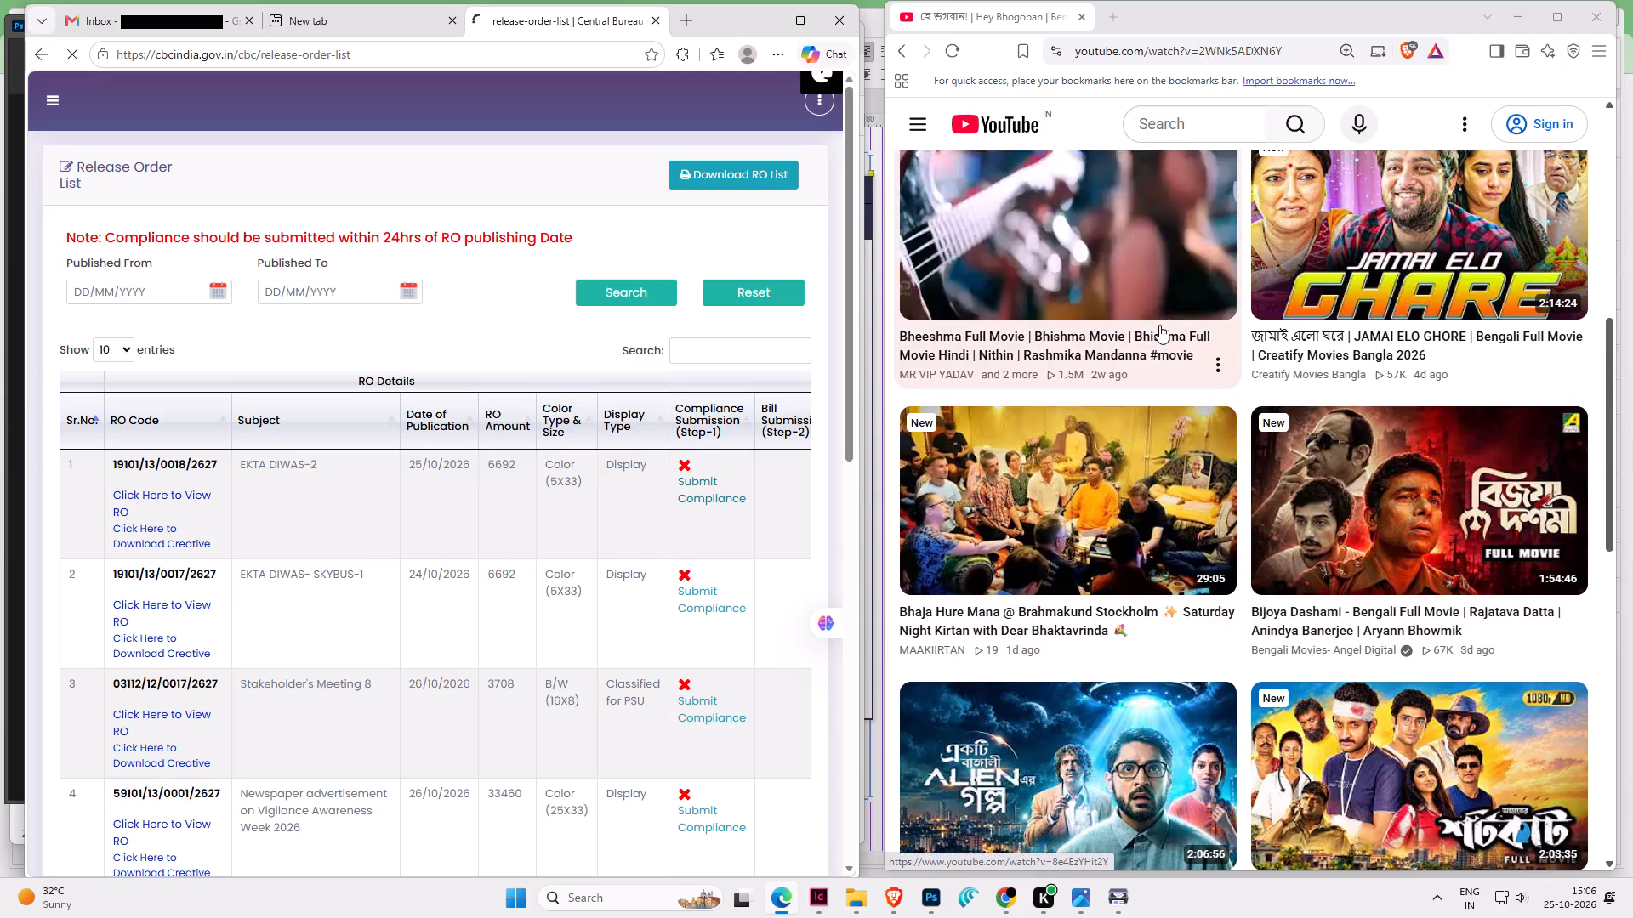
{"action": "scroll", "coordinate": [1140, 337], "scroll_direction": "up", "scroll_amount": 1}
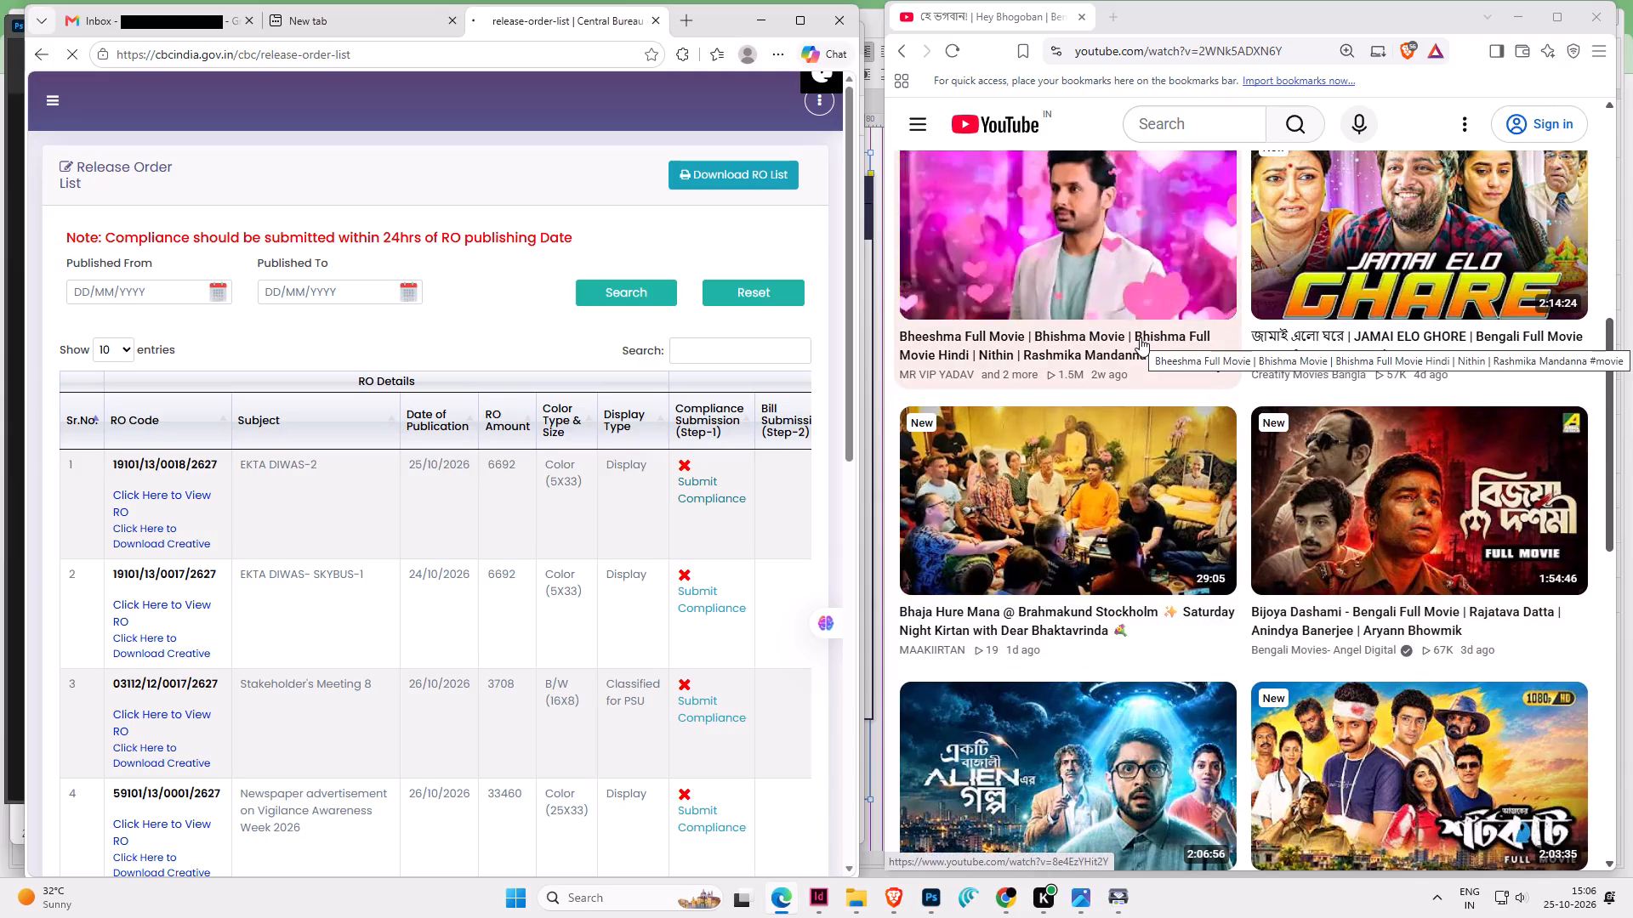
{"action": "scroll", "coordinate": [1140, 337], "scroll_direction": "up", "scroll_amount": 1}
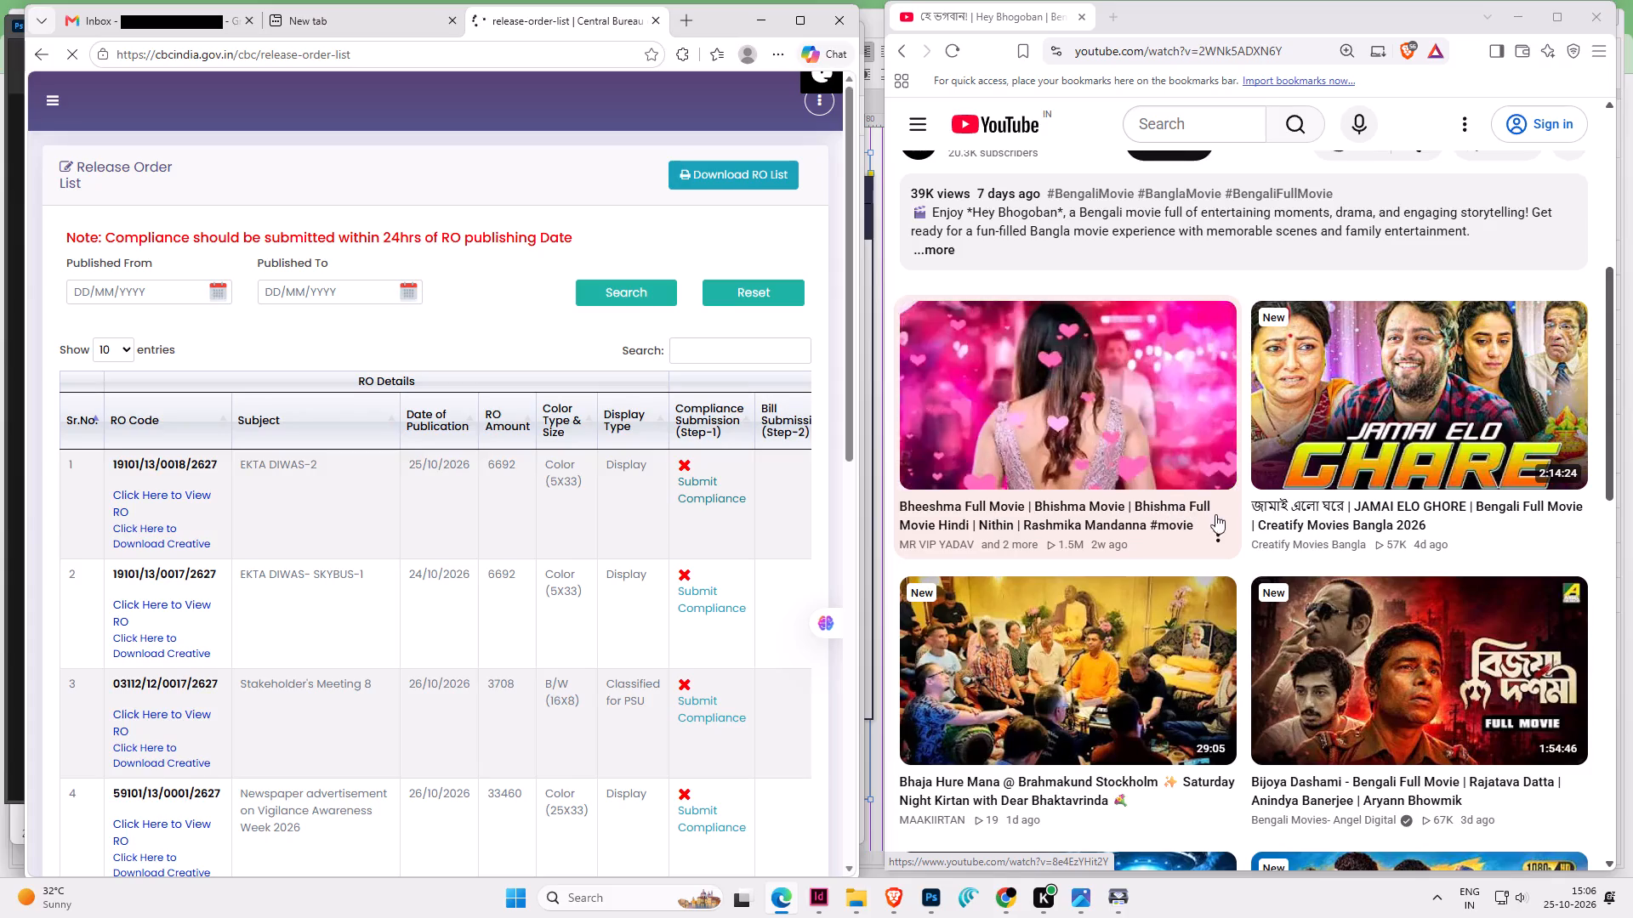
{"action": "scroll", "coordinate": [1223, 512], "scroll_direction": "down", "scroll_amount": 11}
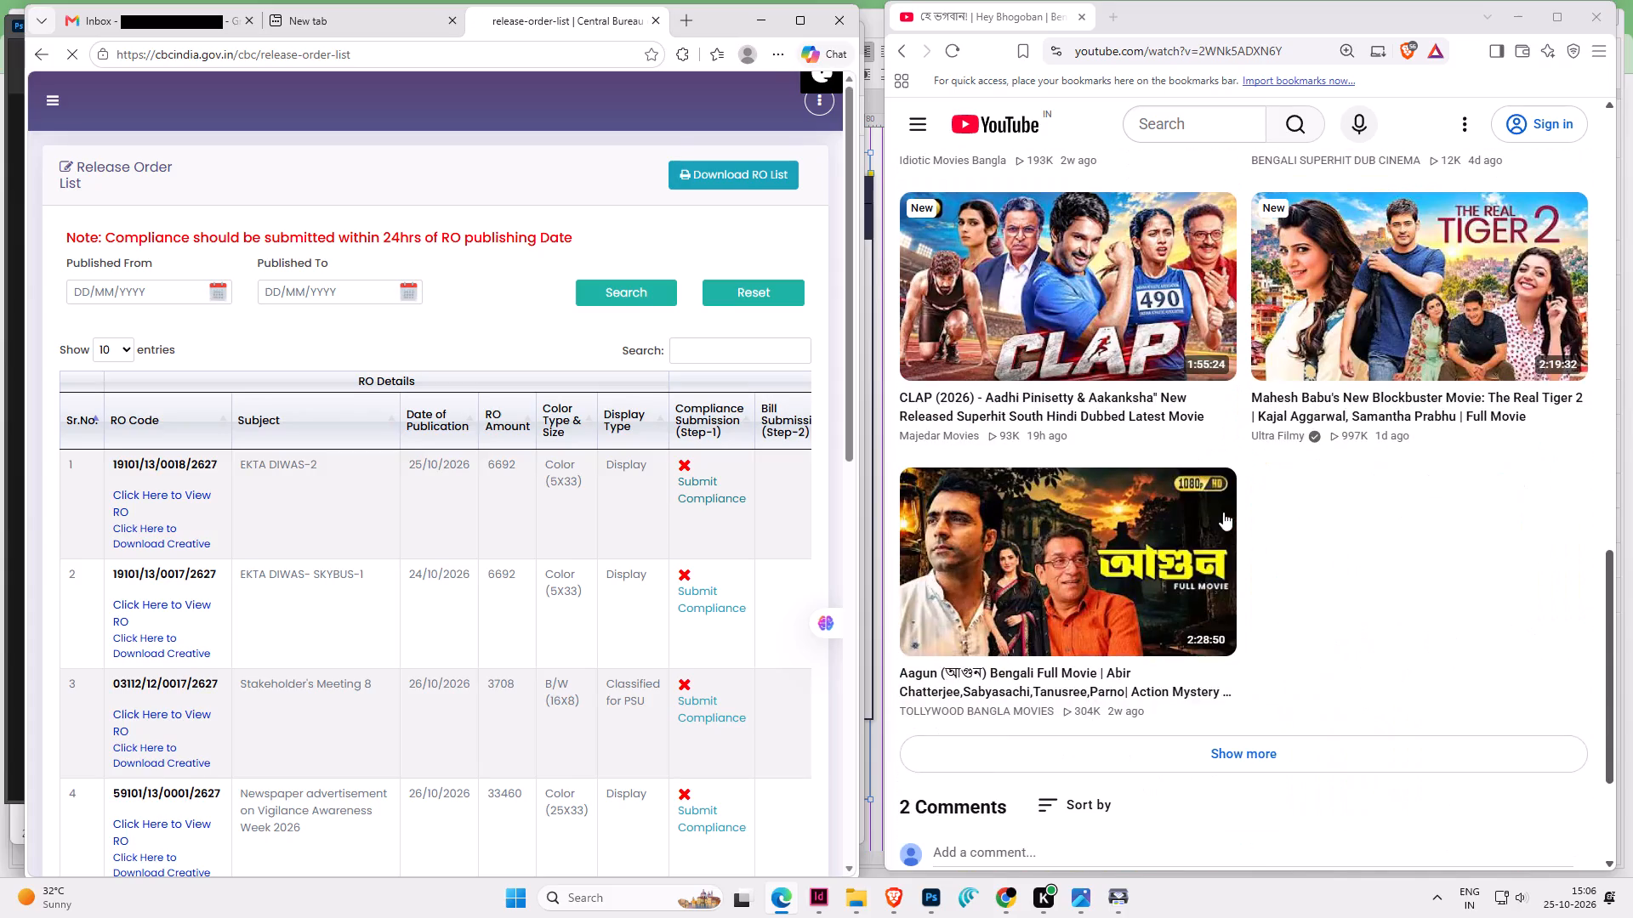
{"action": "left_click", "coordinate": [1255, 750]}
{"action": "scroll", "coordinate": [1220, 600], "scroll_direction": "down", "scroll_amount": 4}
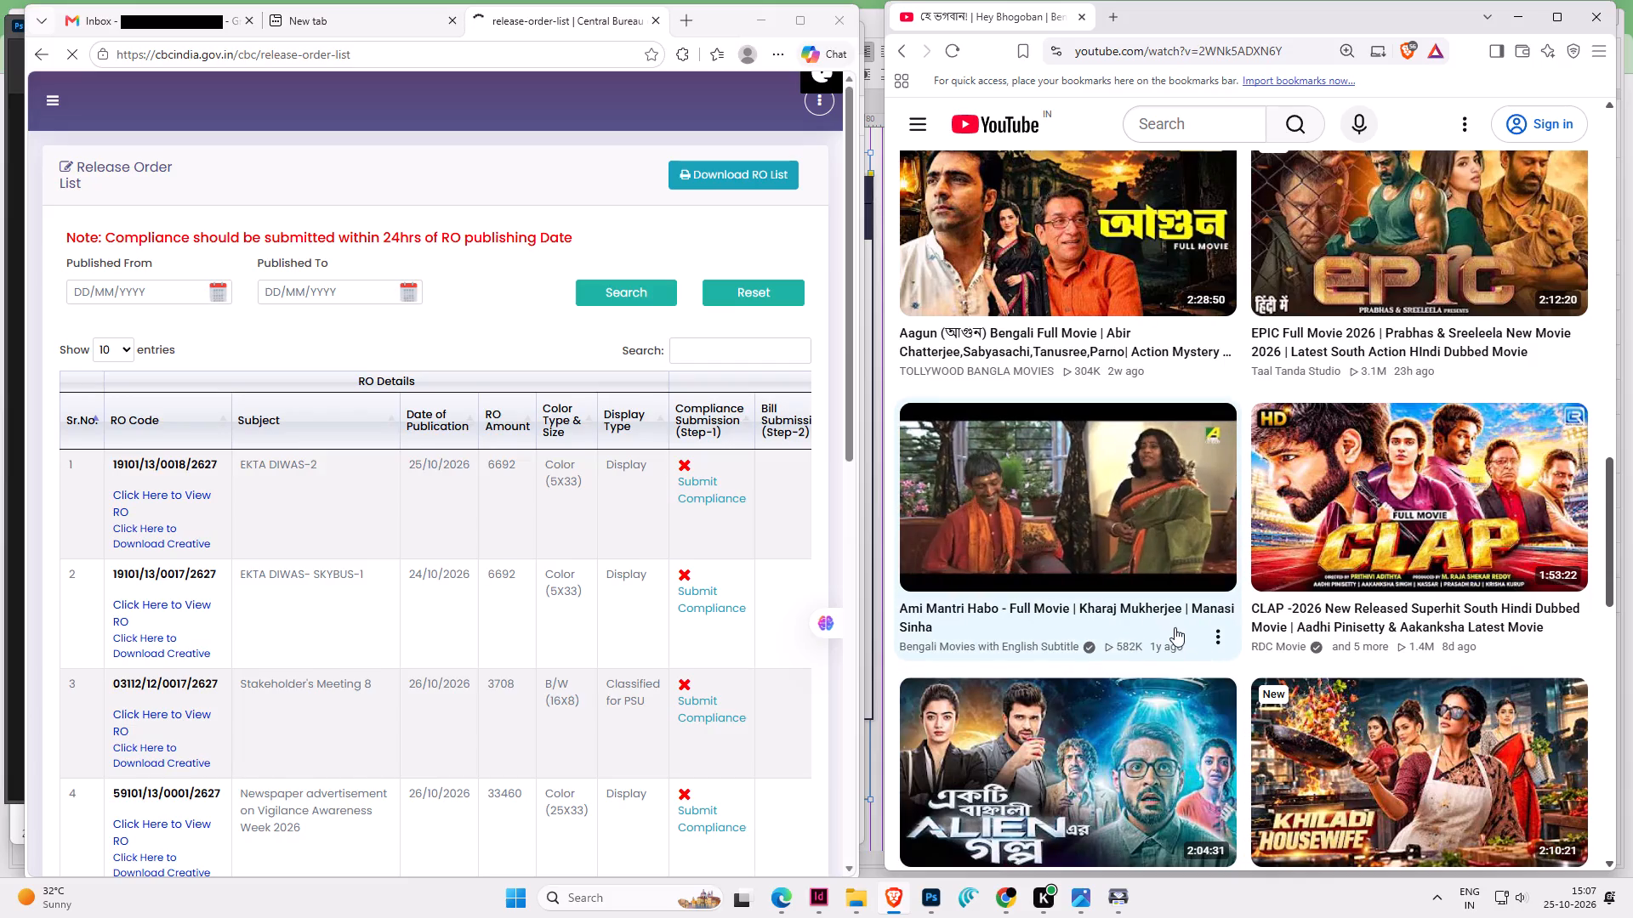
{"action": "scroll", "coordinate": [1160, 606], "scroll_direction": "down", "scroll_amount": 1}
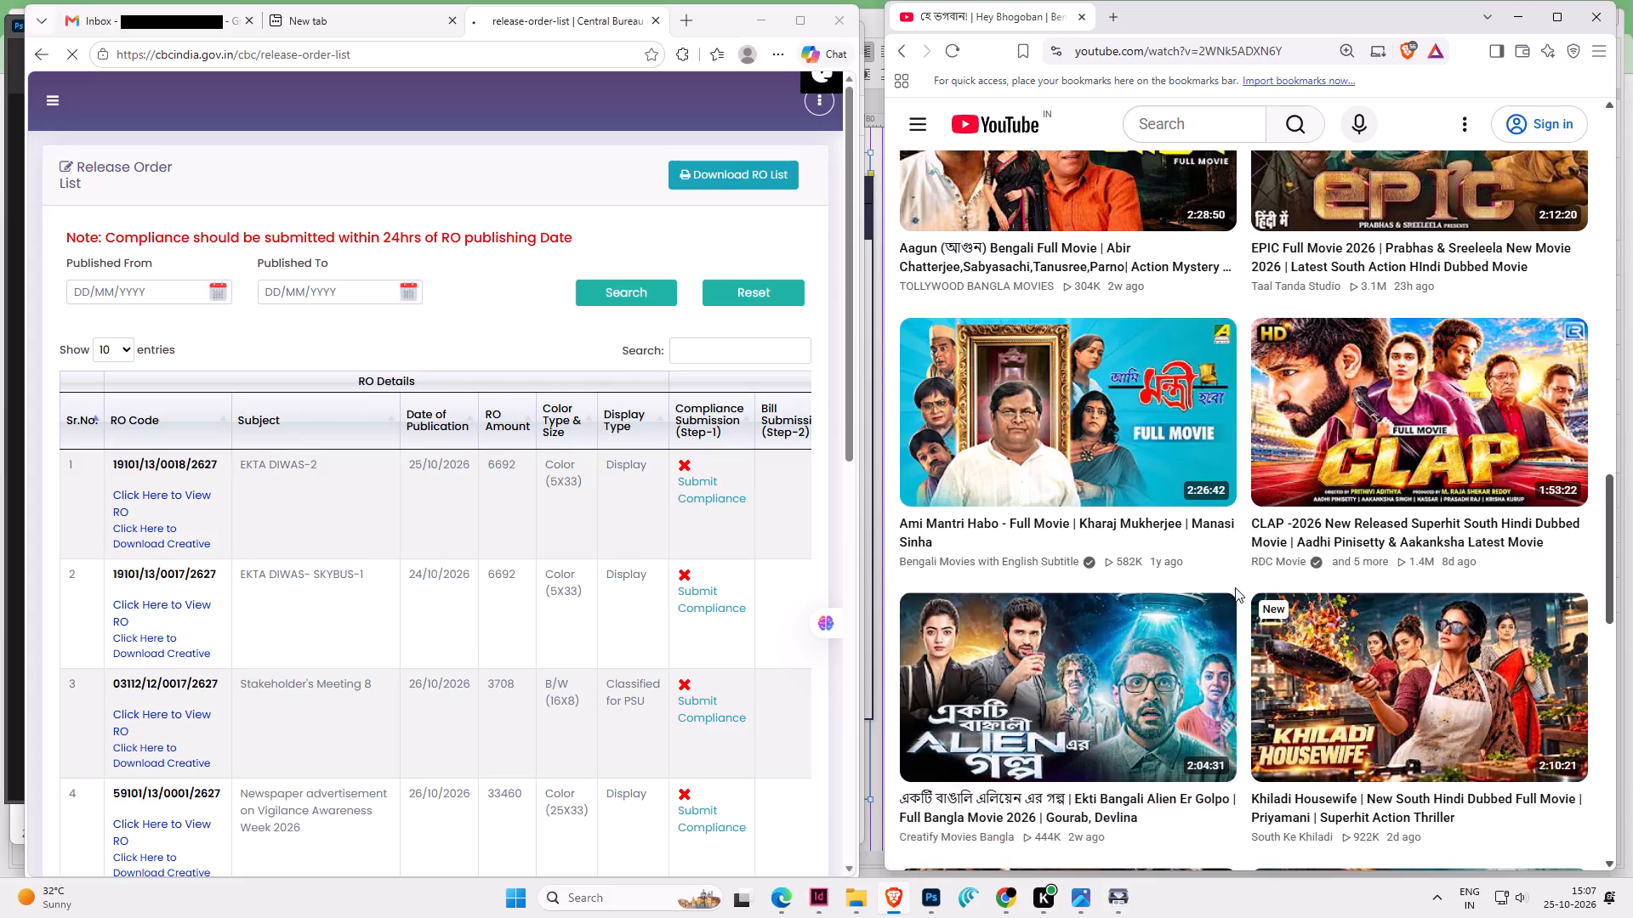
{"action": "left_click", "coordinate": [1102, 436]}
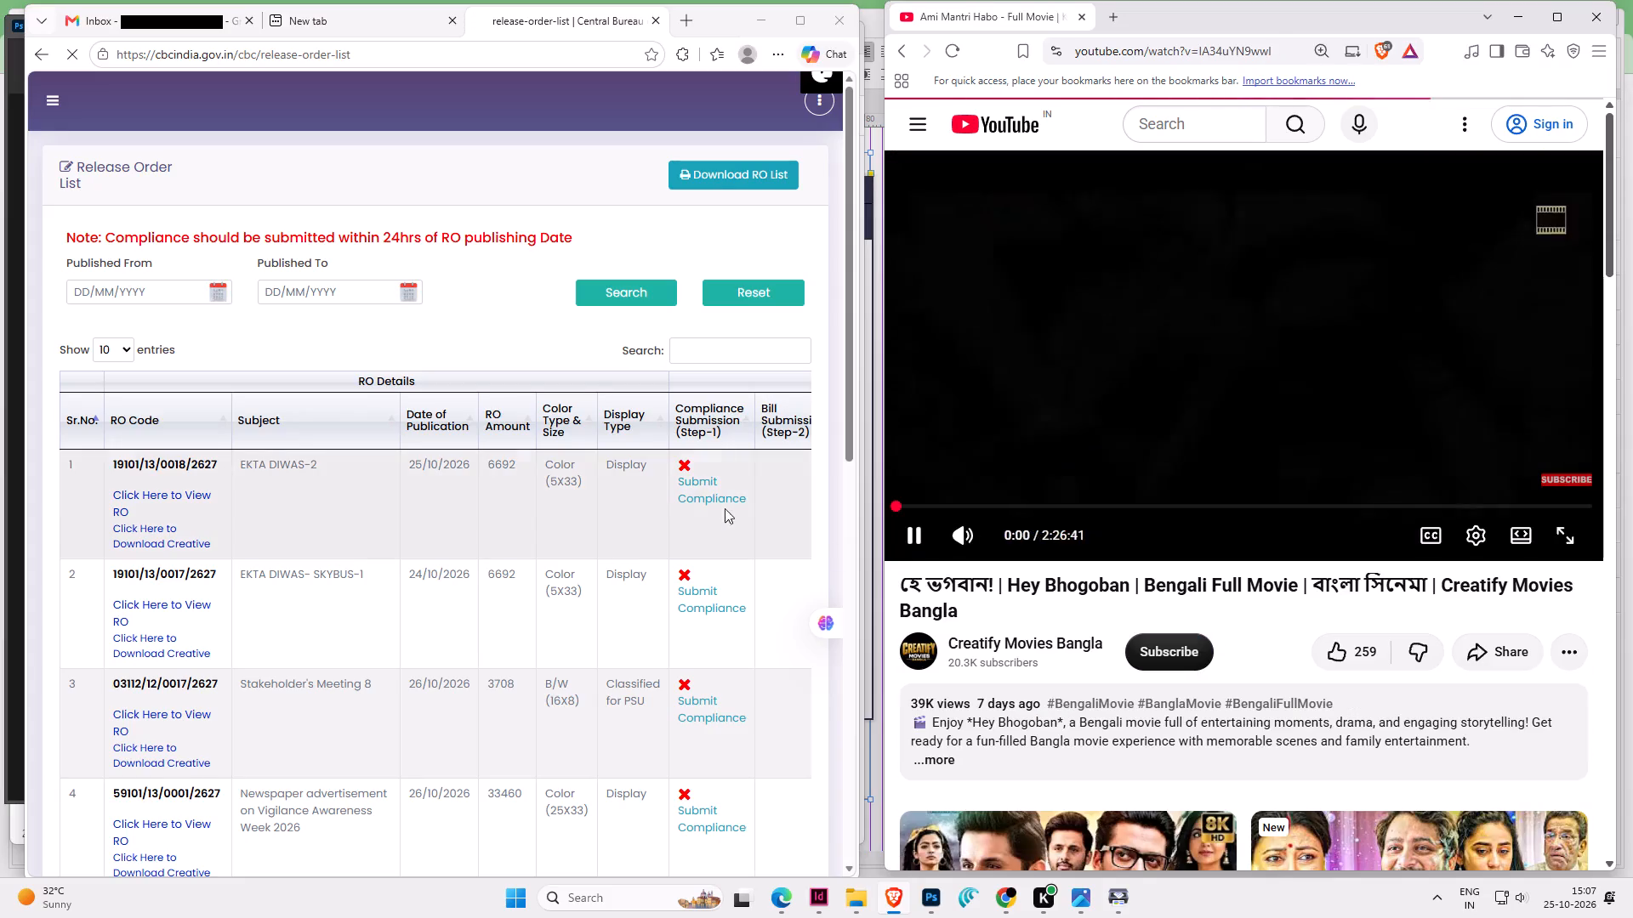
In Edge, start the compliance for release order 19101/13/0018/2627 with page number 3 and Scan2026-10-25_145237-5 as the full page image.
{"action": "left_click", "coordinate": [702, 500]}
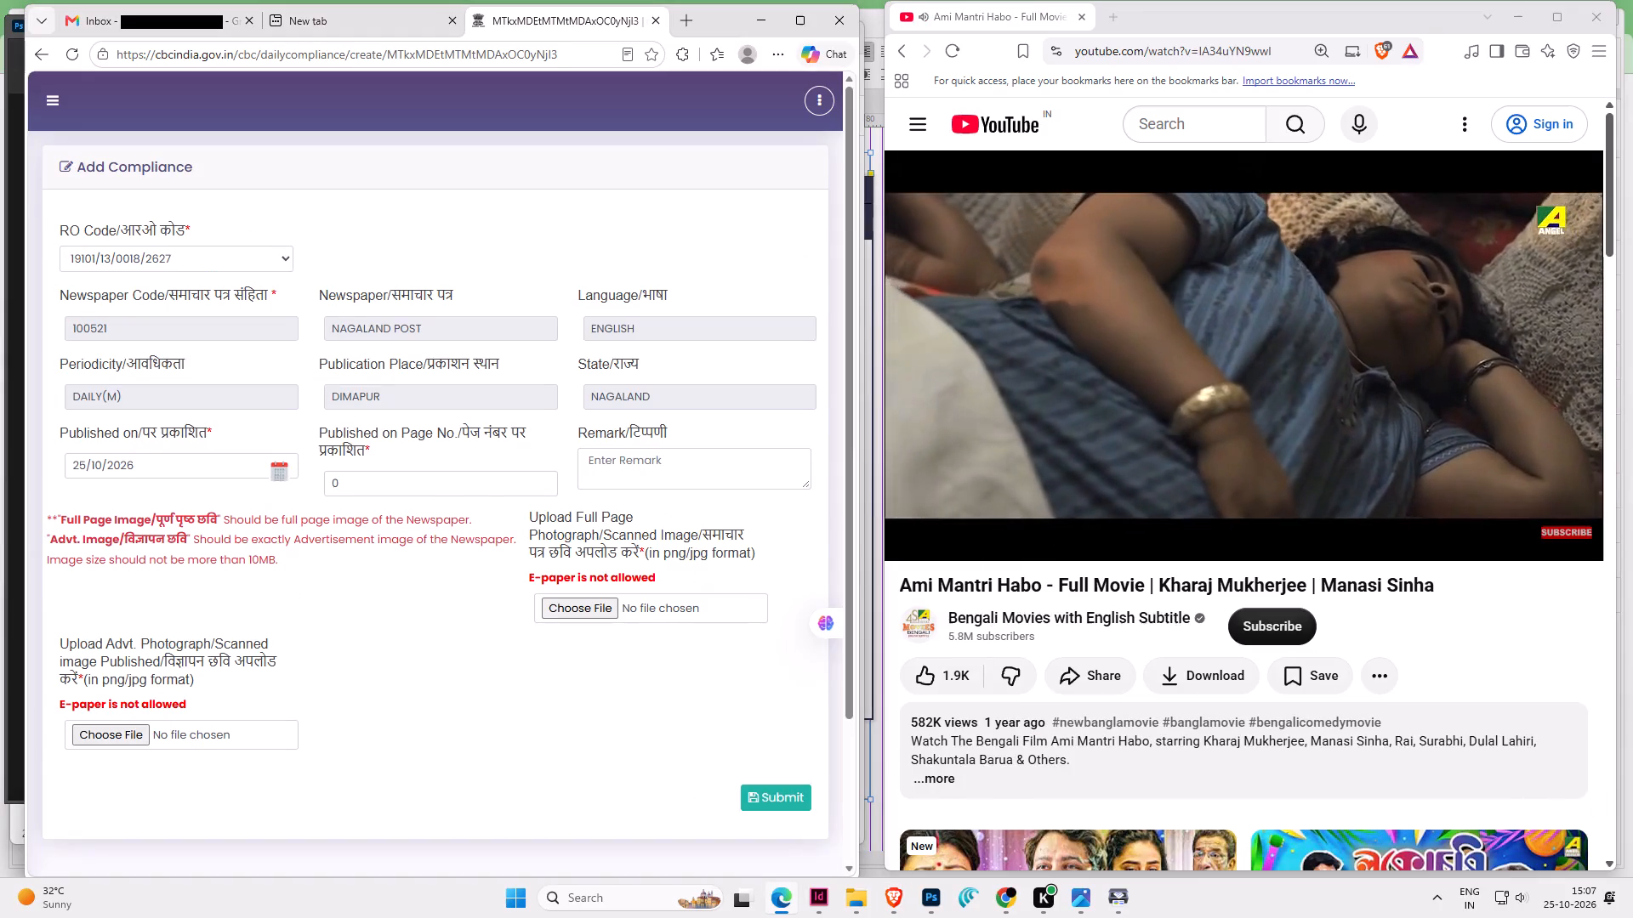
{"action": "left_click", "coordinate": [360, 485]}
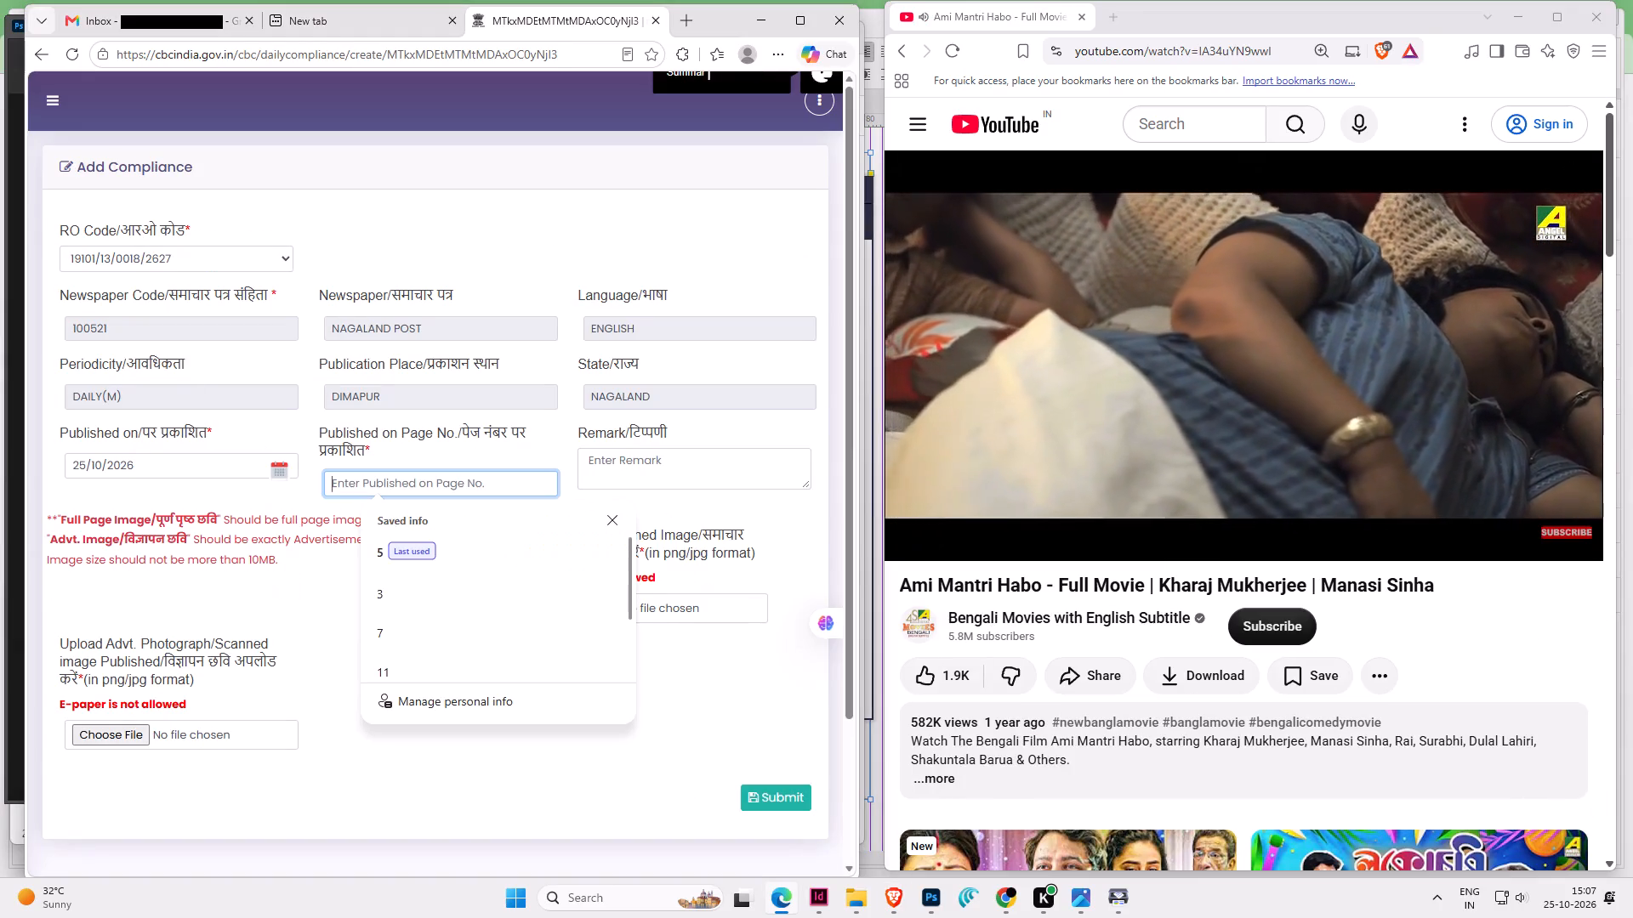
{"action": "left_click", "coordinate": [390, 588]}
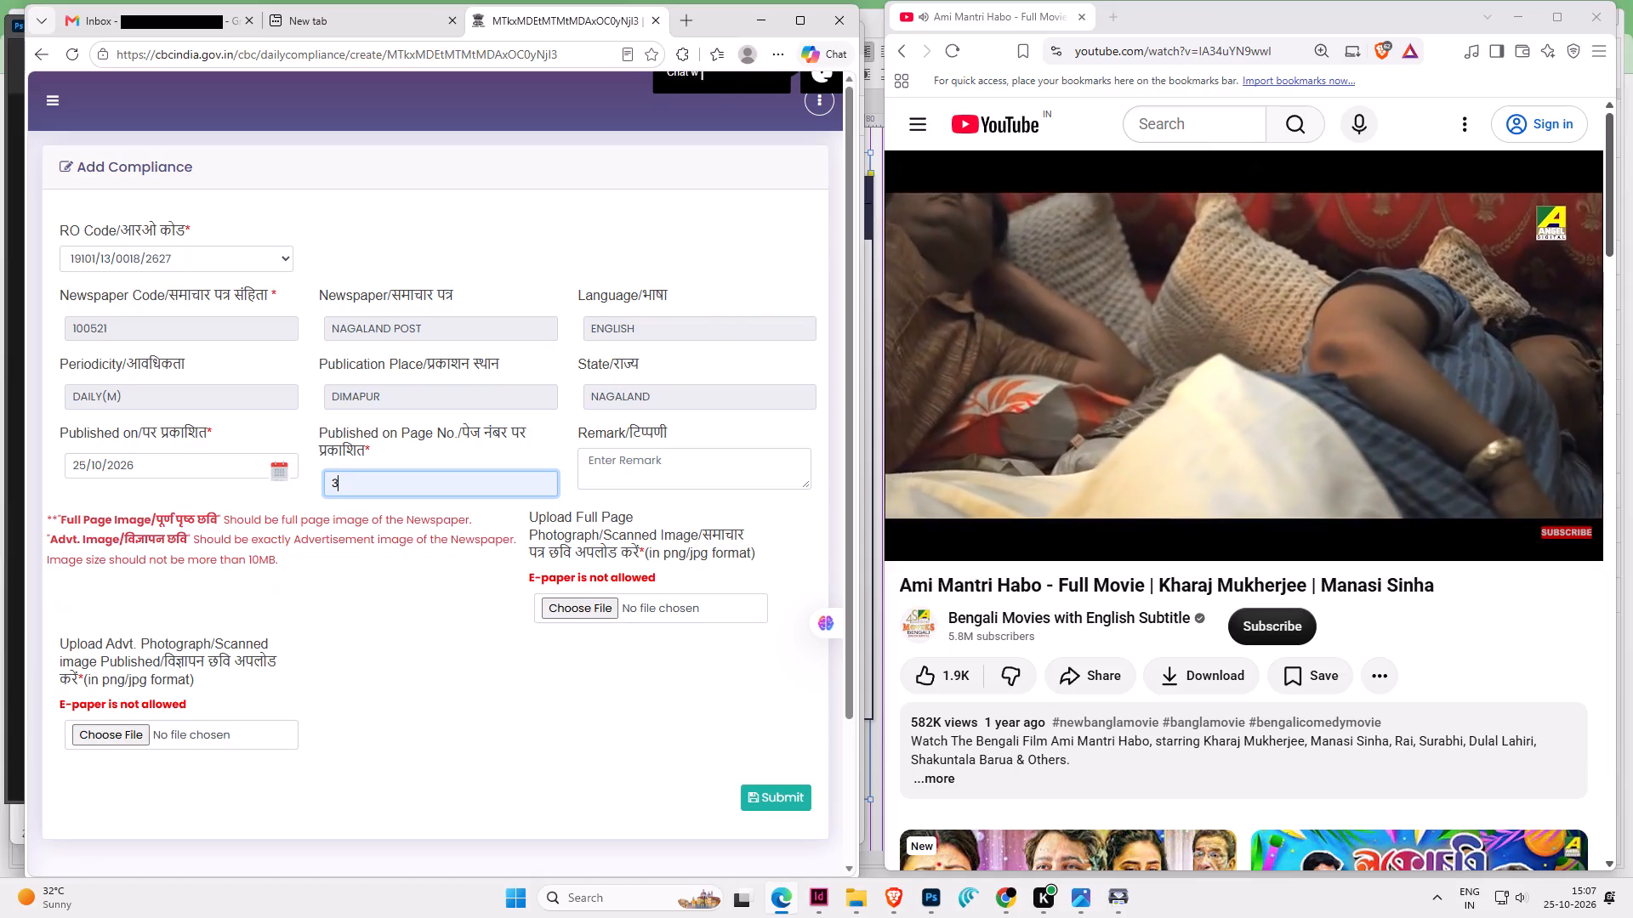
{"action": "left_click", "coordinate": [585, 607]}
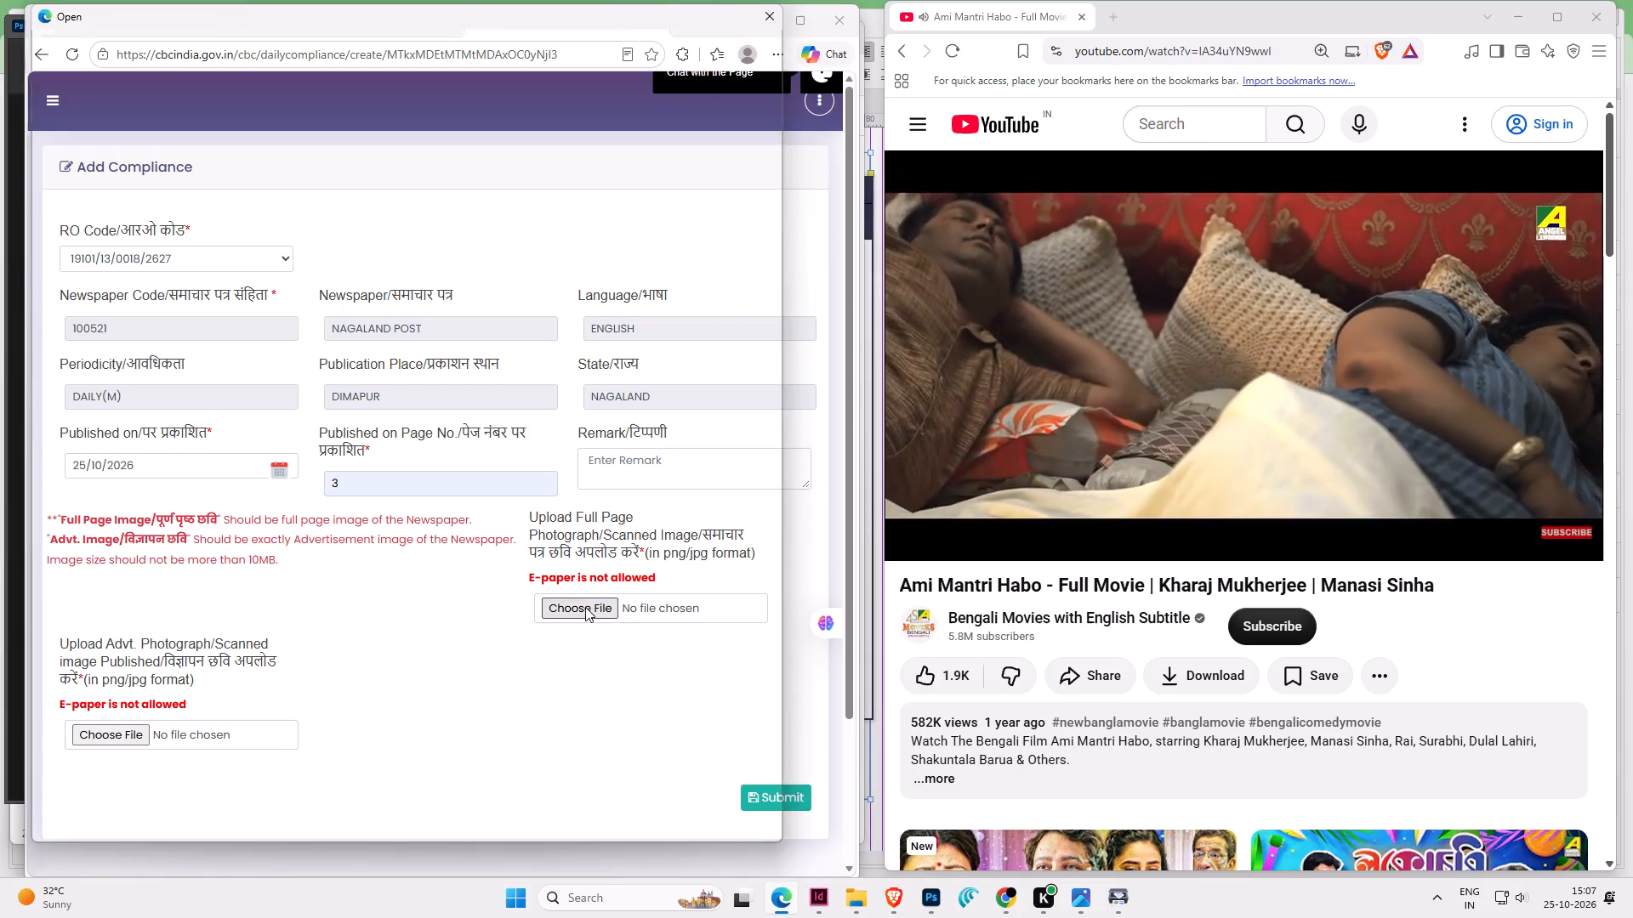
{"action": "left_click", "coordinate": [104, 368]}
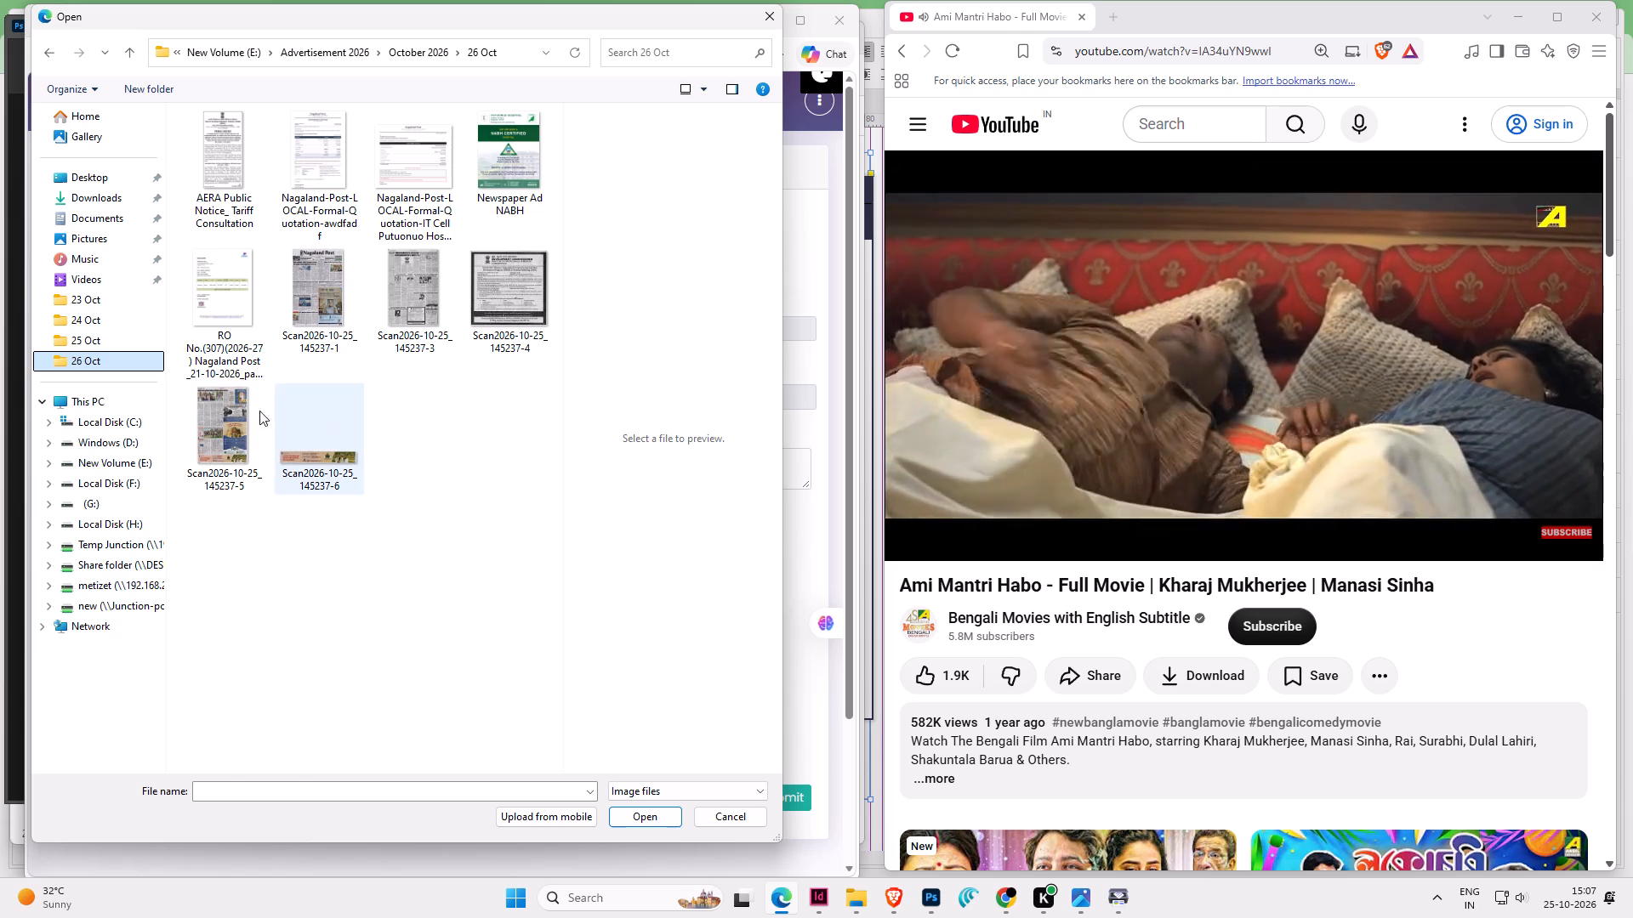
{"action": "left_click", "coordinate": [222, 411]}
{"action": "left_click", "coordinate": [629, 821]}
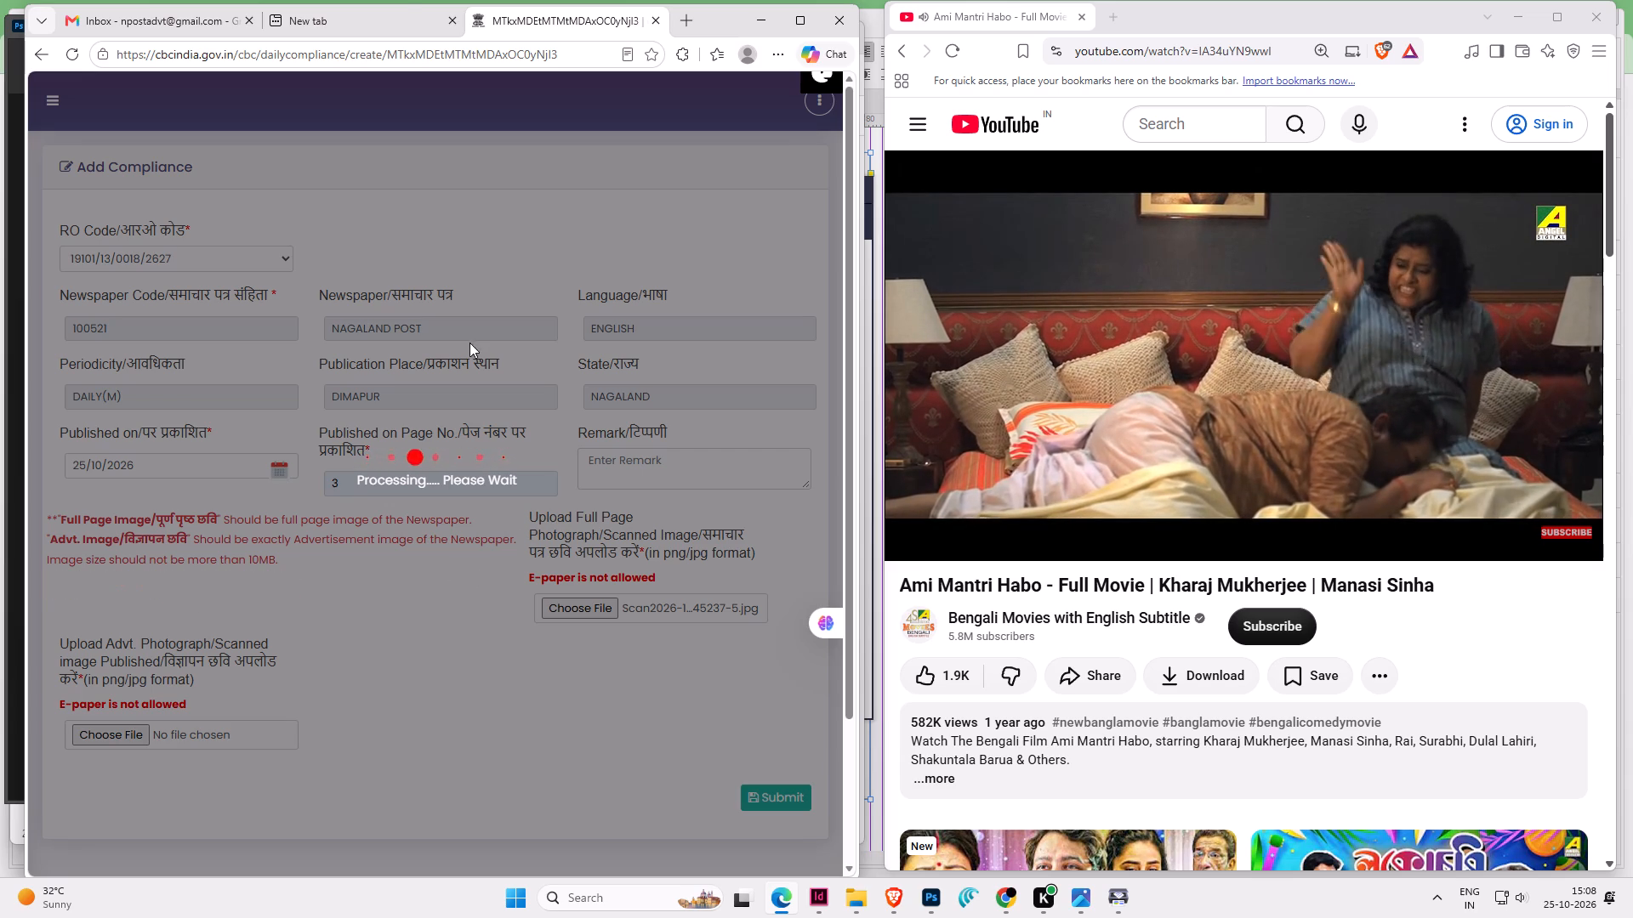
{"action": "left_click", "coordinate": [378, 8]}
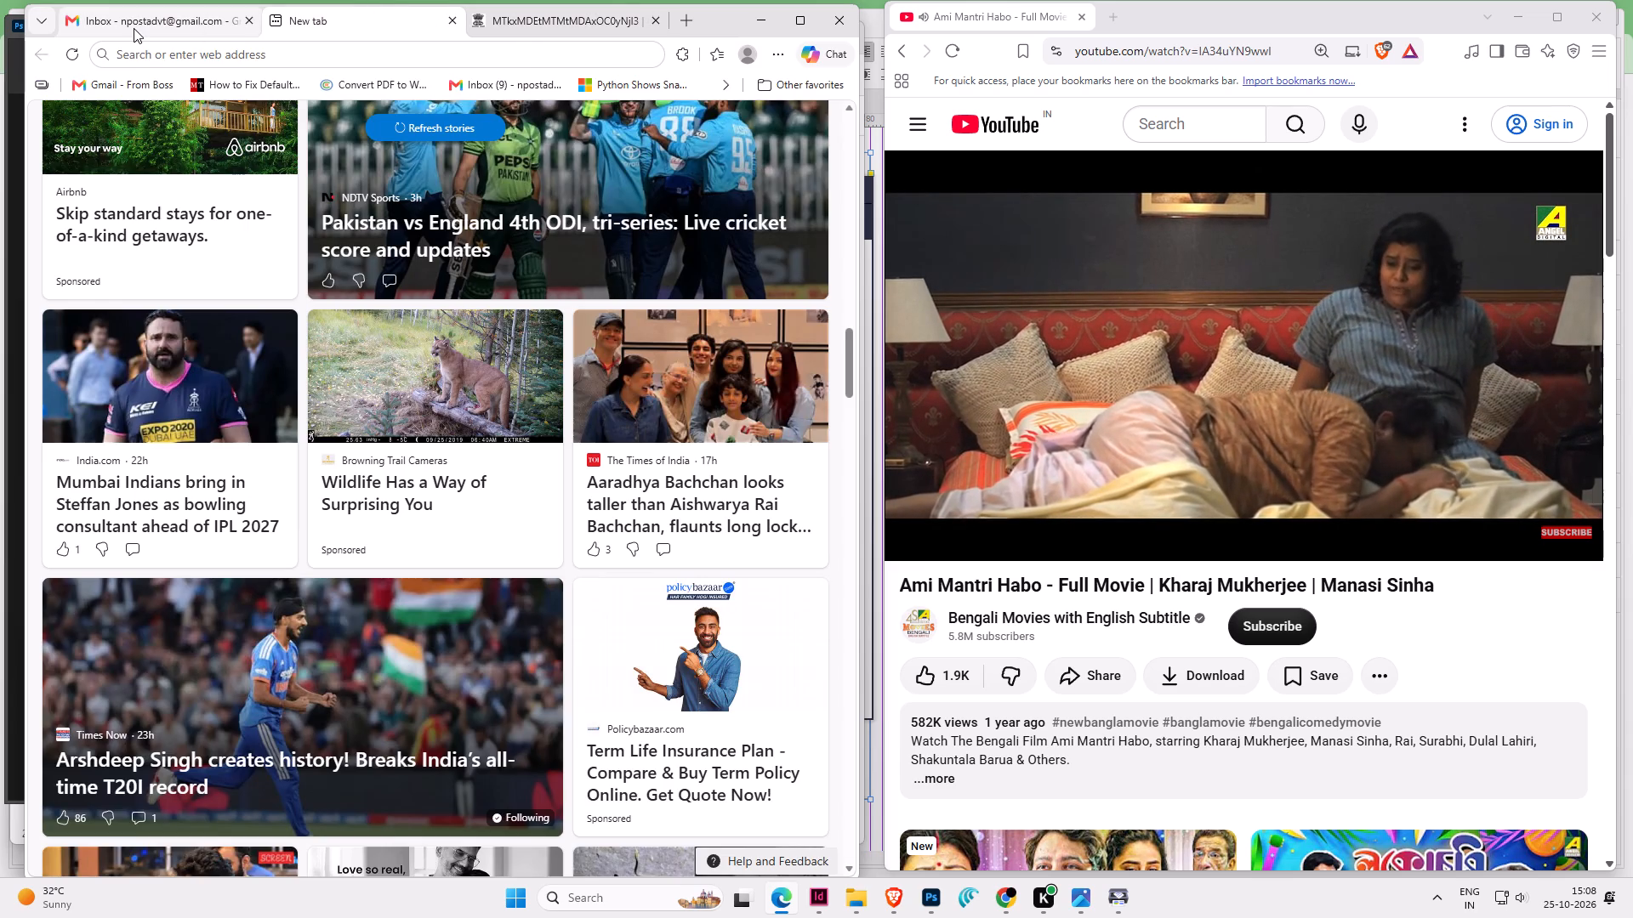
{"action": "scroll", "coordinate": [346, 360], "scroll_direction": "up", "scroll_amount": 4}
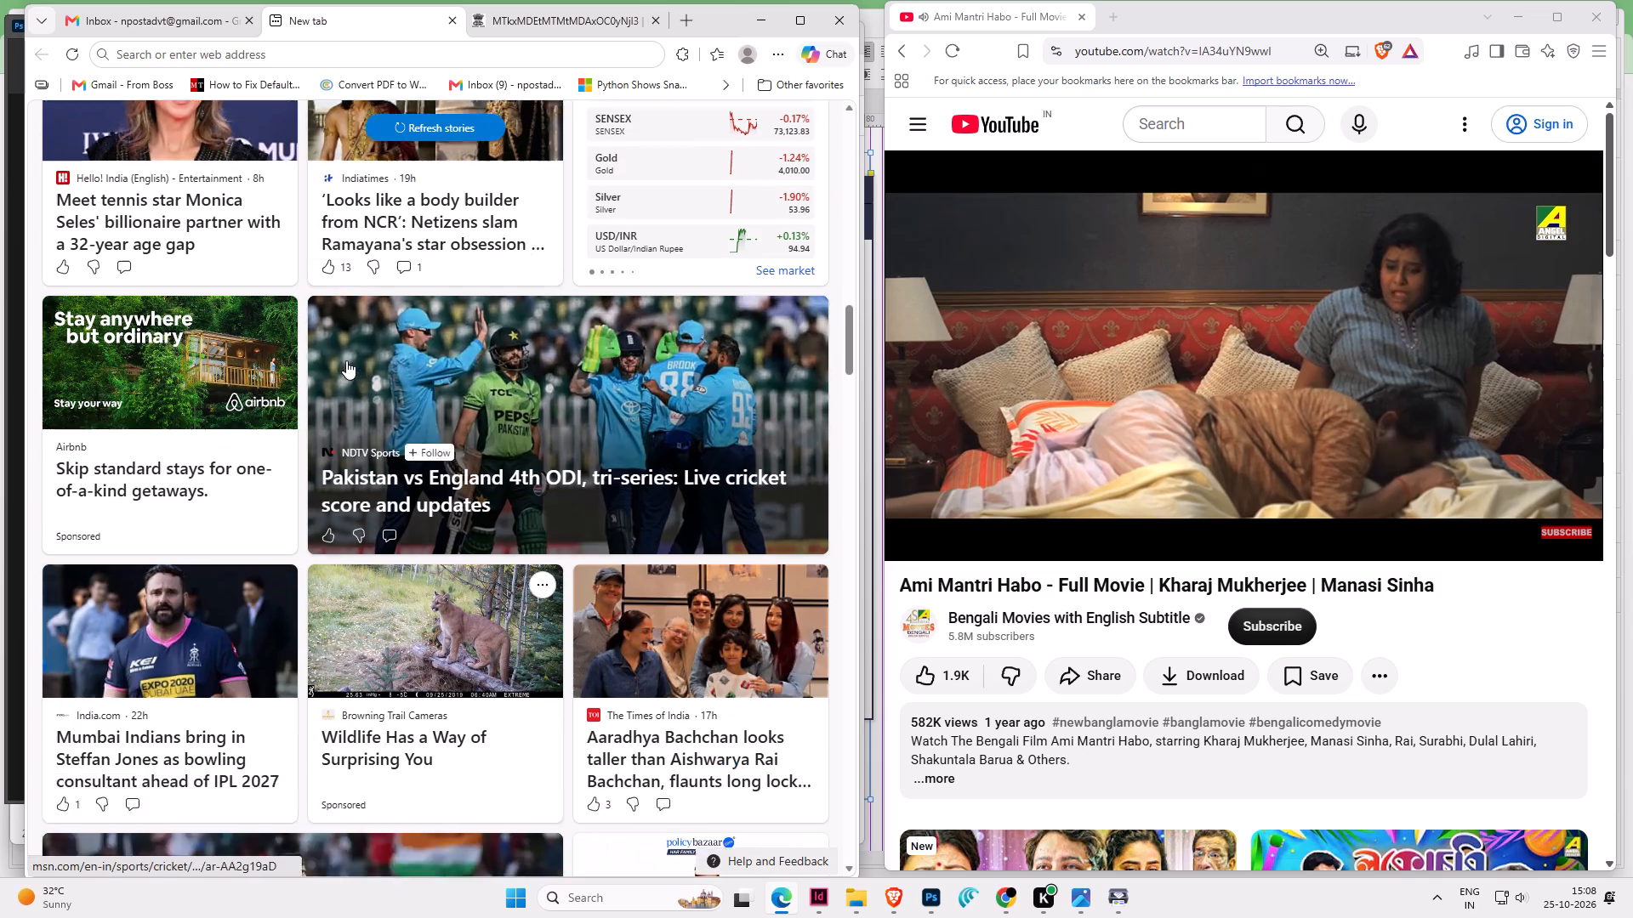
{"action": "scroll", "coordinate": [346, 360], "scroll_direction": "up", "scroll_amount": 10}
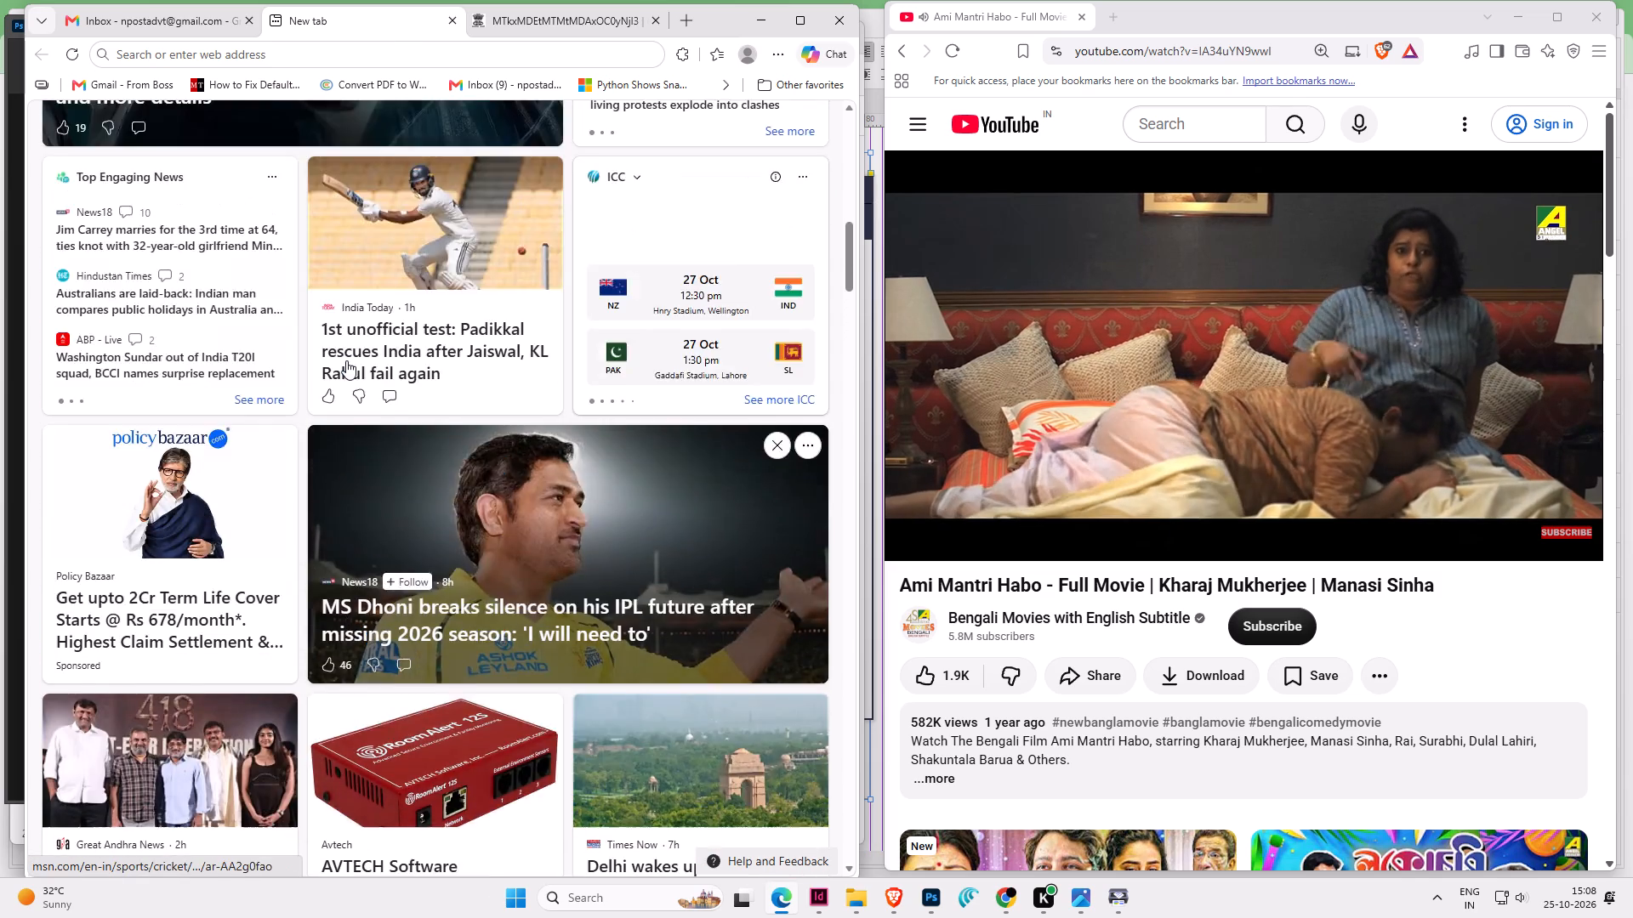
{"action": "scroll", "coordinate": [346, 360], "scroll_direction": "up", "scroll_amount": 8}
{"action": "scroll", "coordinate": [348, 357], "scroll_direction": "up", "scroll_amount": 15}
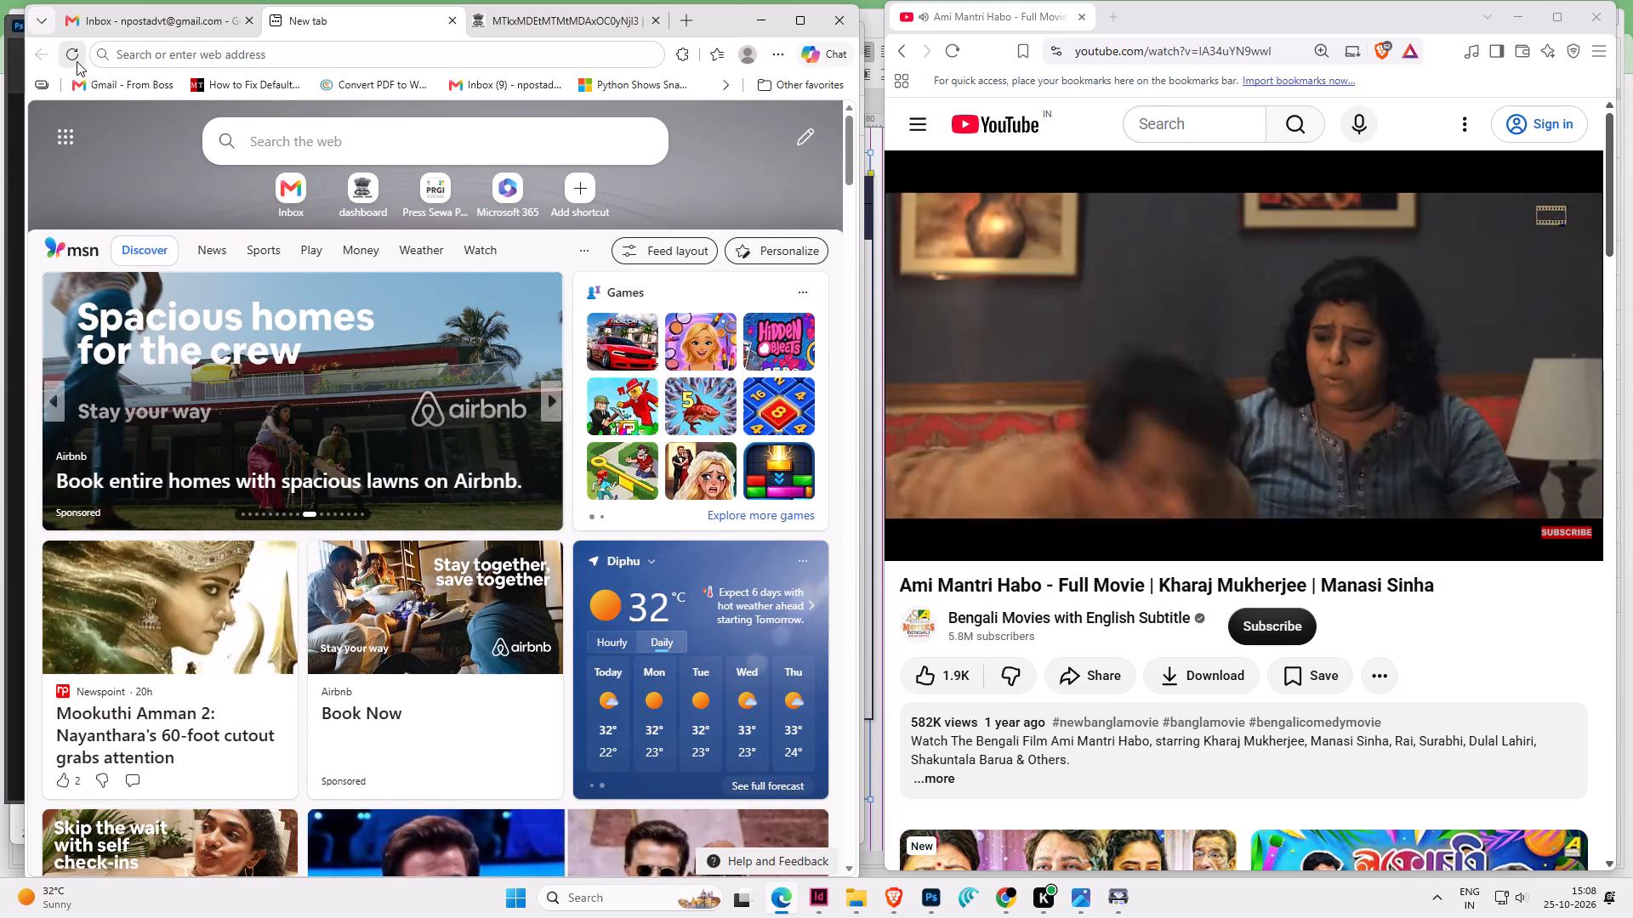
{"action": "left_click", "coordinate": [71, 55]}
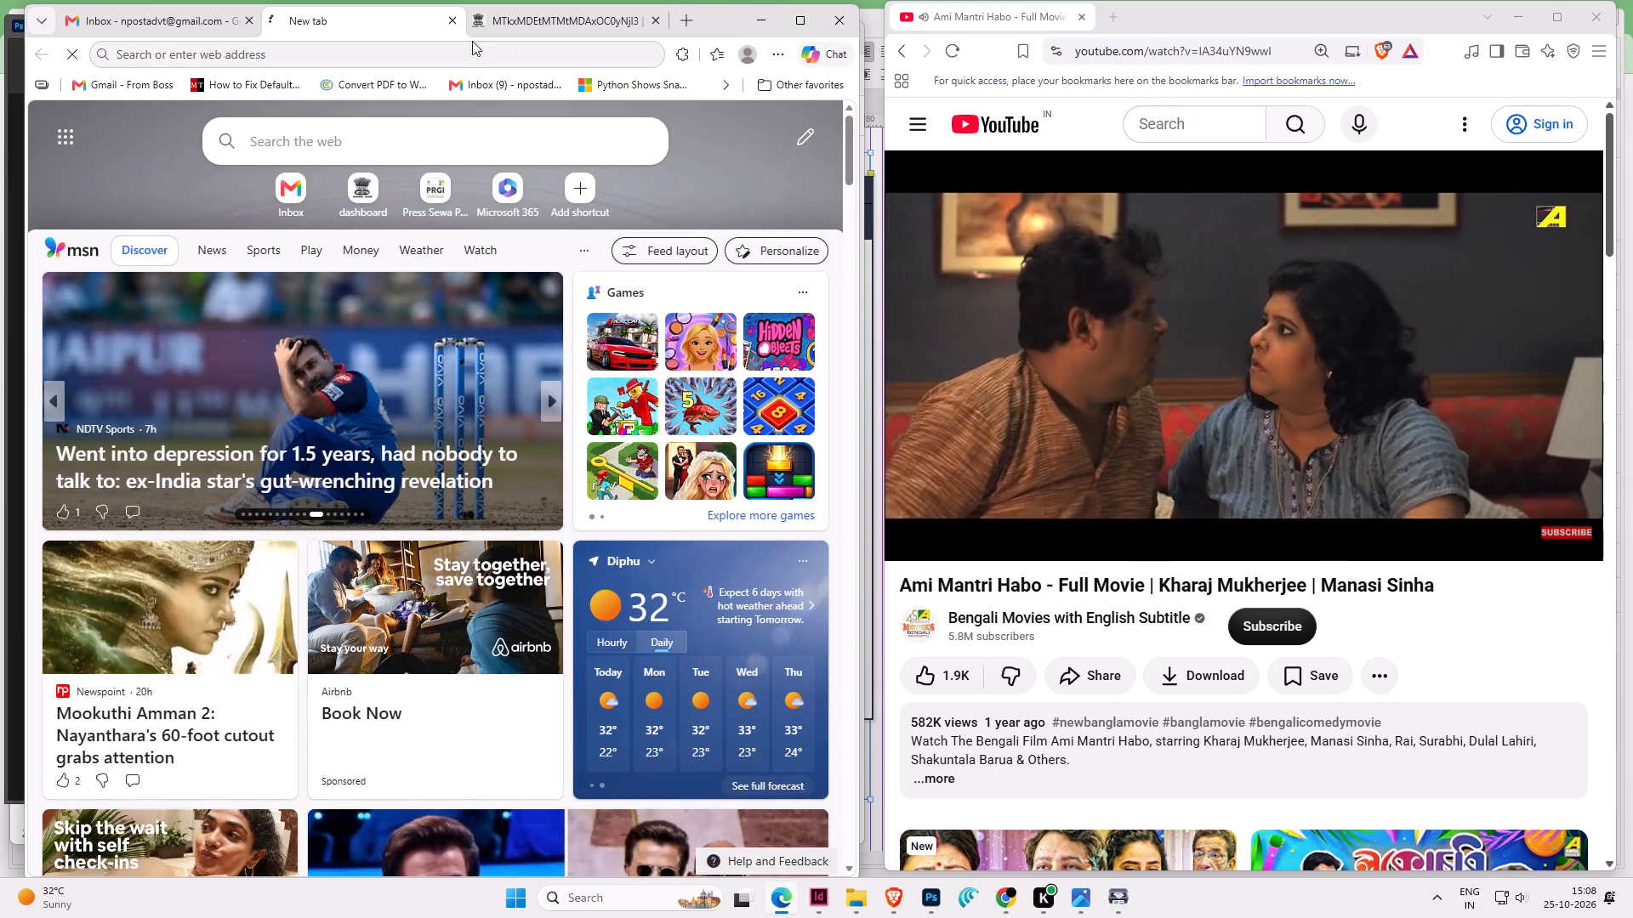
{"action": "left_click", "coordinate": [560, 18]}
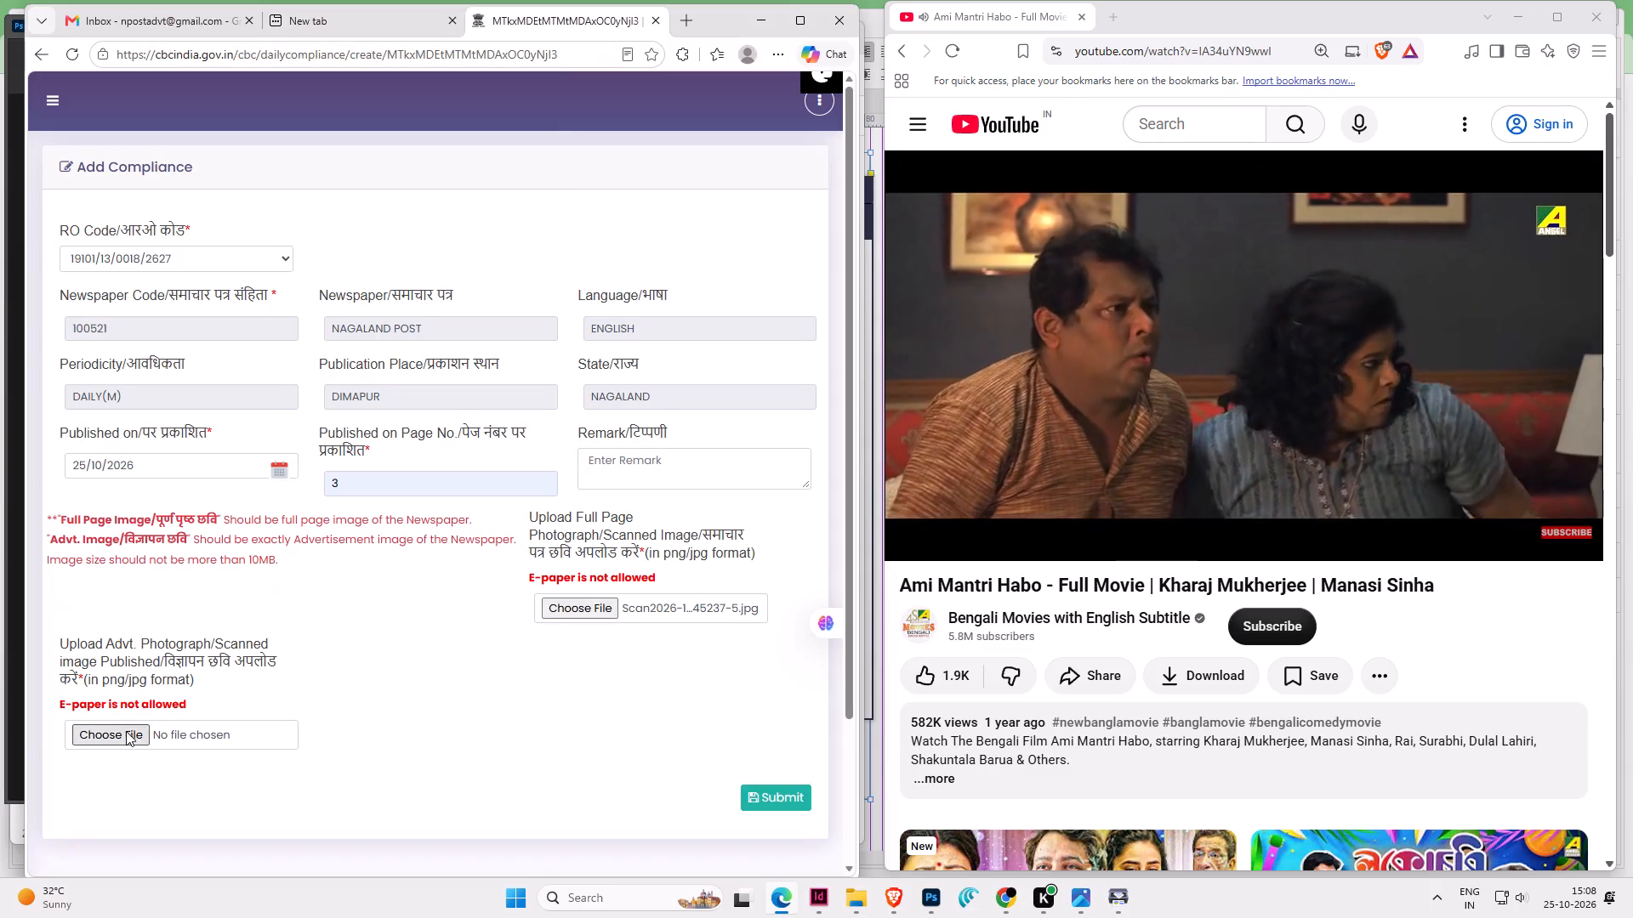
Attach Scan2026-10-25_145237-6 as the advertisement image and submit the compliance.
{"action": "left_click", "coordinate": [126, 733]}
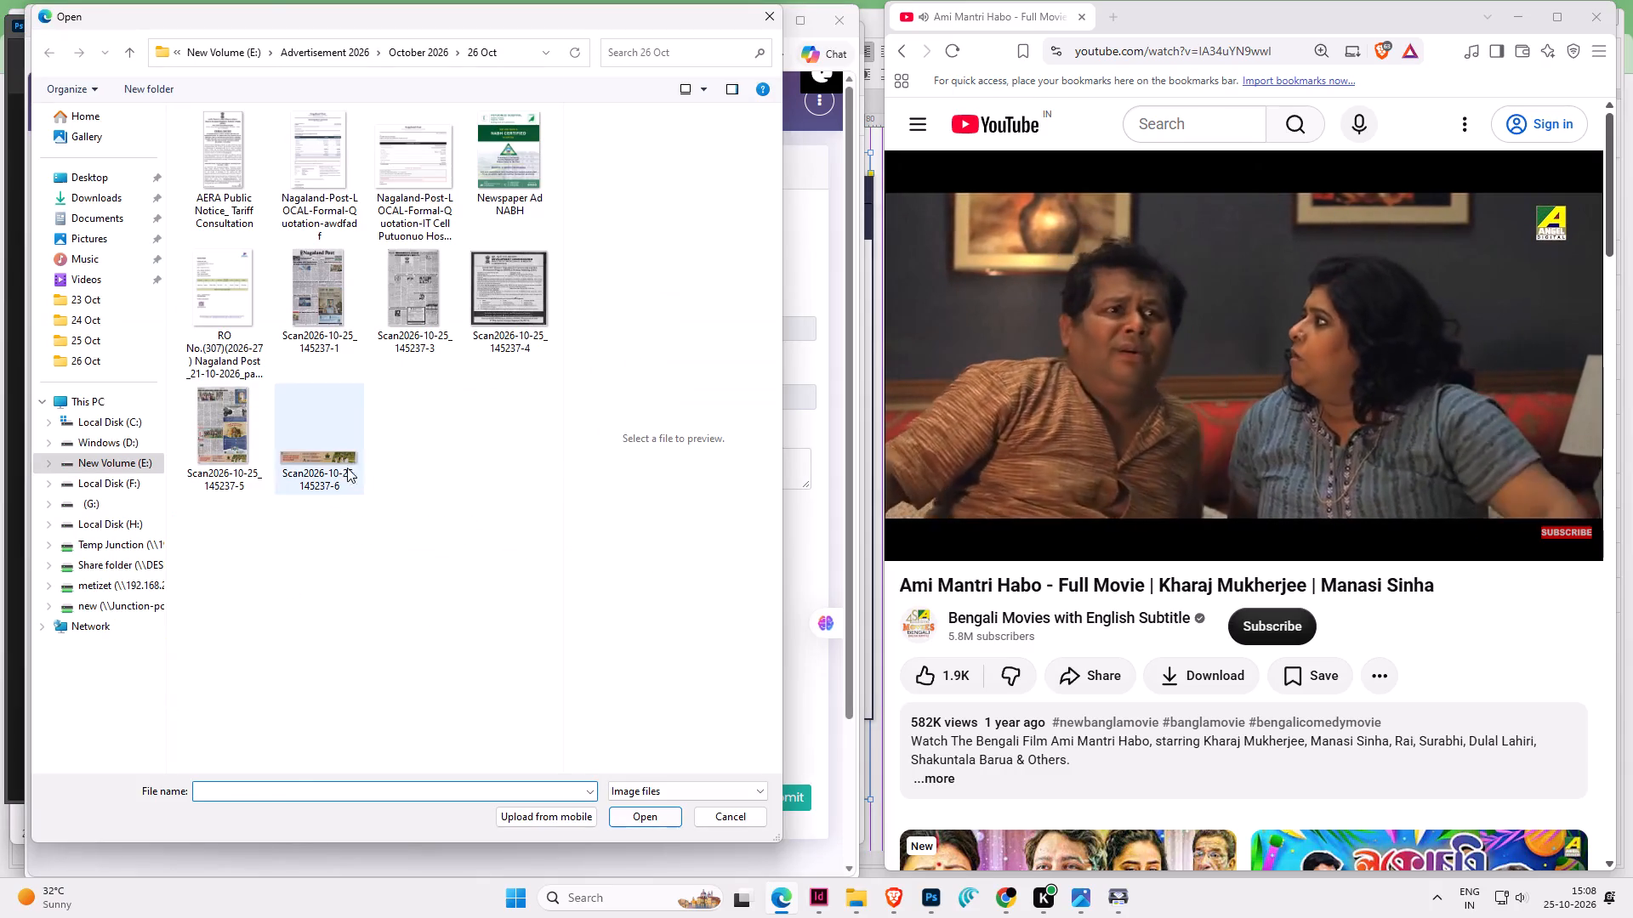
{"action": "left_click", "coordinate": [346, 461]}
{"action": "left_click", "coordinate": [639, 817]}
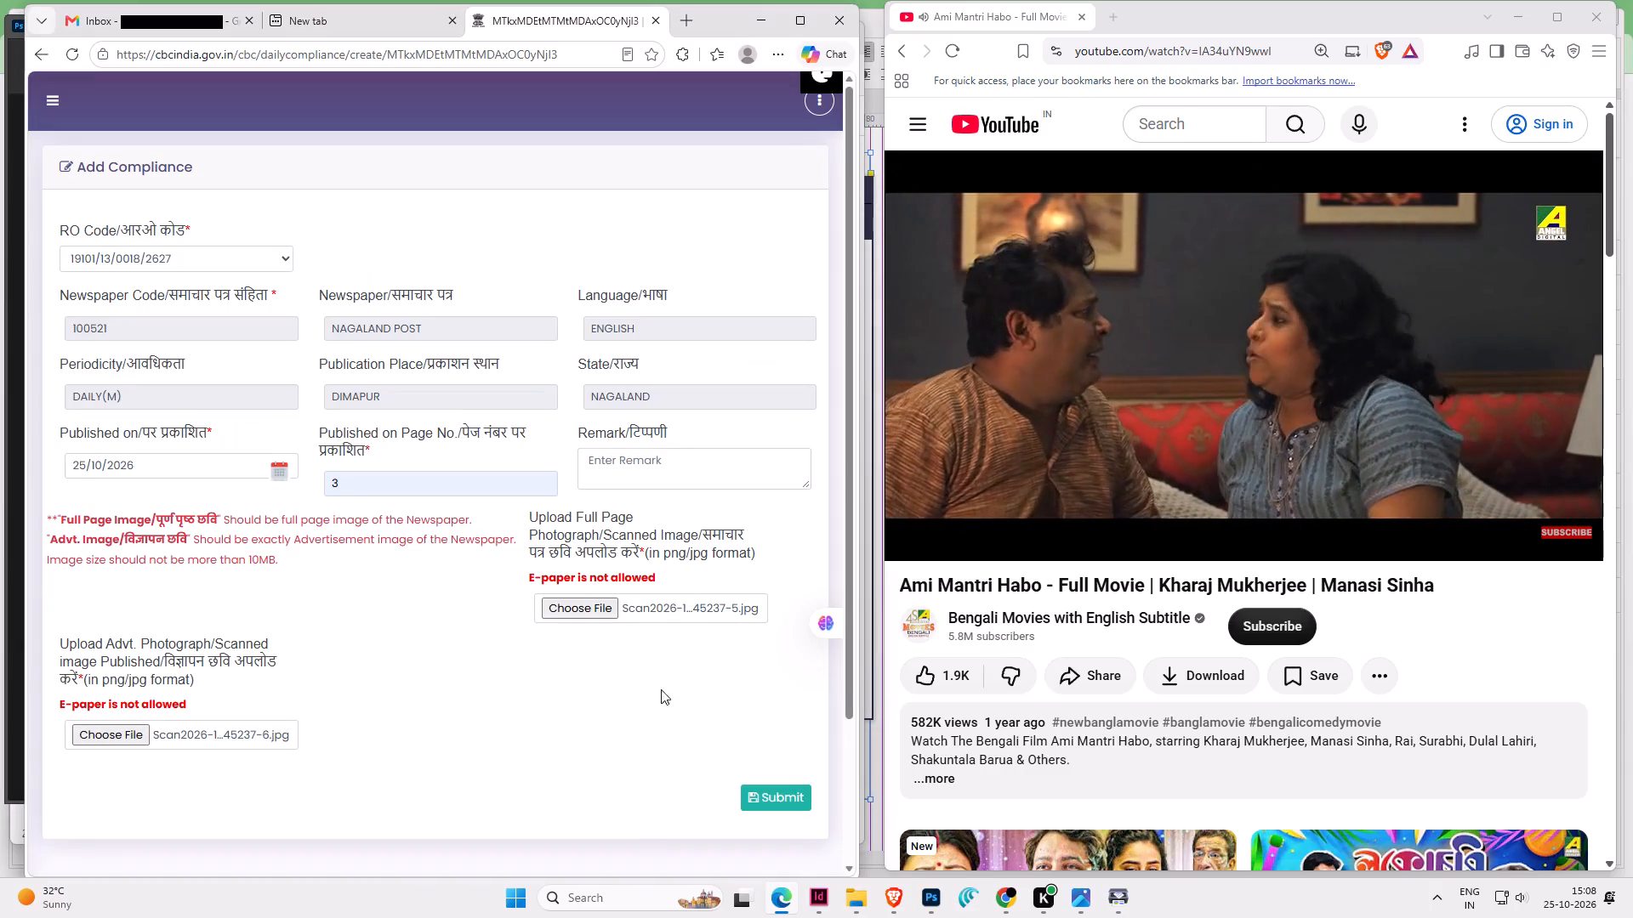
{"action": "left_click", "coordinate": [760, 792]}
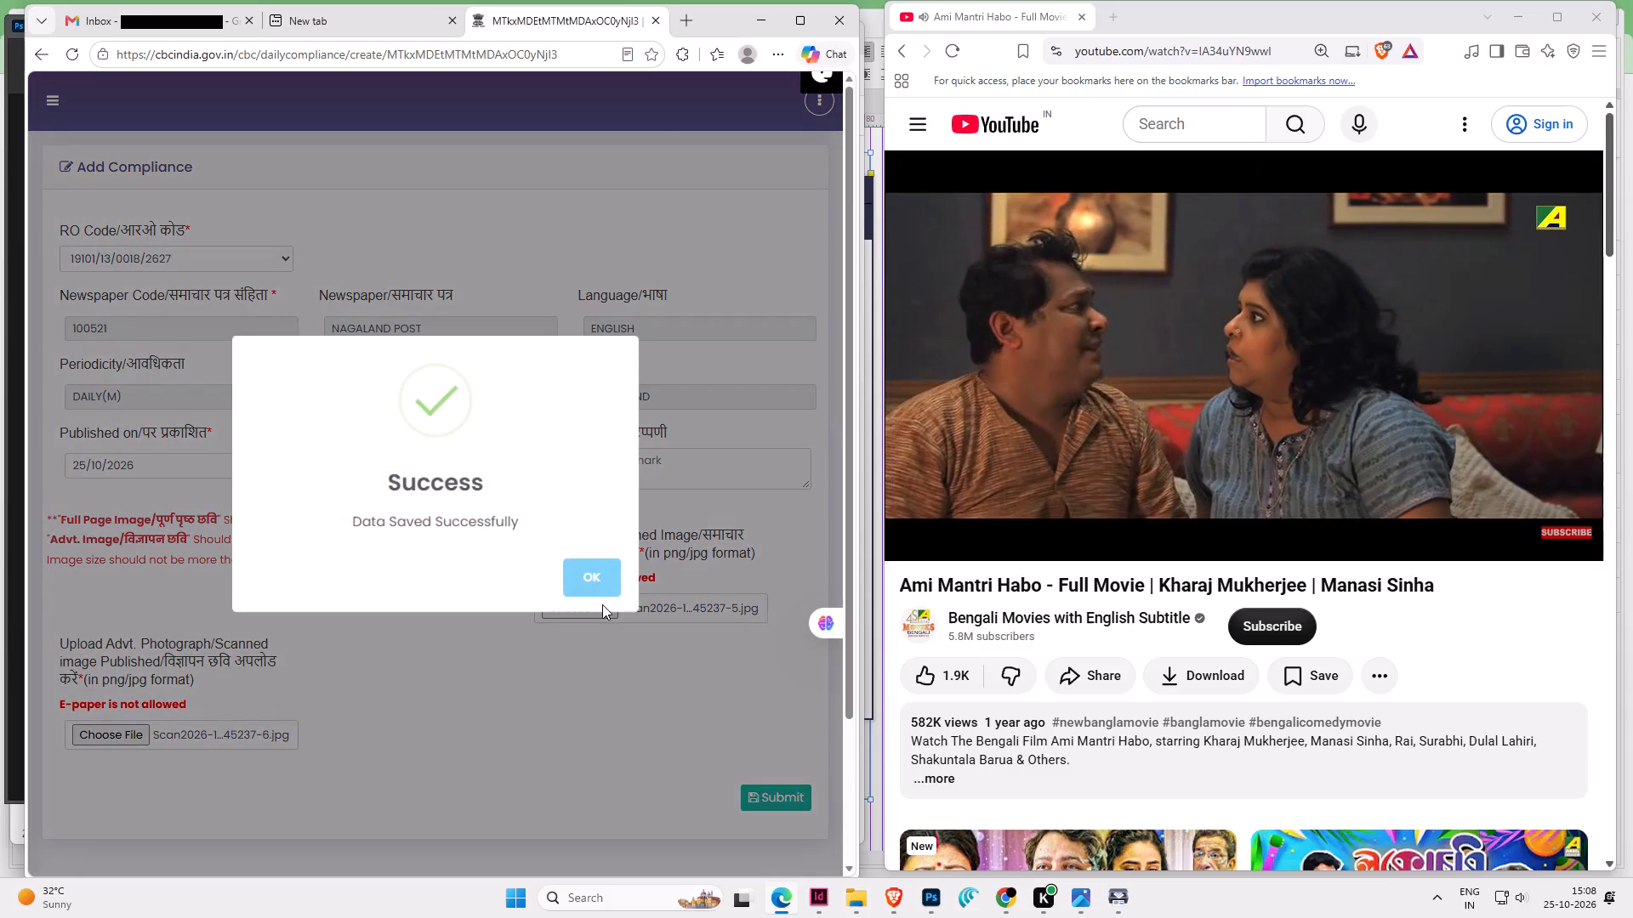
{"action": "left_click", "coordinate": [592, 582]}
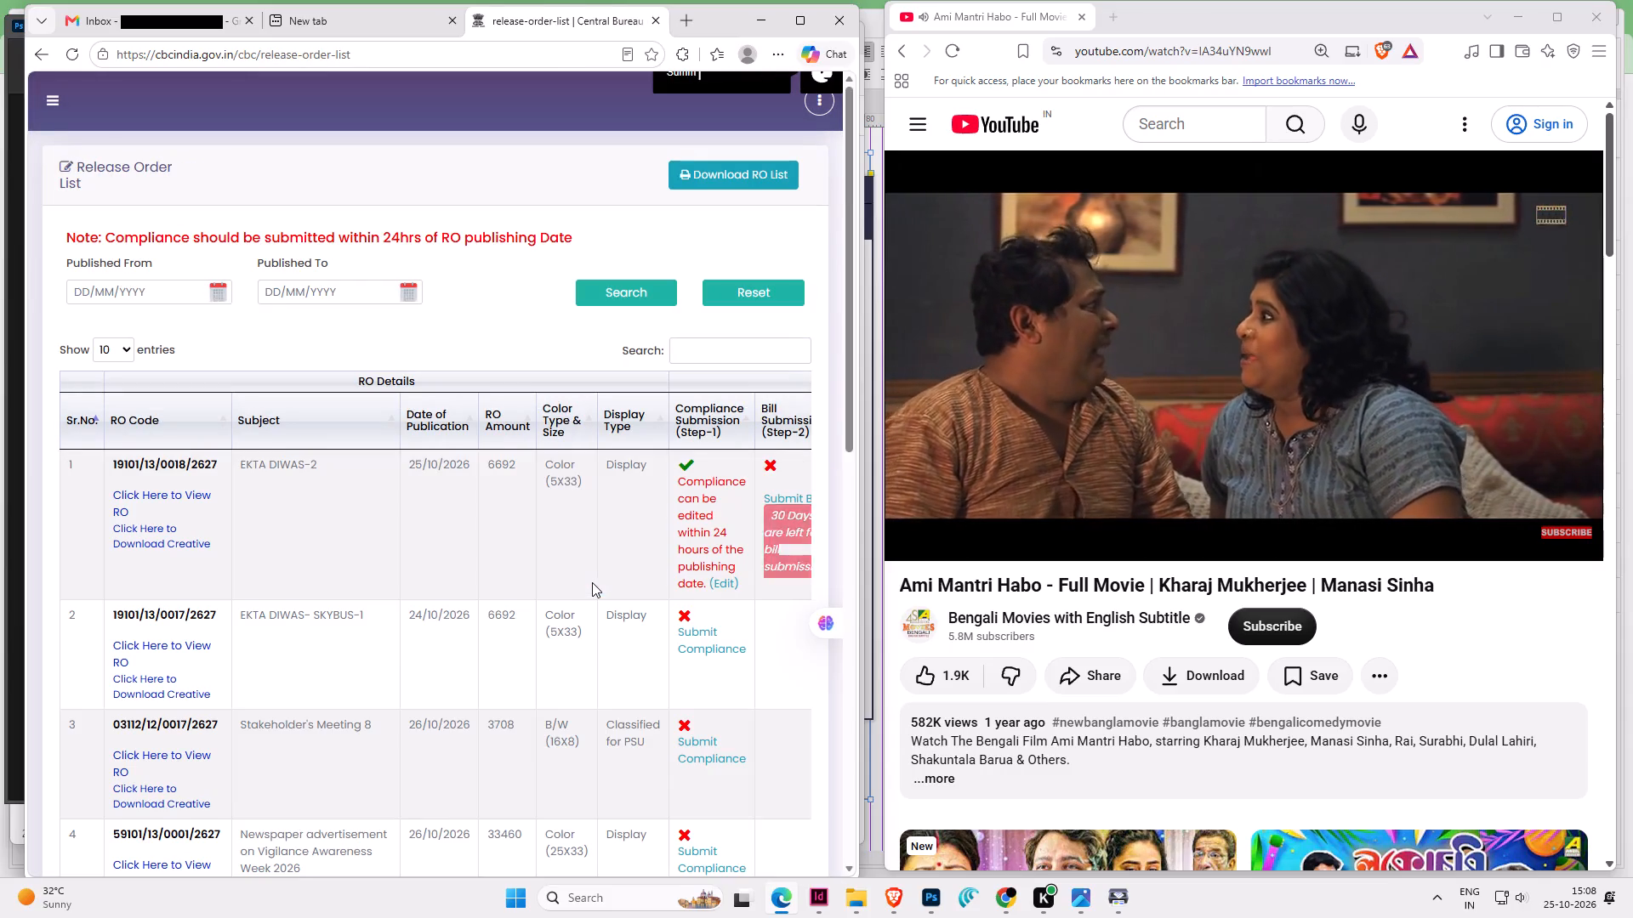
Open the compliance form for release order 25113/11/0061/2627 and set the published page number to 5.
{"action": "scroll", "coordinate": [601, 576], "scroll_direction": "down", "scroll_amount": 8}
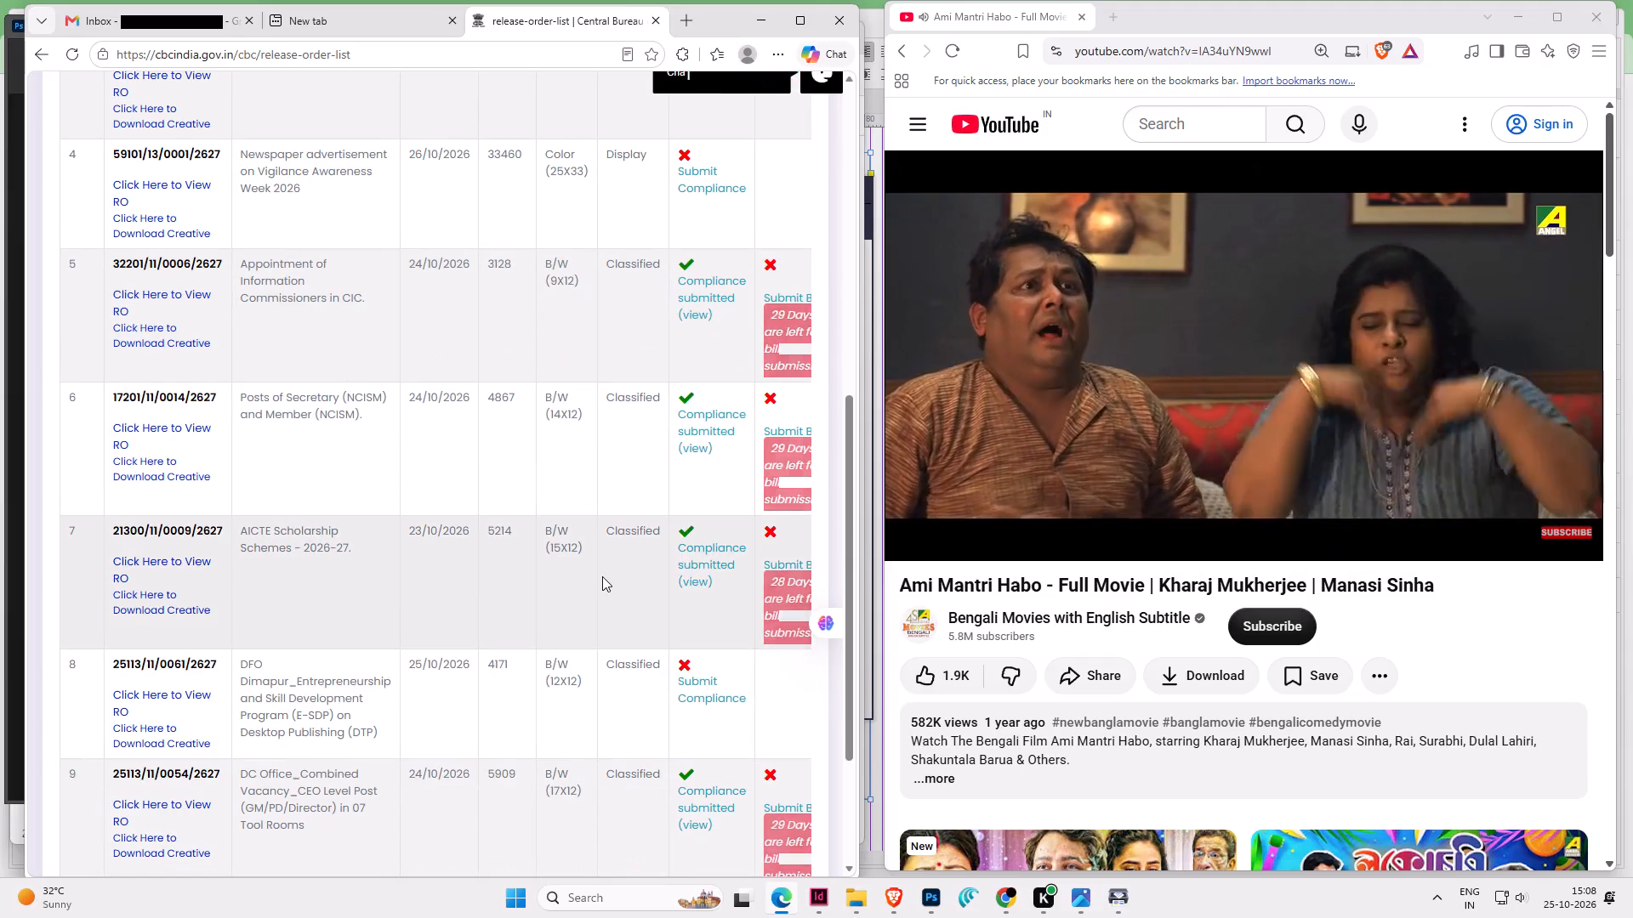
{"action": "left_click", "coordinate": [700, 688]}
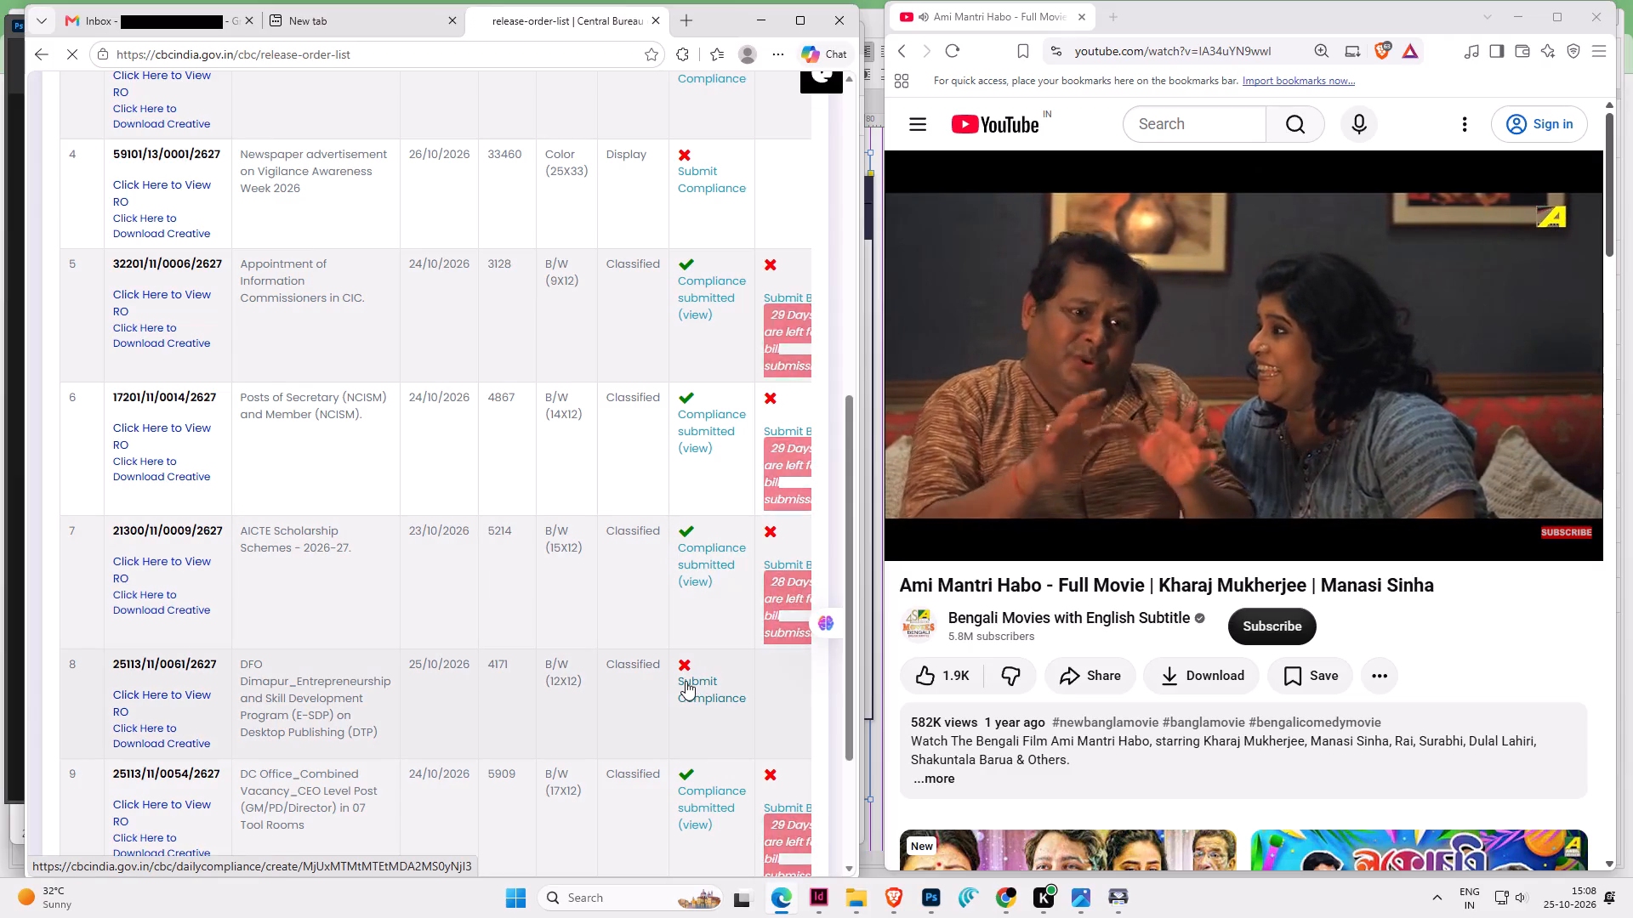
{"action": "double_click", "coordinate": [686, 683]}
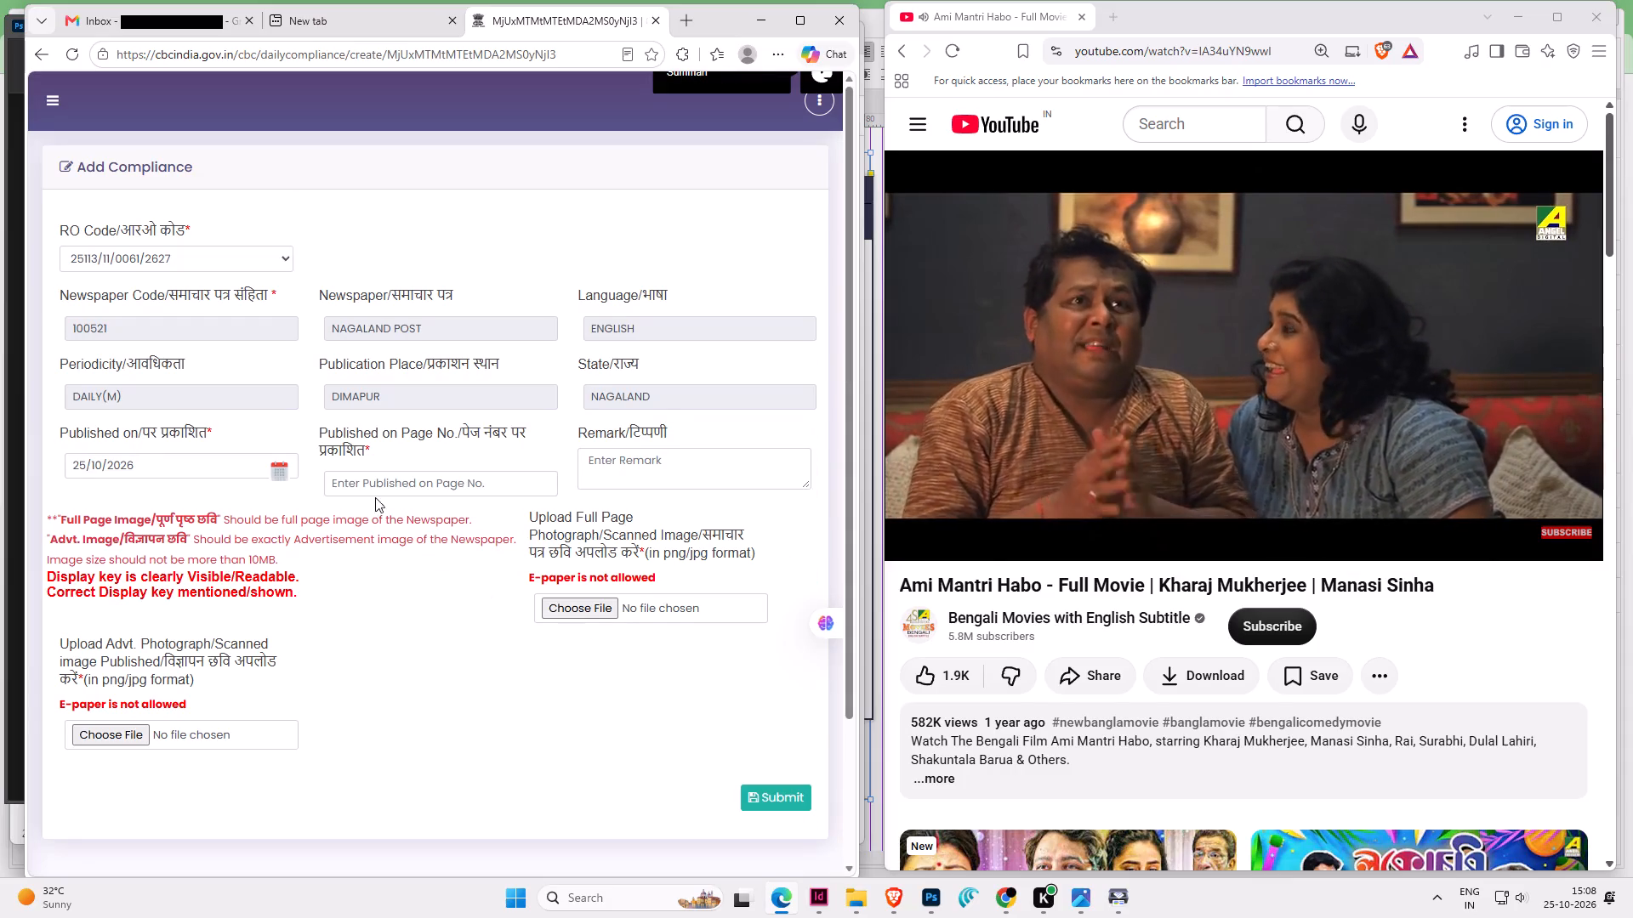
{"action": "left_click", "coordinate": [378, 486]}
{"action": "key", "text": "5"}
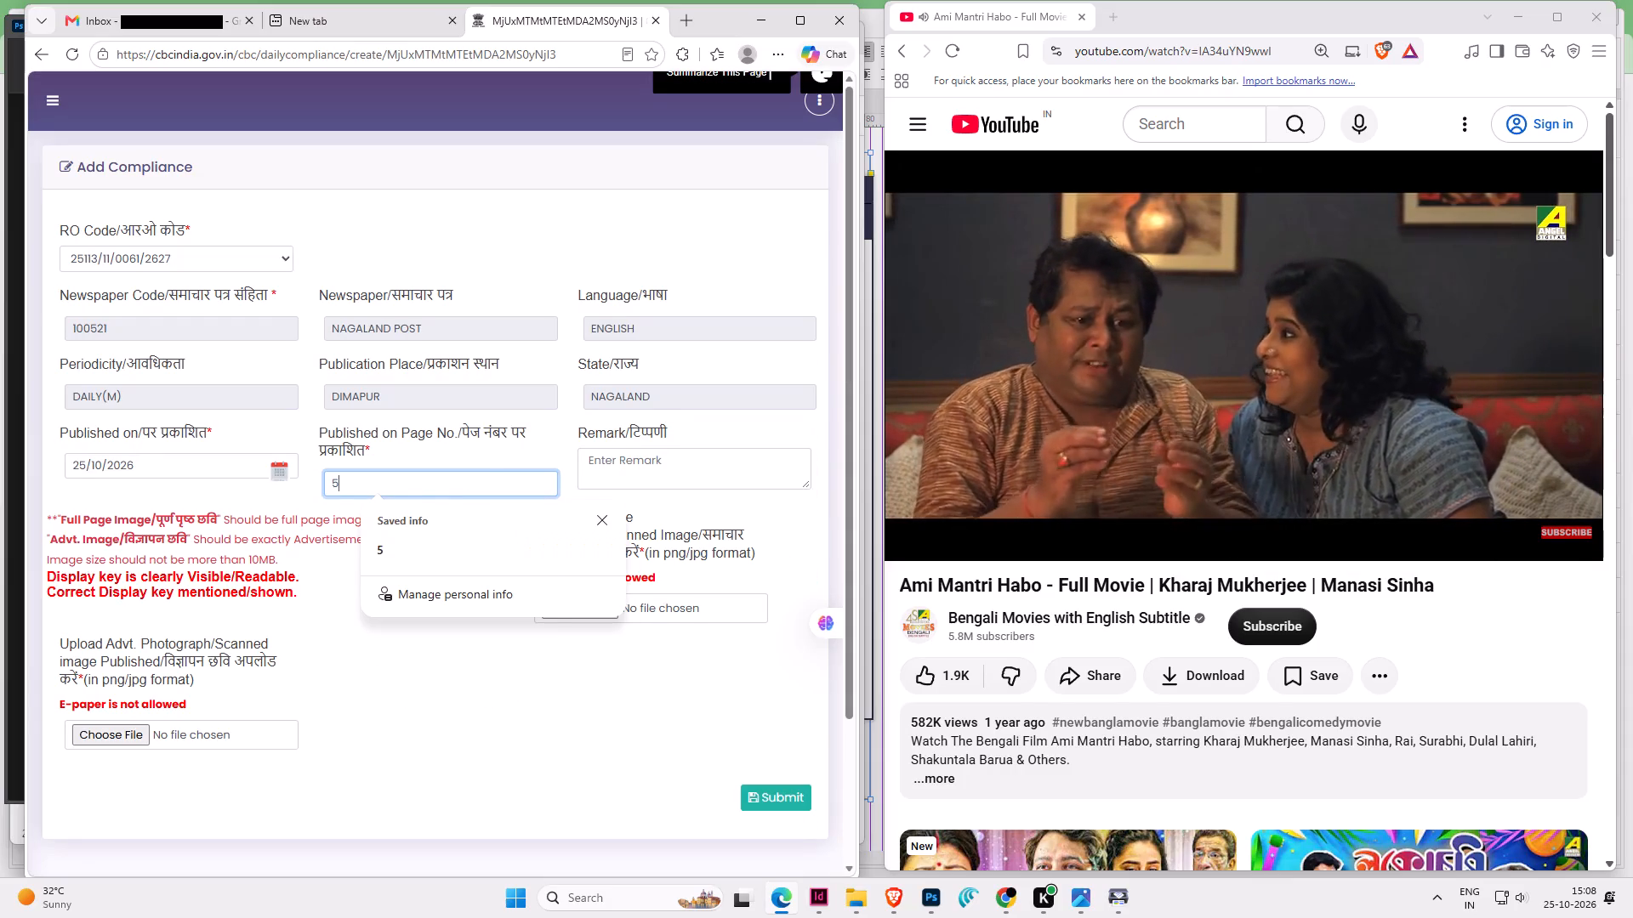
{"action": "left_click", "coordinate": [384, 546]}
Submit the compliance with Scan2026-10-25_145237-3 as the full page image and Scan2026-10-25_145237-4 as the advertisement image.
{"action": "left_click", "coordinate": [604, 605]}
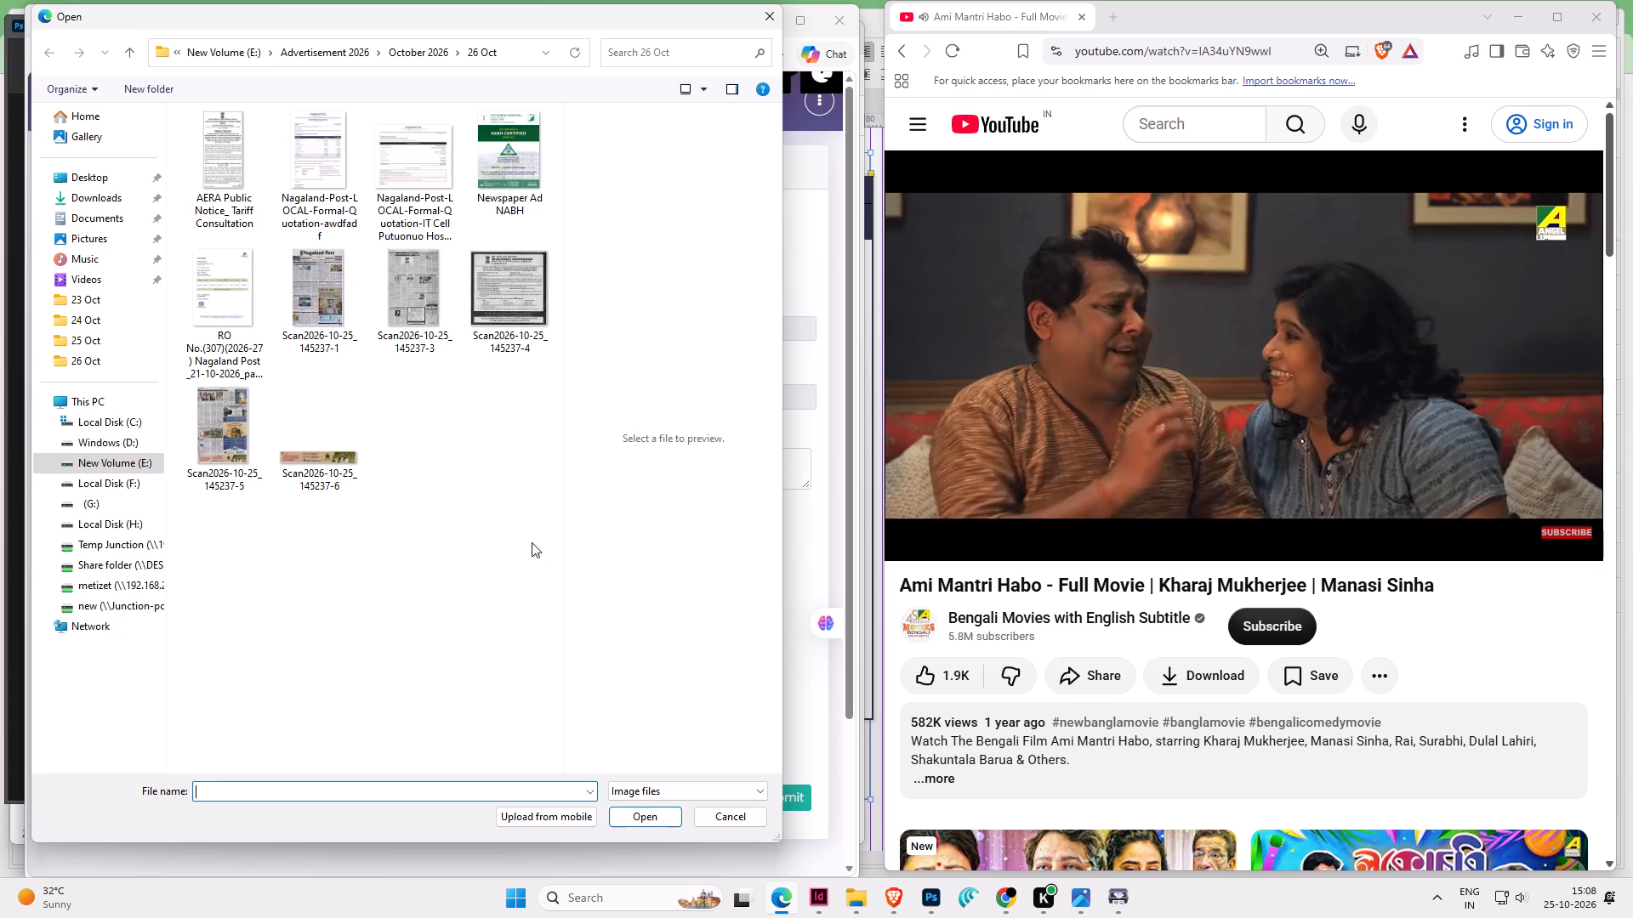
{"action": "left_click", "coordinate": [399, 281]}
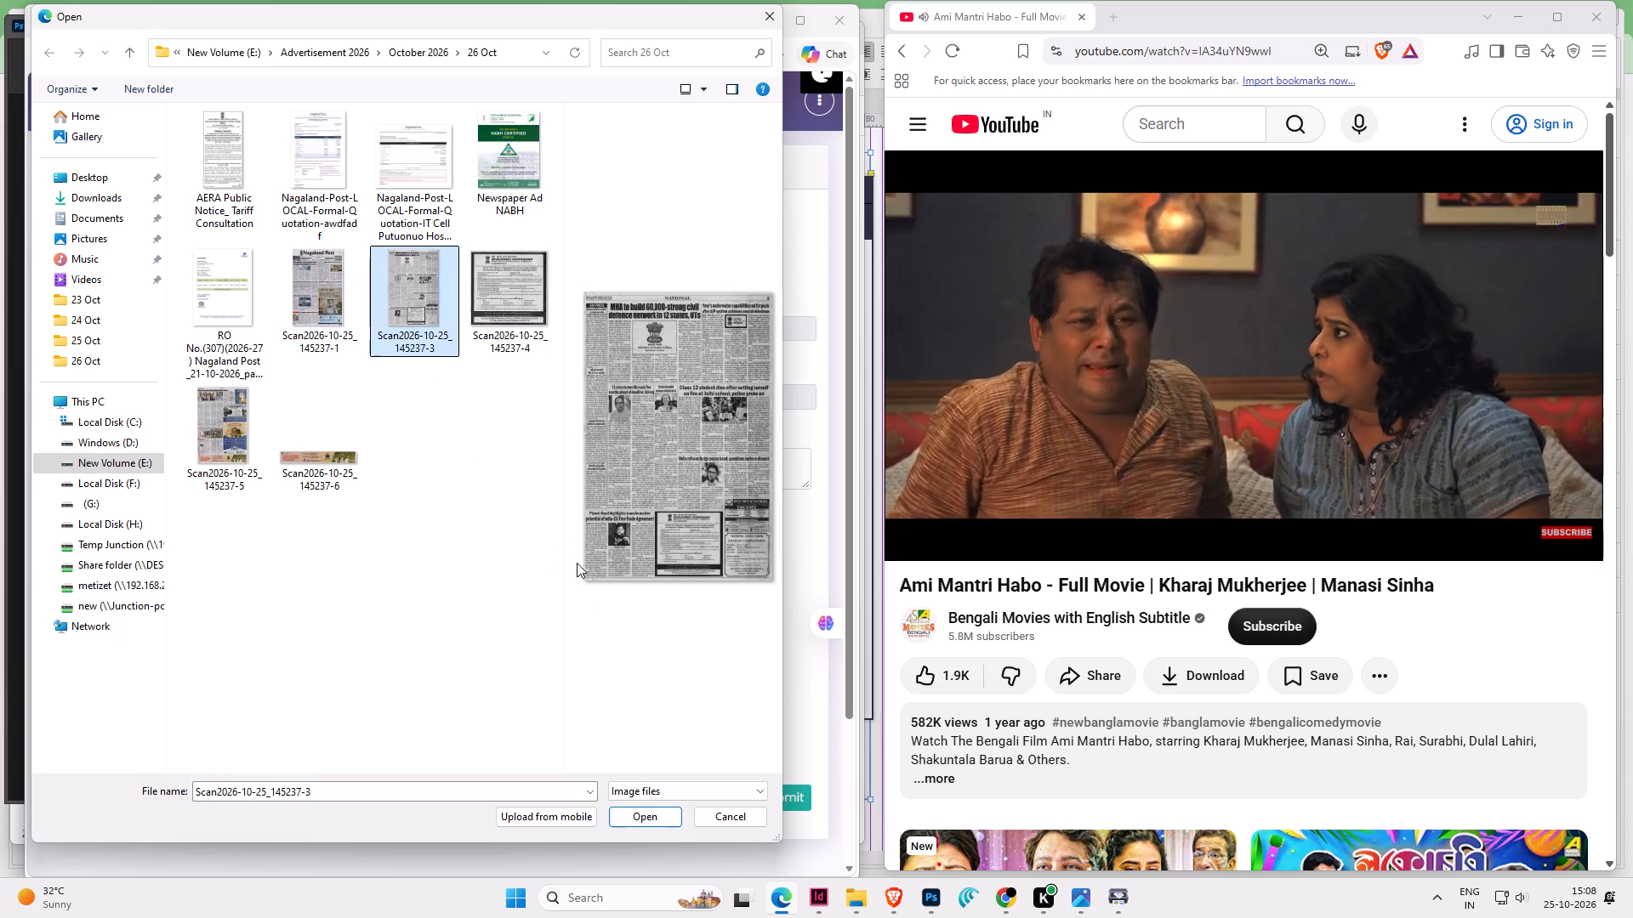
{"action": "left_click", "coordinate": [639, 816]}
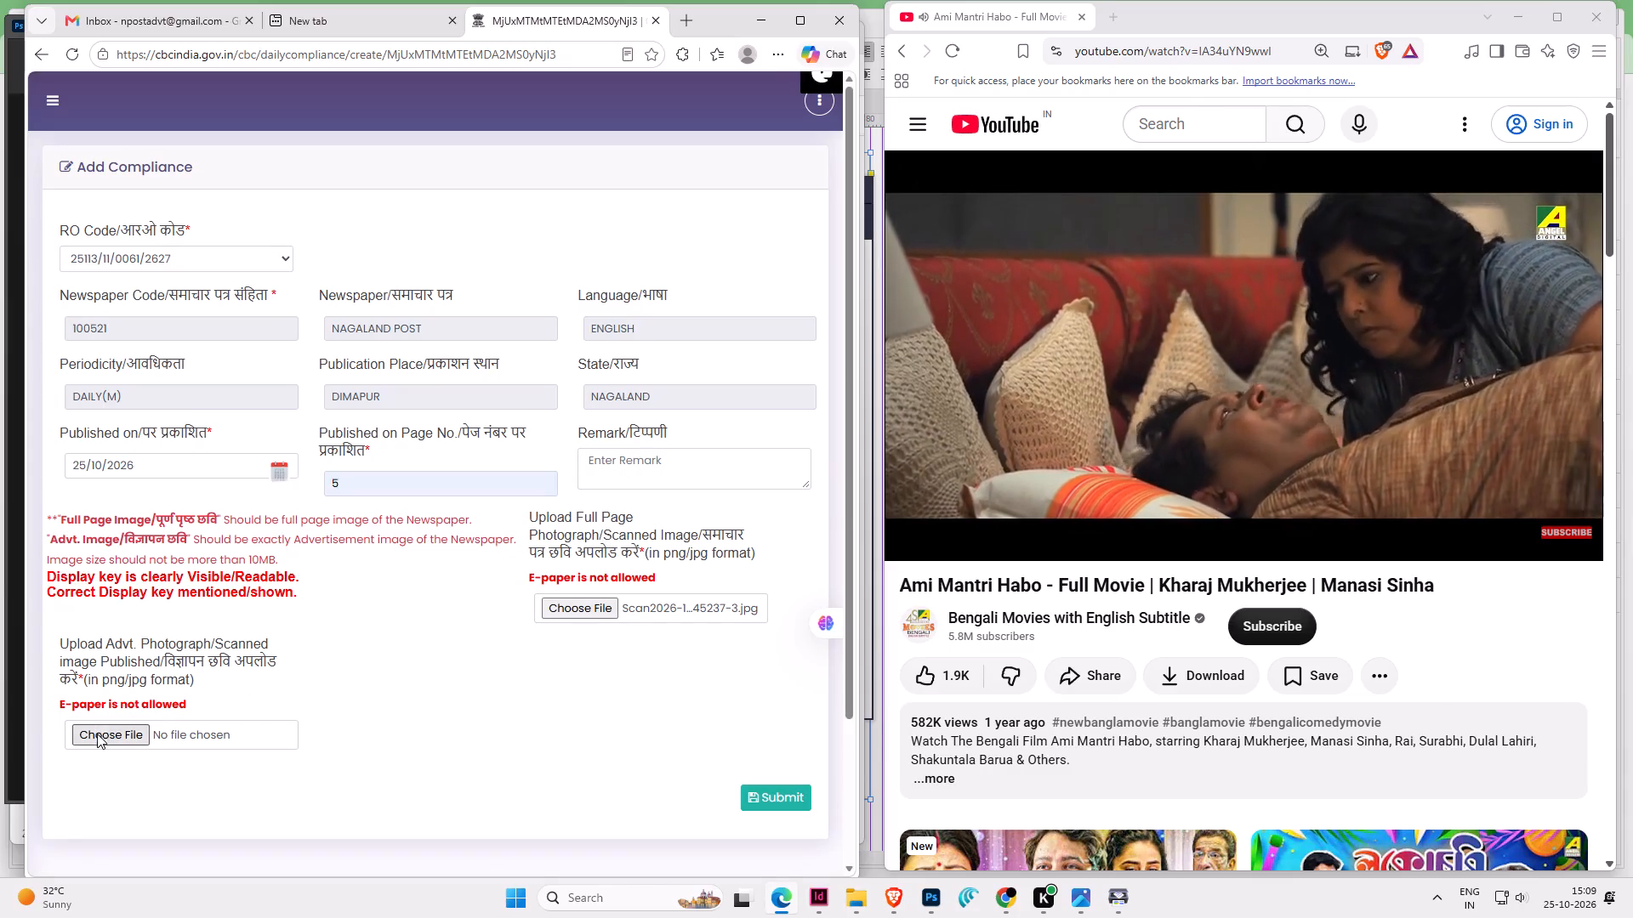
{"action": "left_click", "coordinate": [103, 735]}
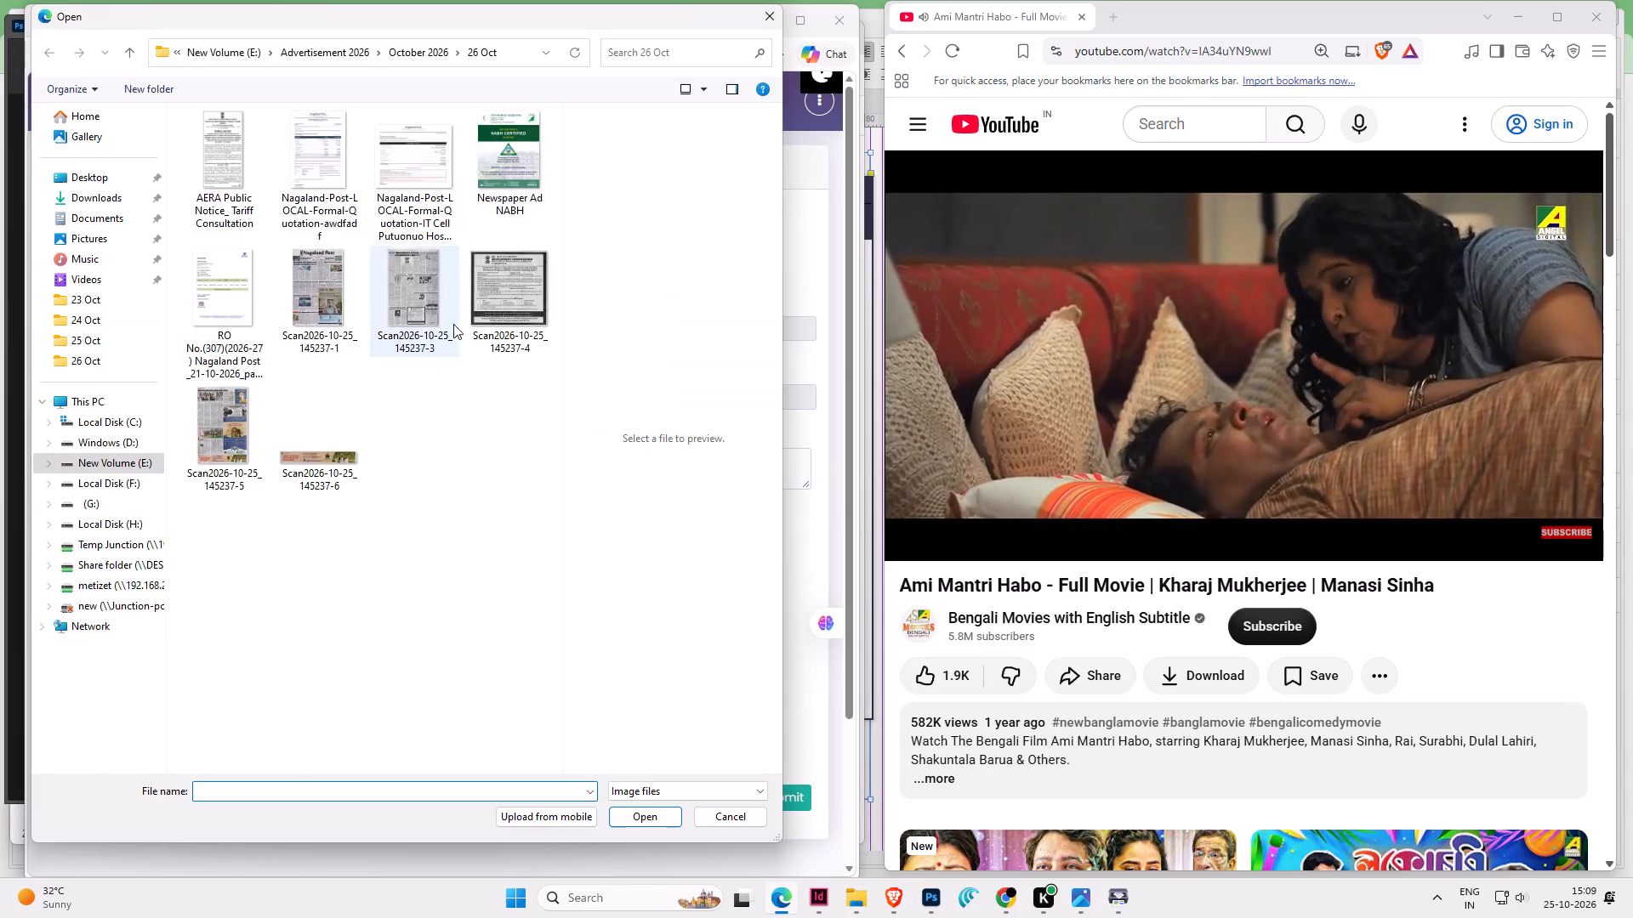
{"action": "left_click", "coordinate": [509, 279]}
{"action": "left_click", "coordinate": [642, 817]}
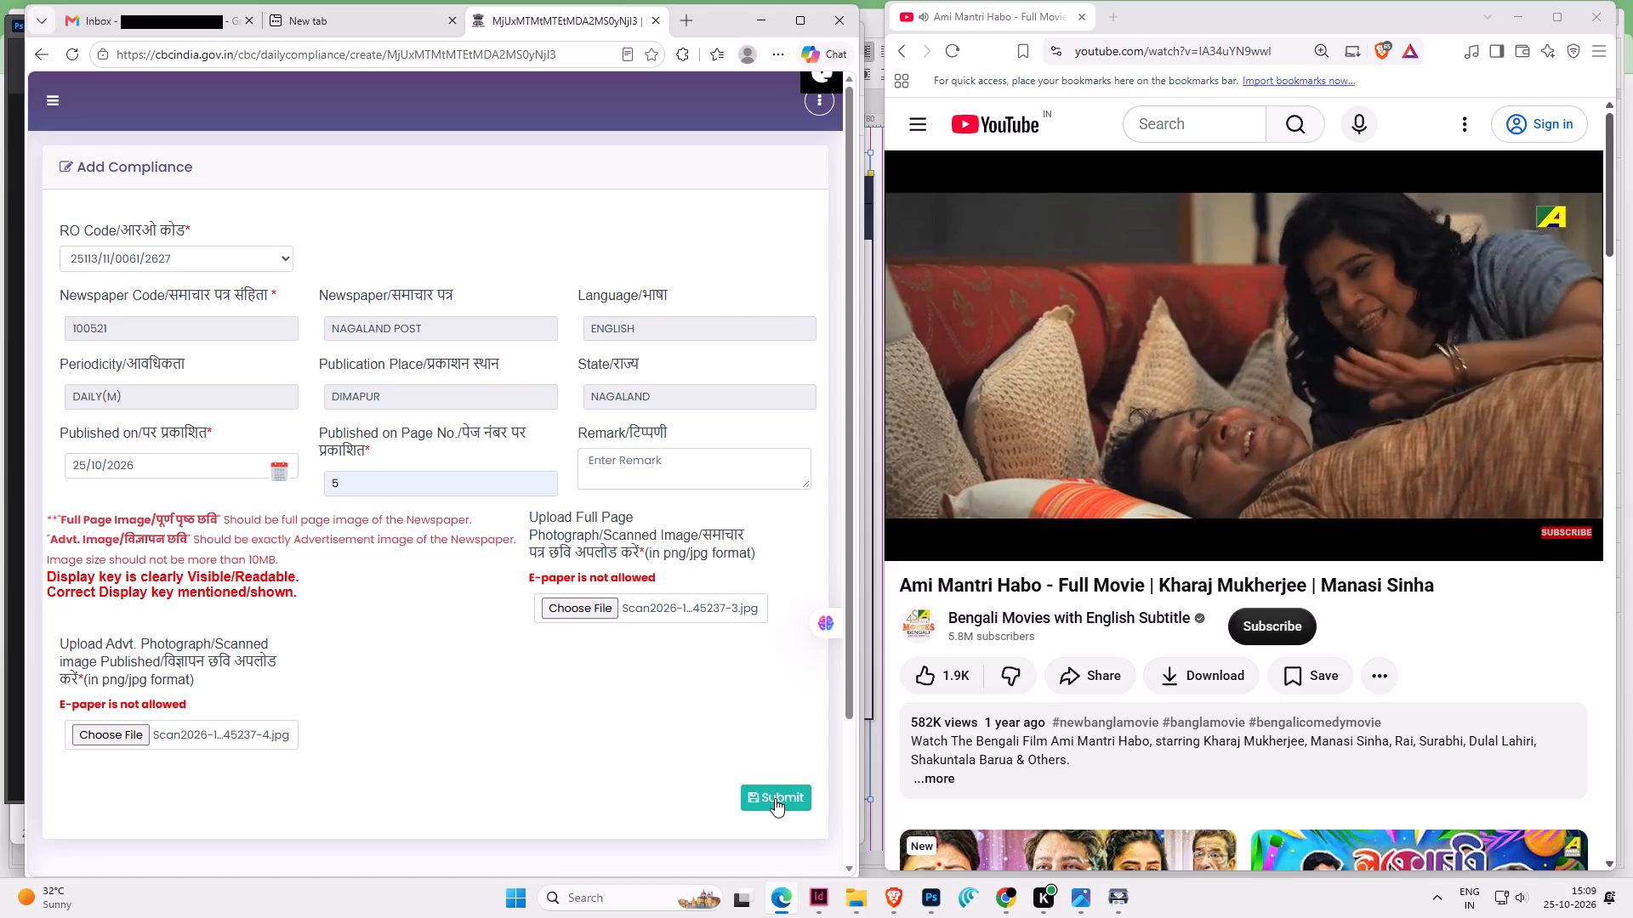
{"action": "left_click", "coordinate": [775, 798]}
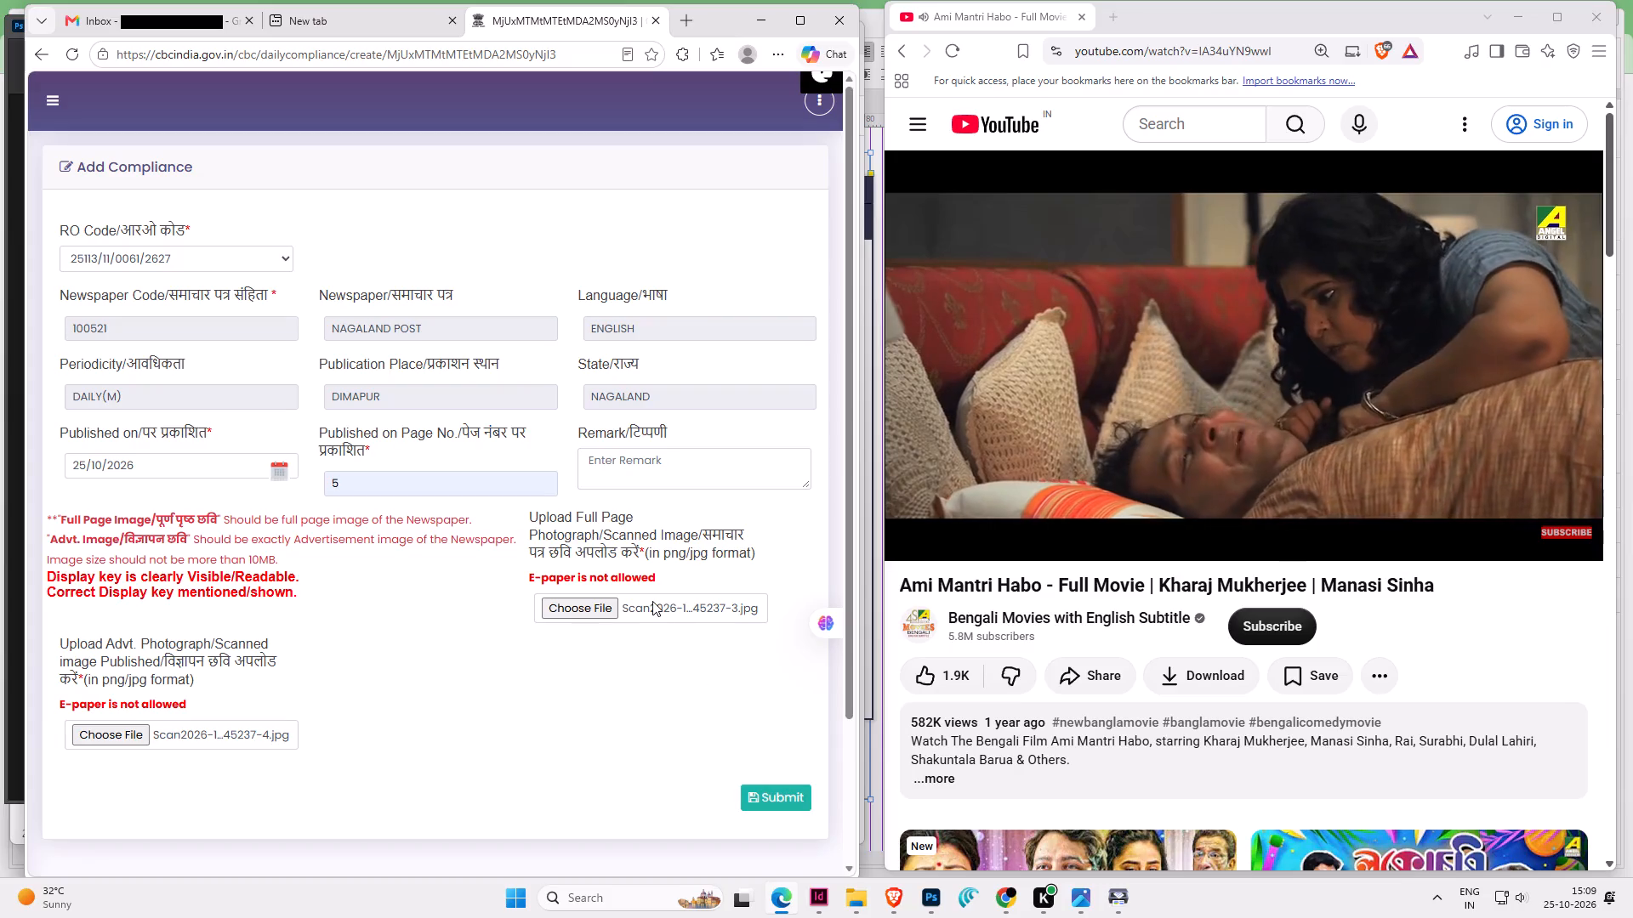
{"action": "left_click", "coordinate": [583, 570]}
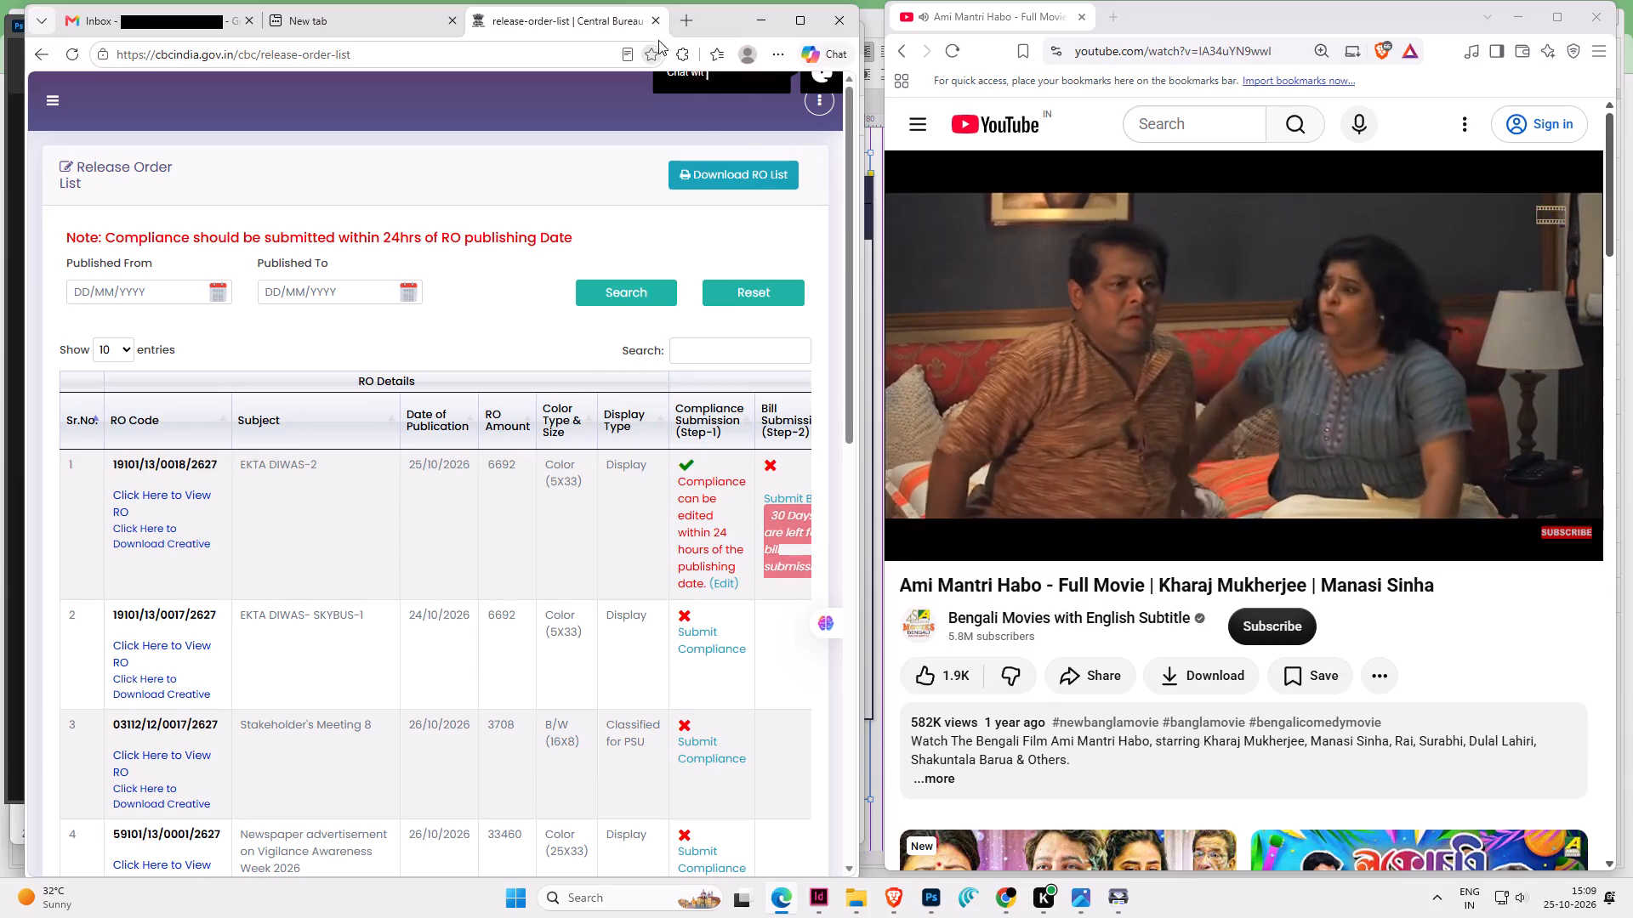
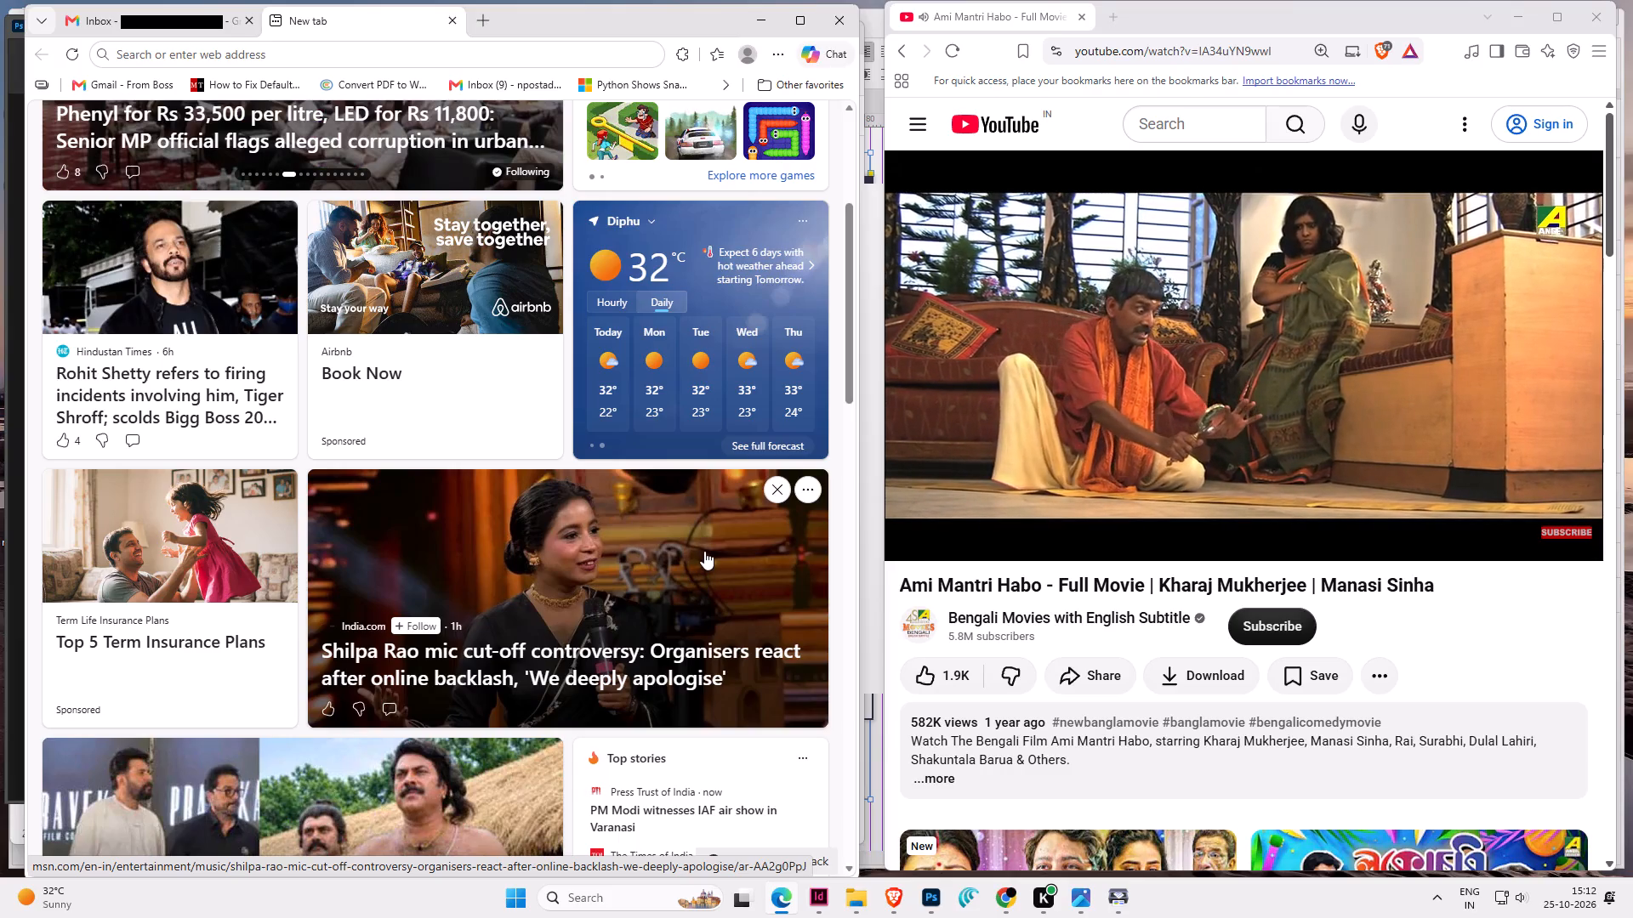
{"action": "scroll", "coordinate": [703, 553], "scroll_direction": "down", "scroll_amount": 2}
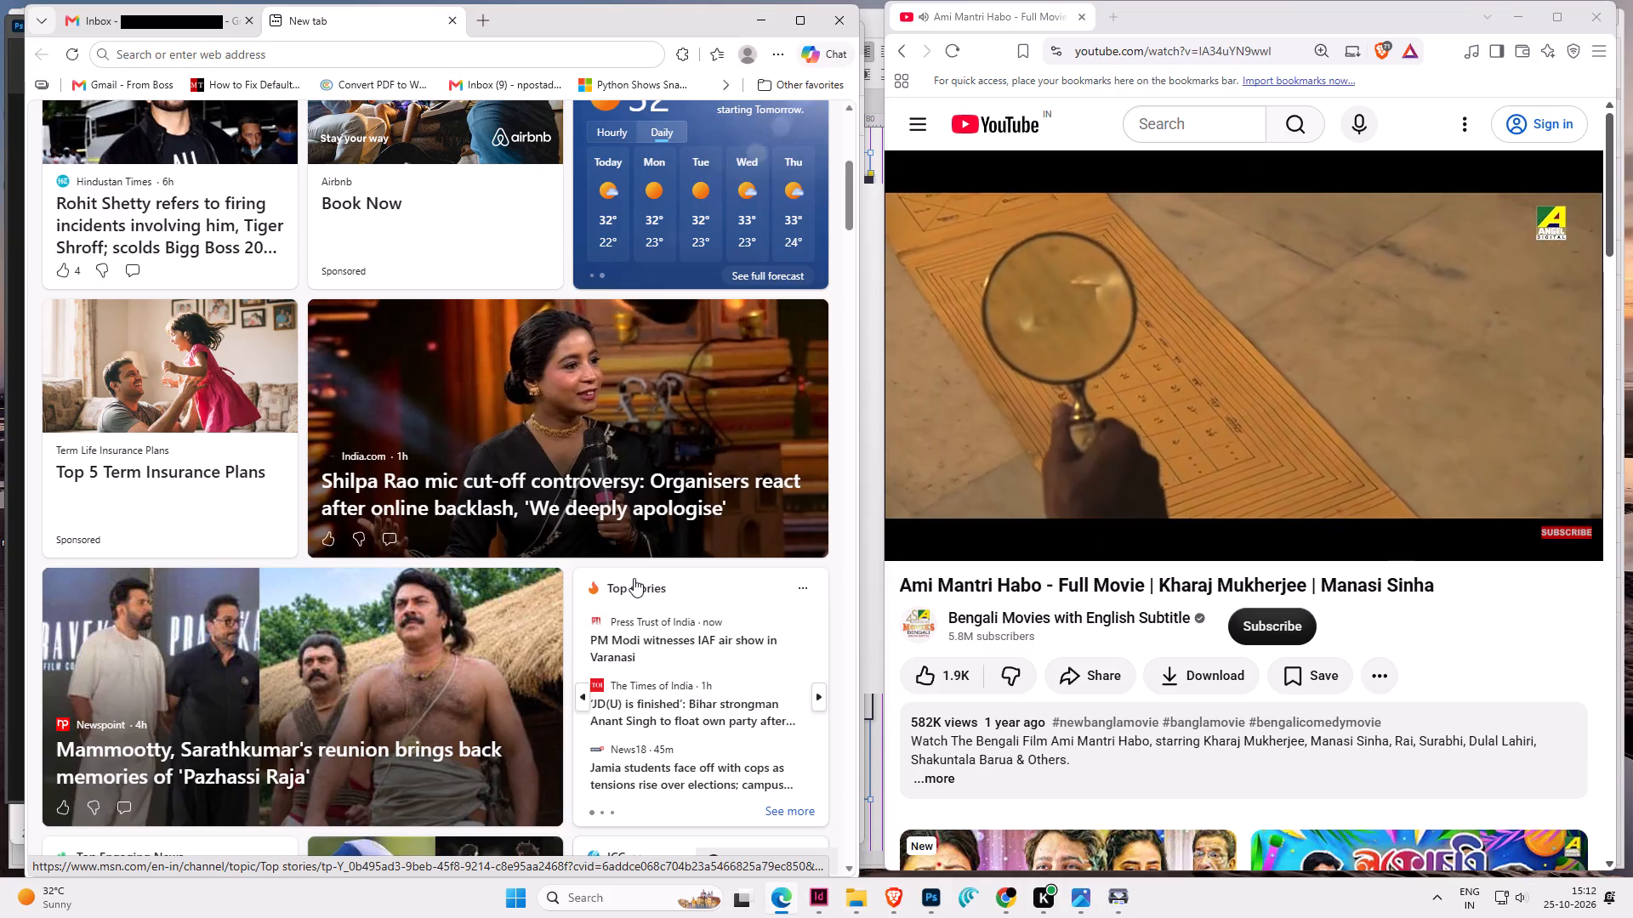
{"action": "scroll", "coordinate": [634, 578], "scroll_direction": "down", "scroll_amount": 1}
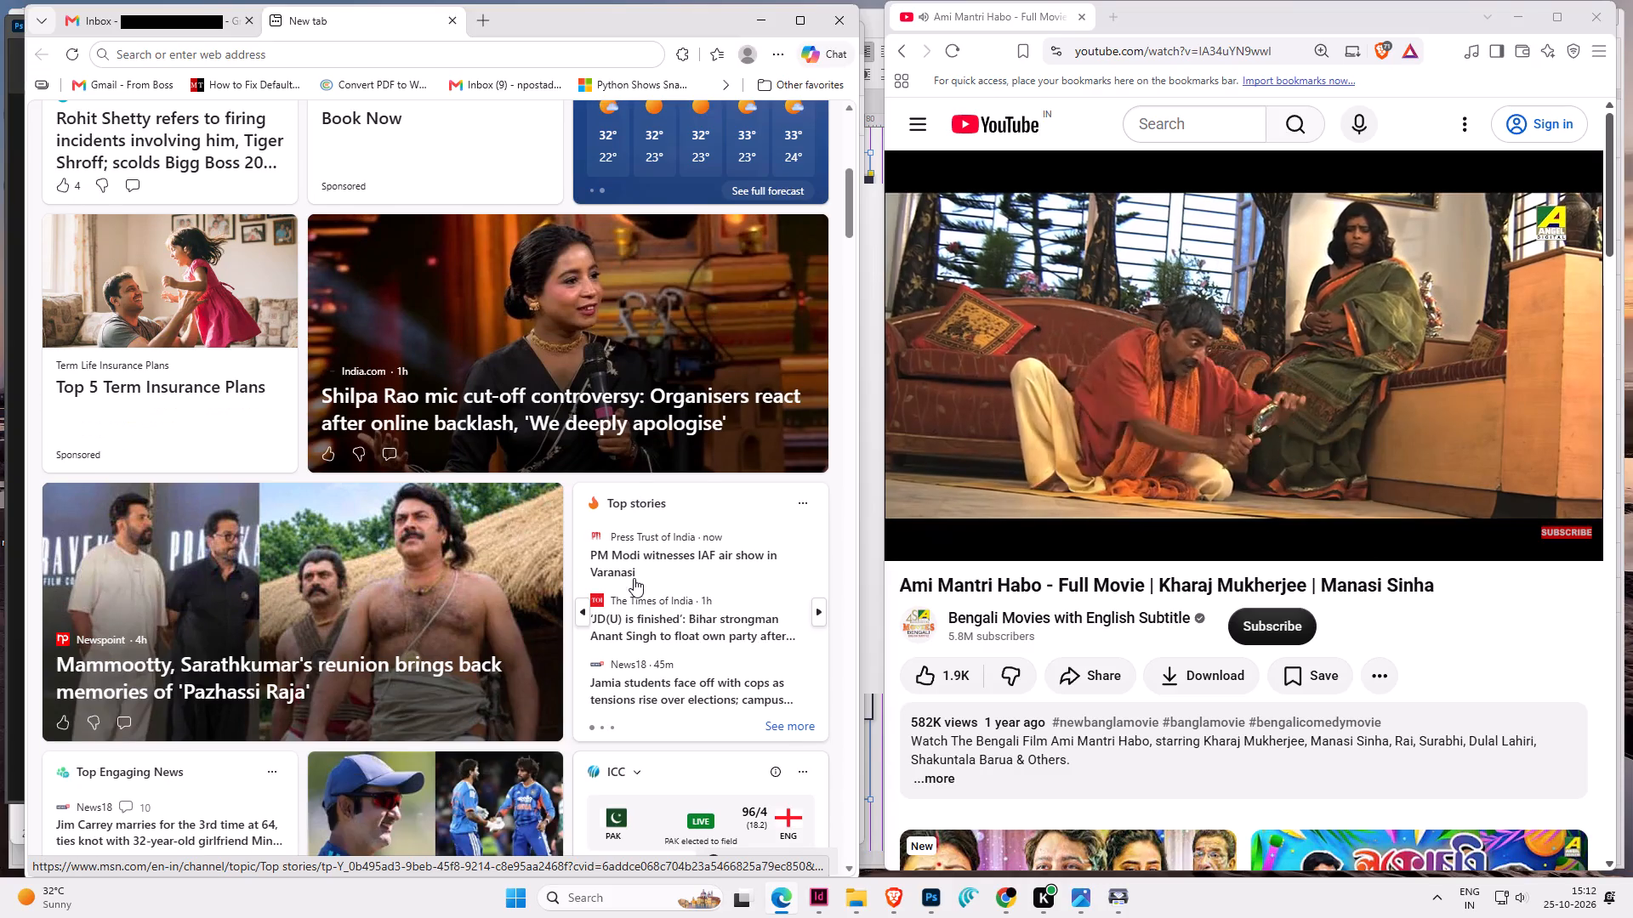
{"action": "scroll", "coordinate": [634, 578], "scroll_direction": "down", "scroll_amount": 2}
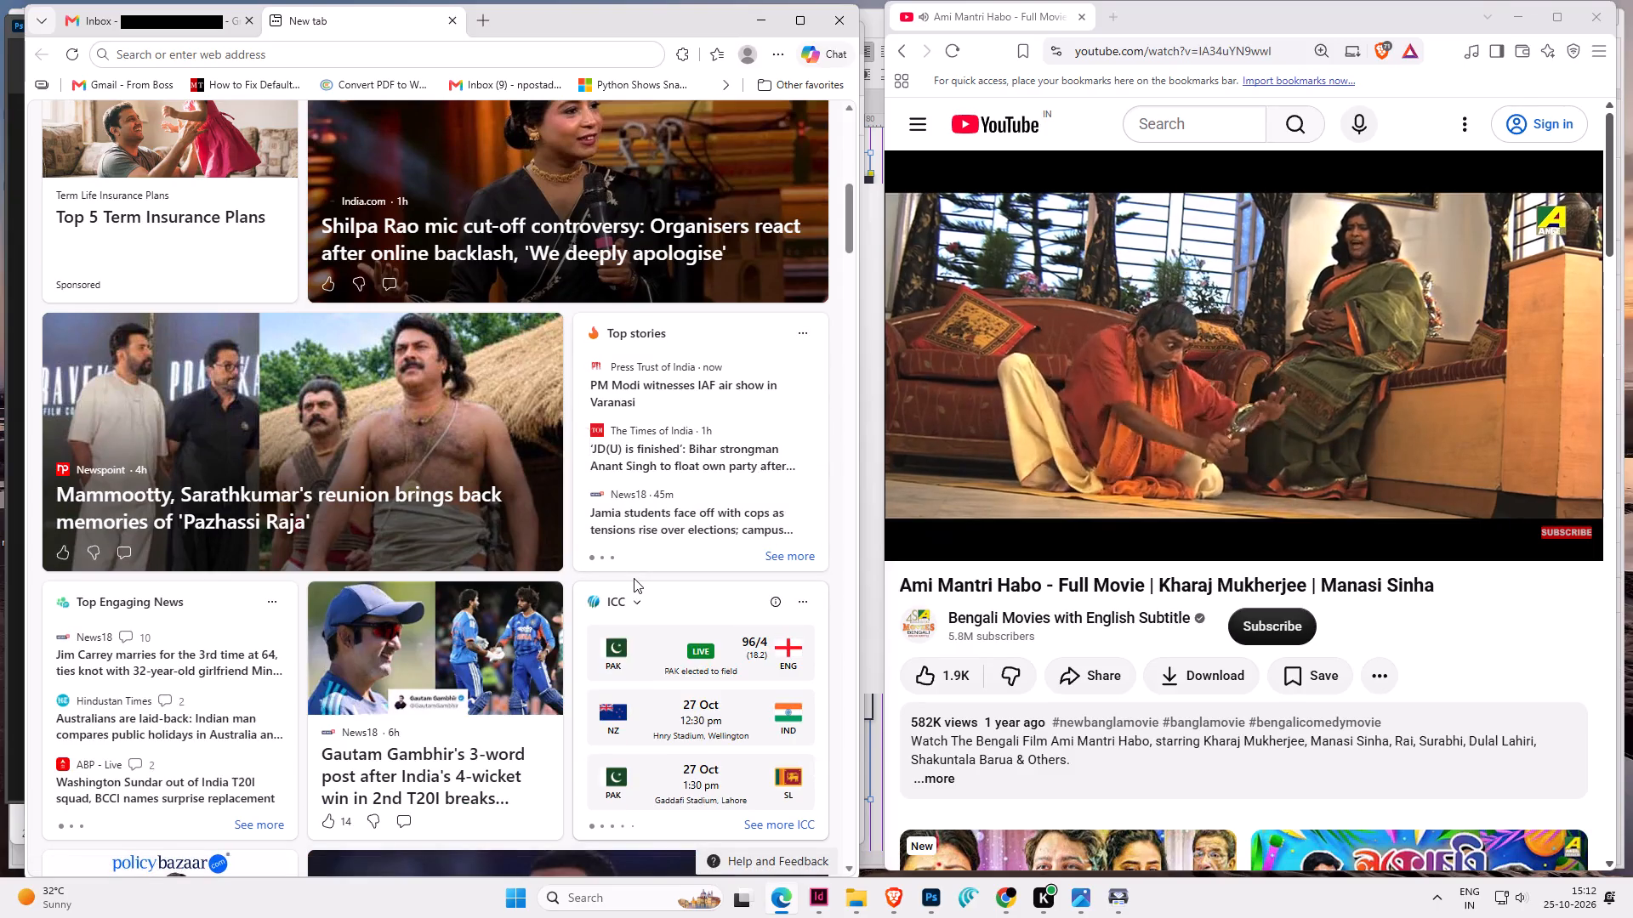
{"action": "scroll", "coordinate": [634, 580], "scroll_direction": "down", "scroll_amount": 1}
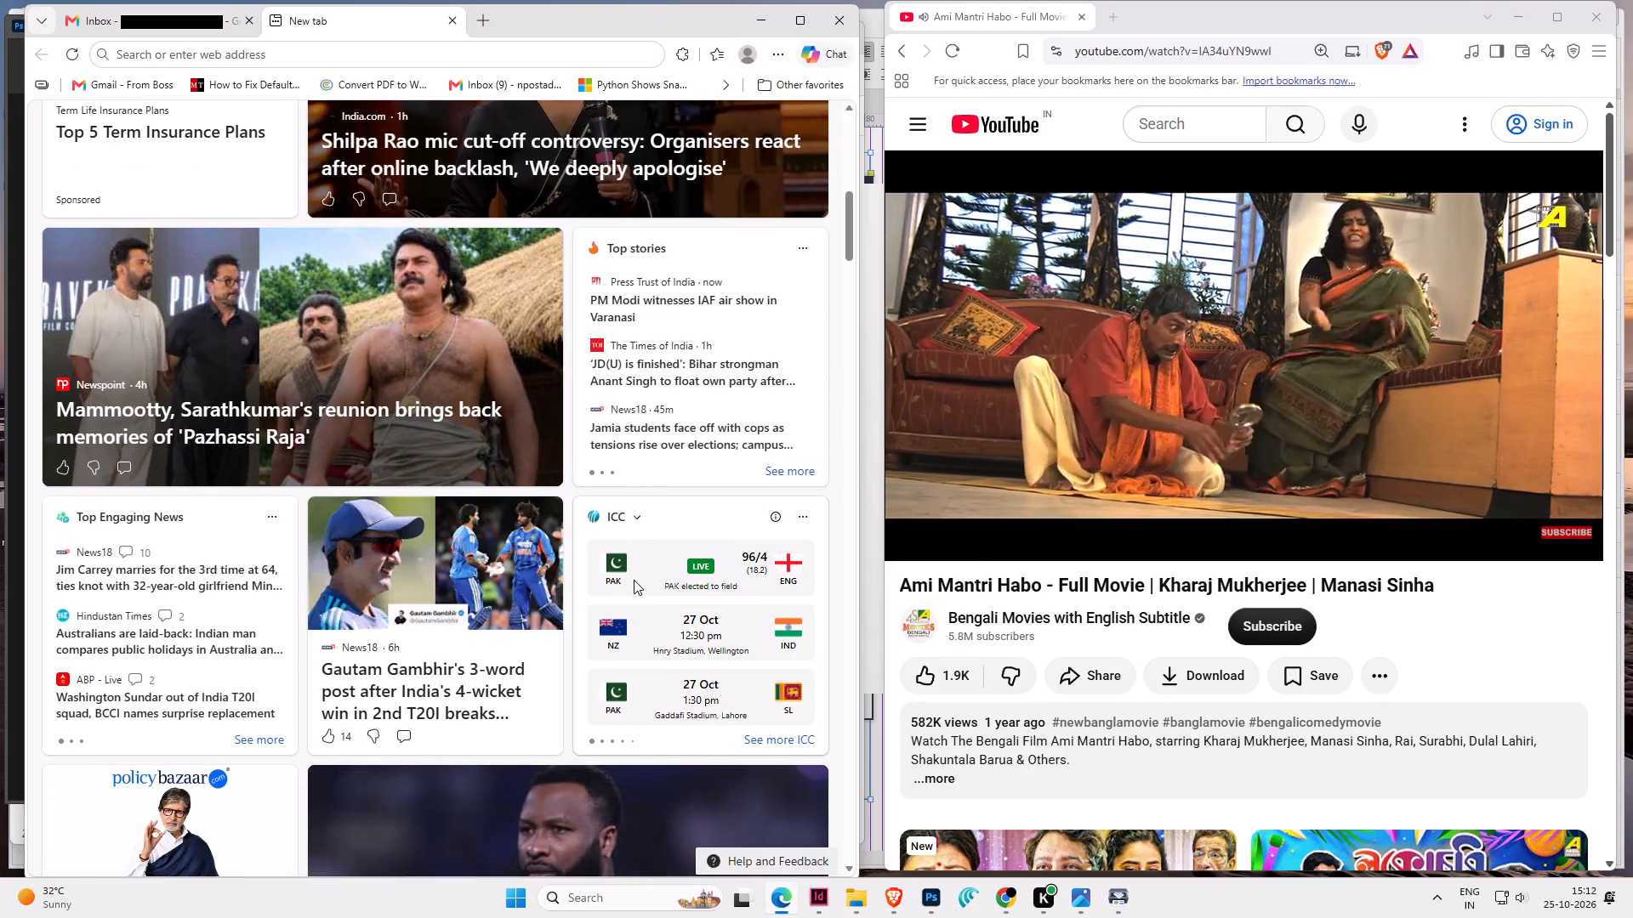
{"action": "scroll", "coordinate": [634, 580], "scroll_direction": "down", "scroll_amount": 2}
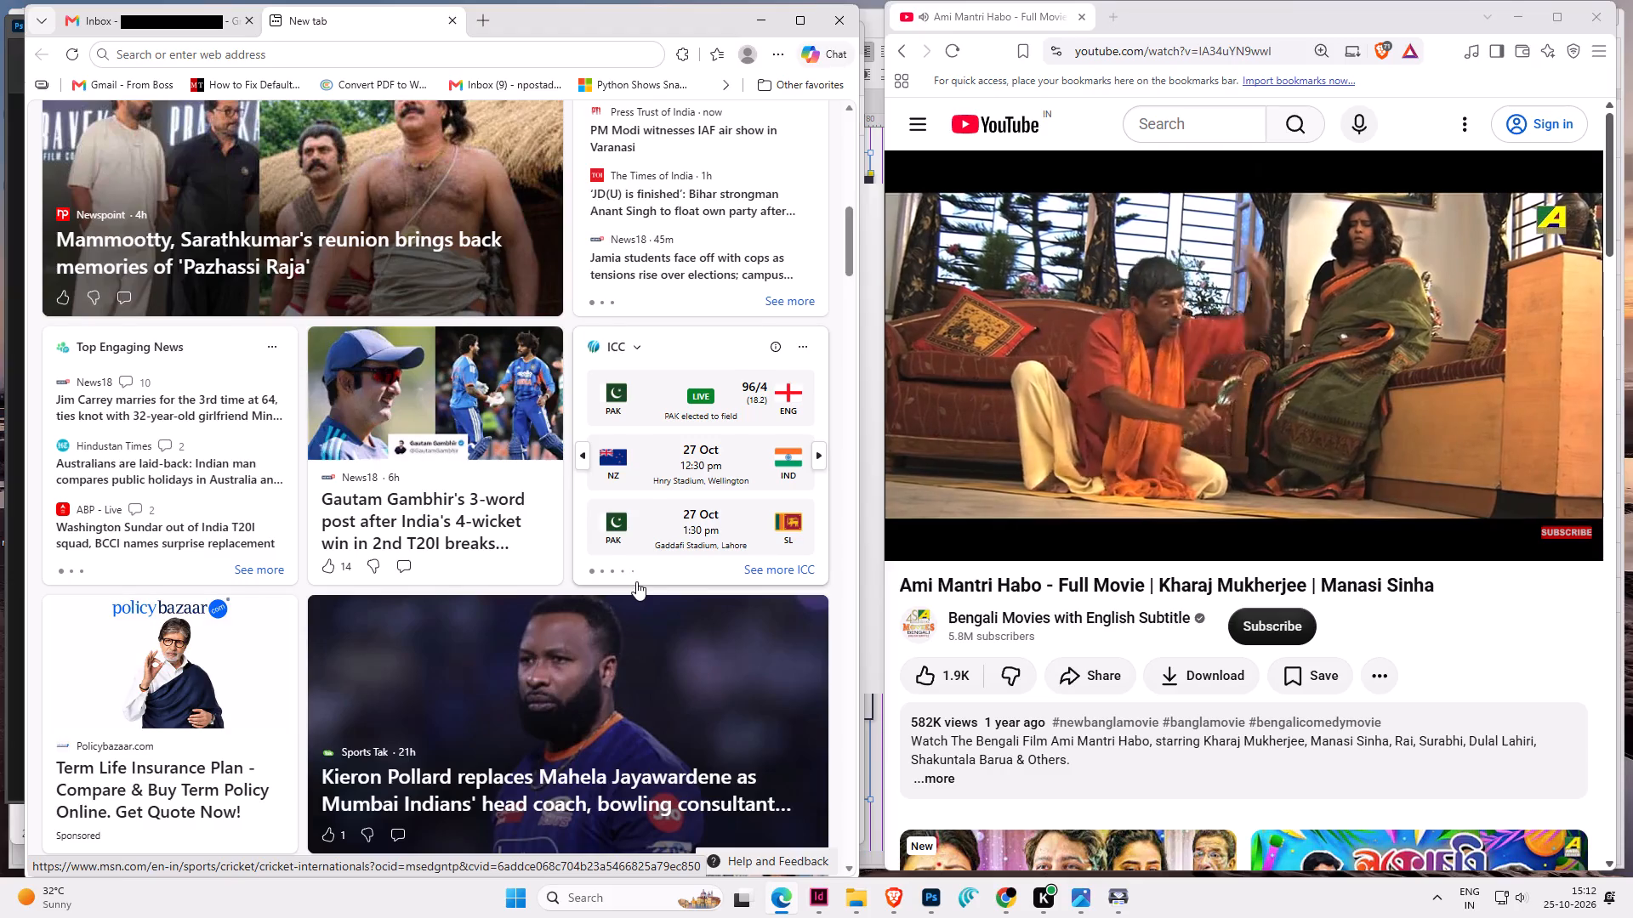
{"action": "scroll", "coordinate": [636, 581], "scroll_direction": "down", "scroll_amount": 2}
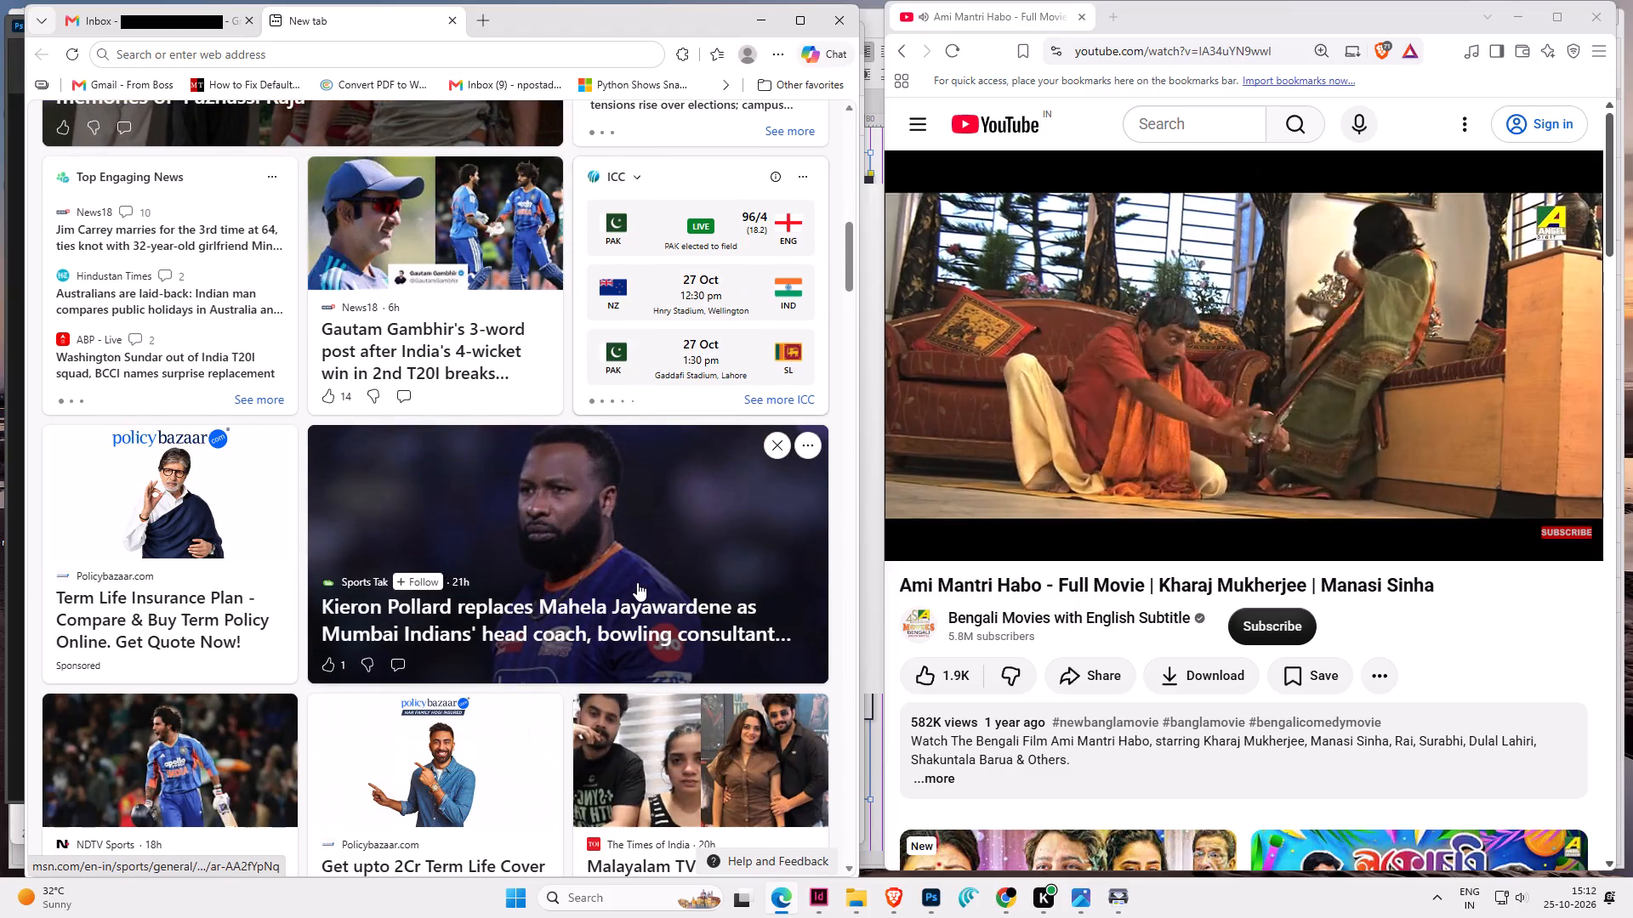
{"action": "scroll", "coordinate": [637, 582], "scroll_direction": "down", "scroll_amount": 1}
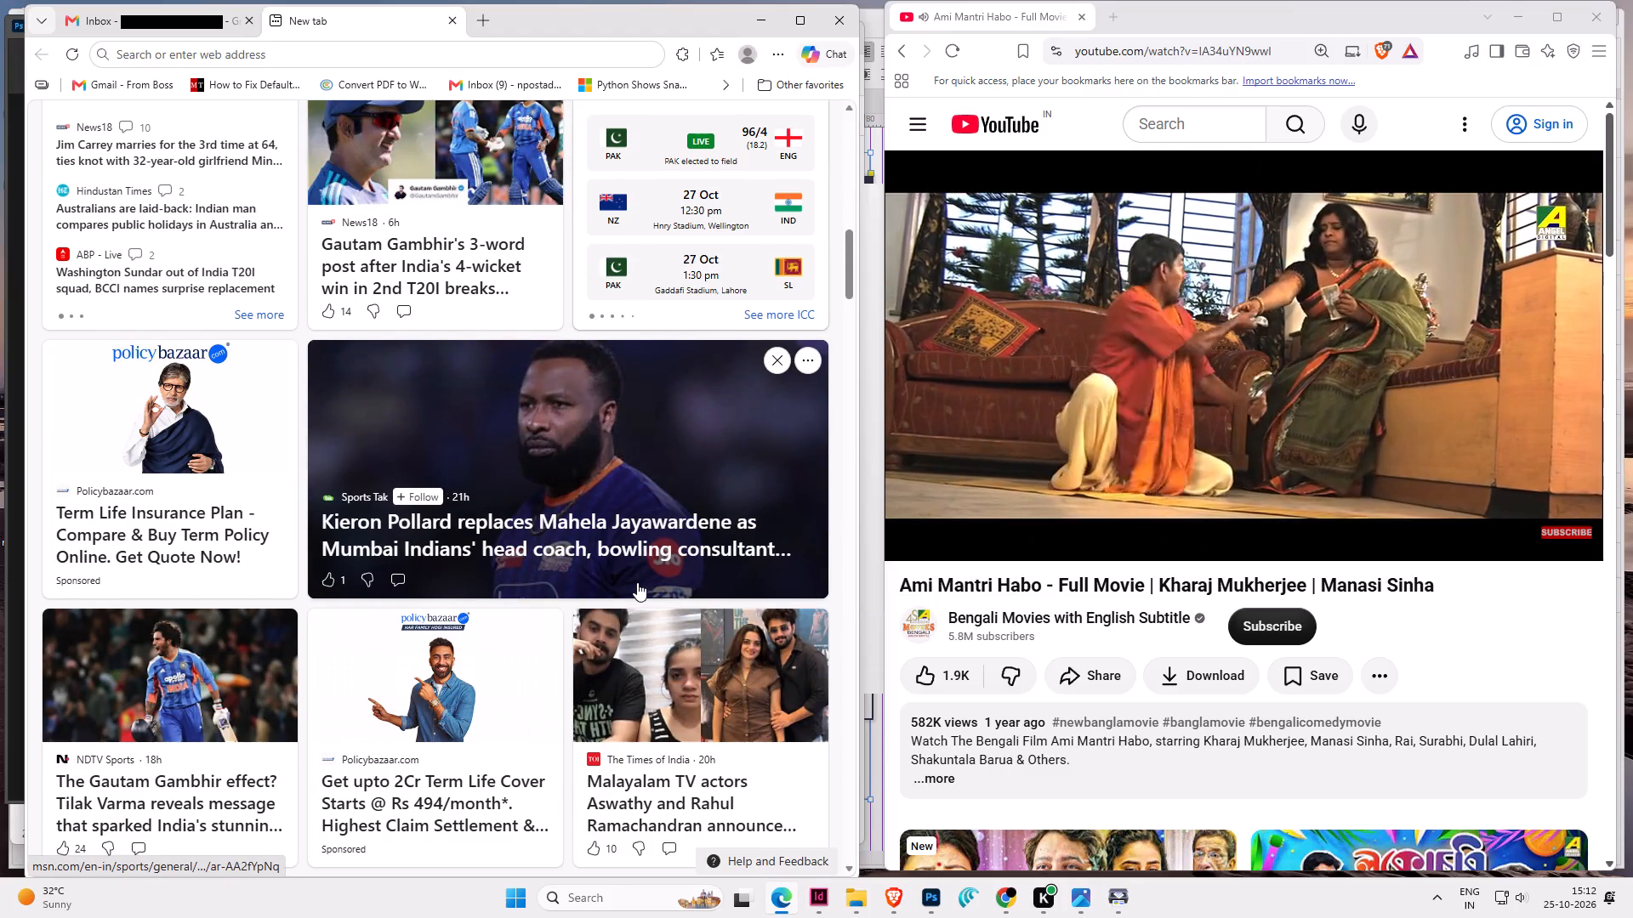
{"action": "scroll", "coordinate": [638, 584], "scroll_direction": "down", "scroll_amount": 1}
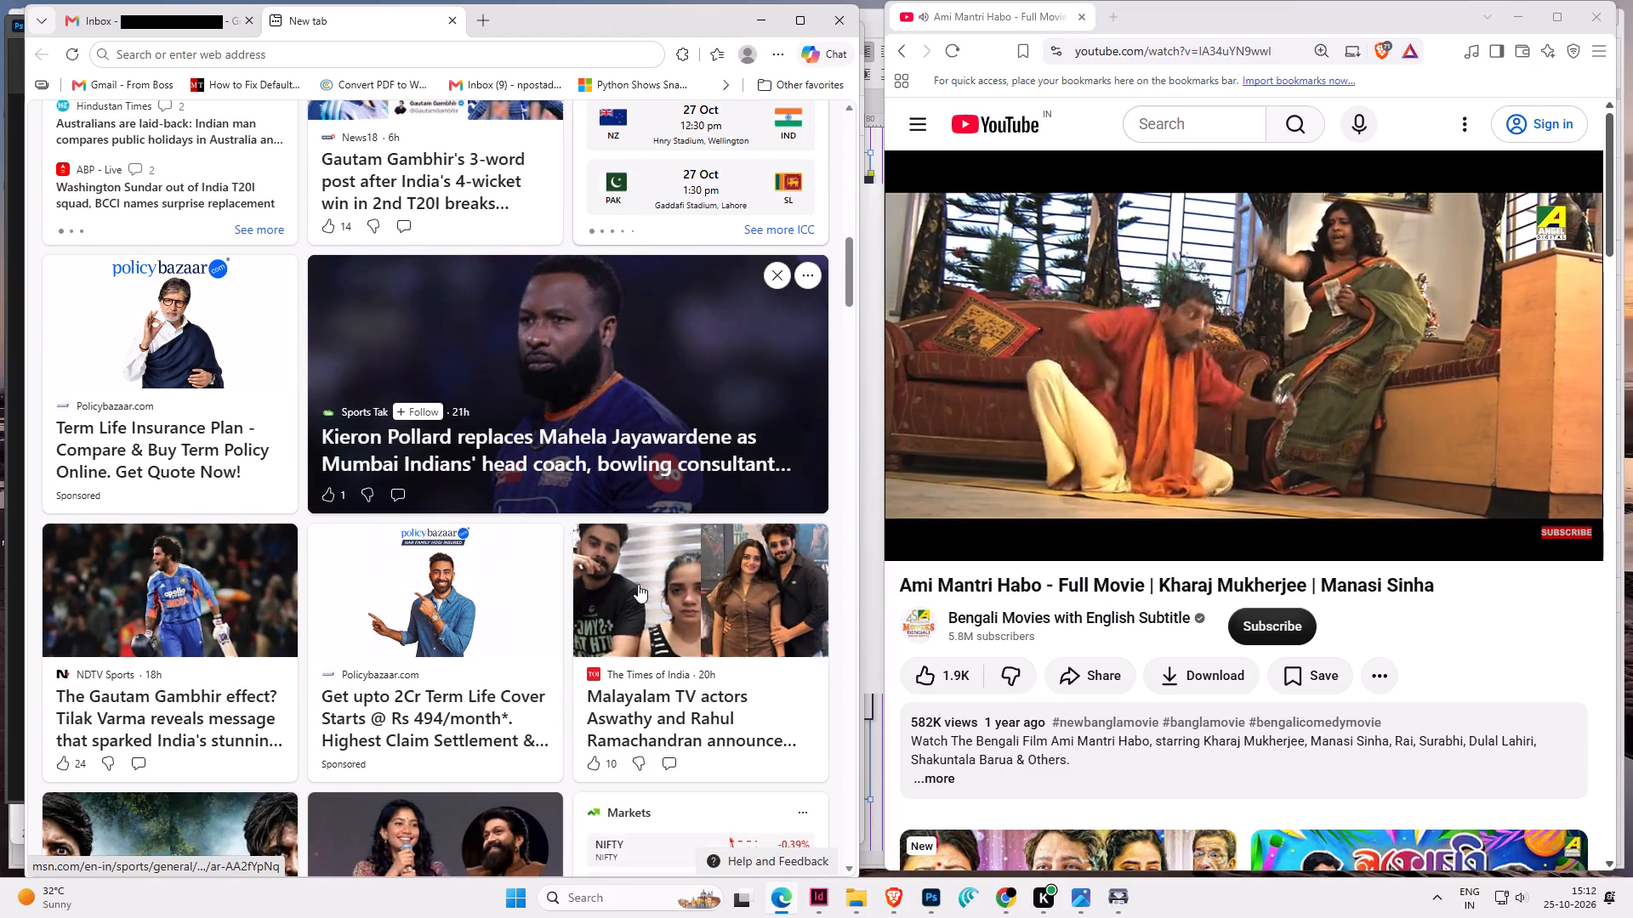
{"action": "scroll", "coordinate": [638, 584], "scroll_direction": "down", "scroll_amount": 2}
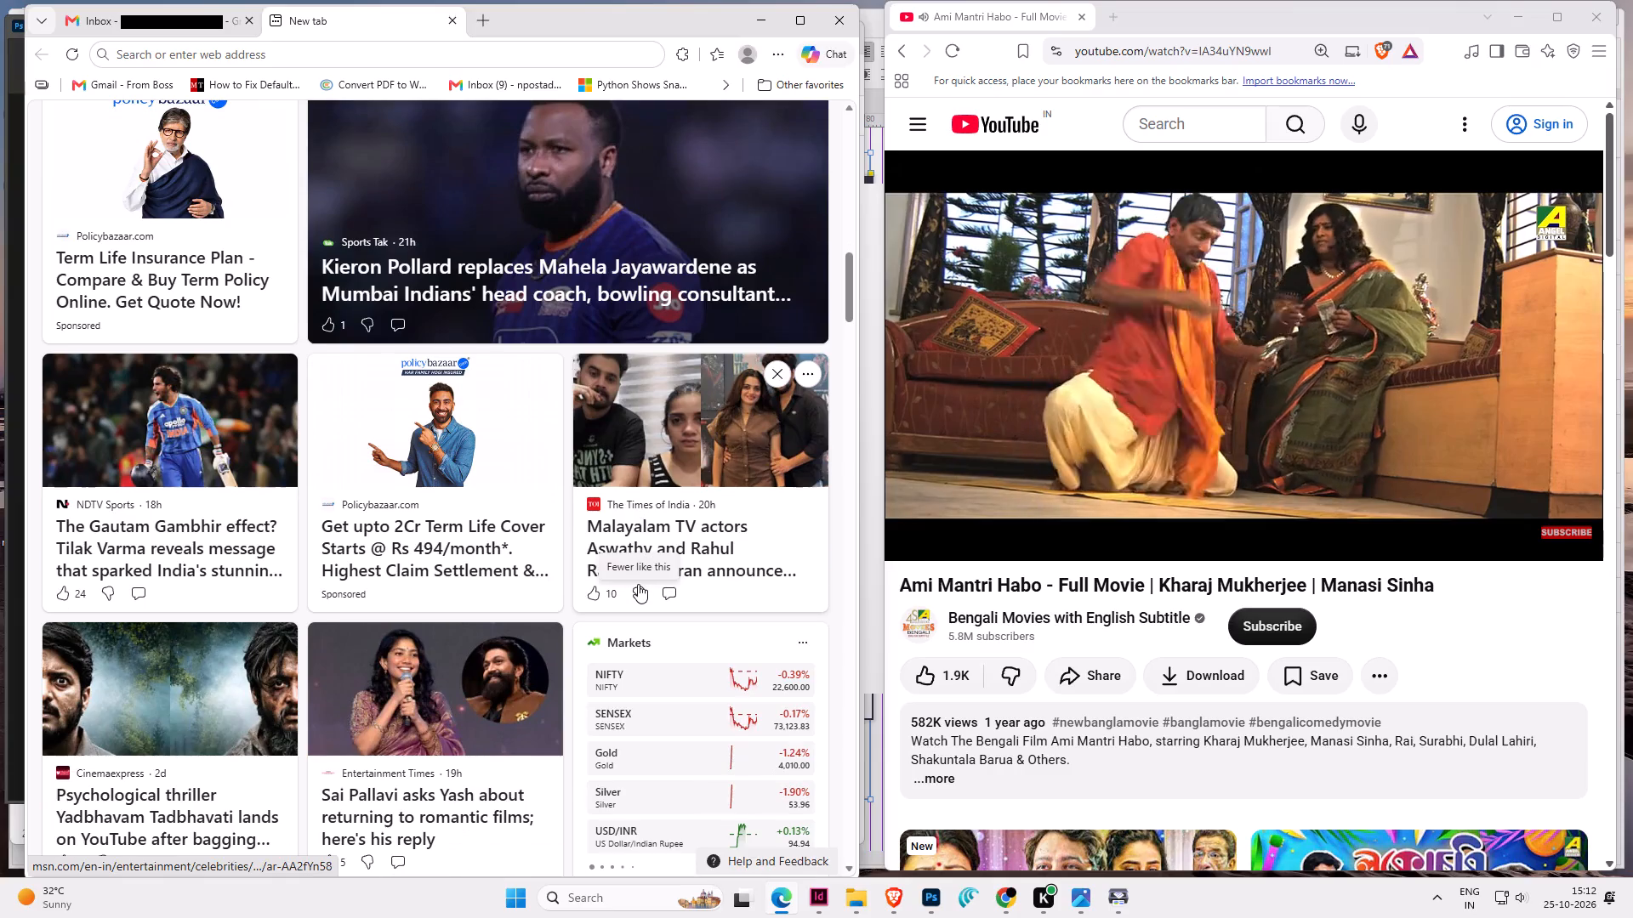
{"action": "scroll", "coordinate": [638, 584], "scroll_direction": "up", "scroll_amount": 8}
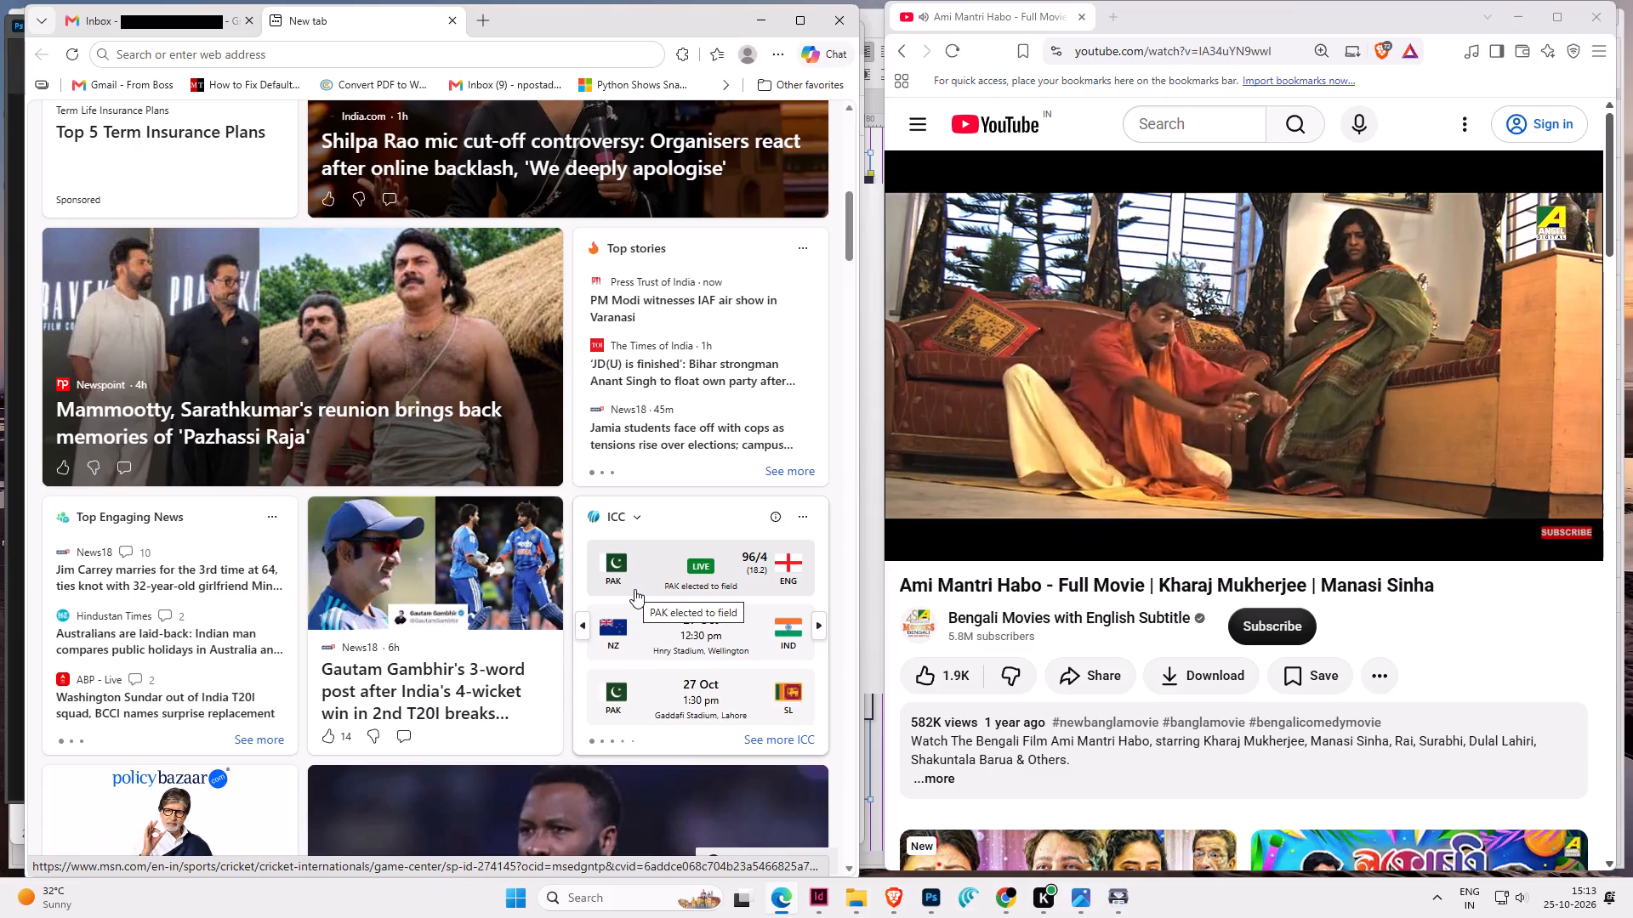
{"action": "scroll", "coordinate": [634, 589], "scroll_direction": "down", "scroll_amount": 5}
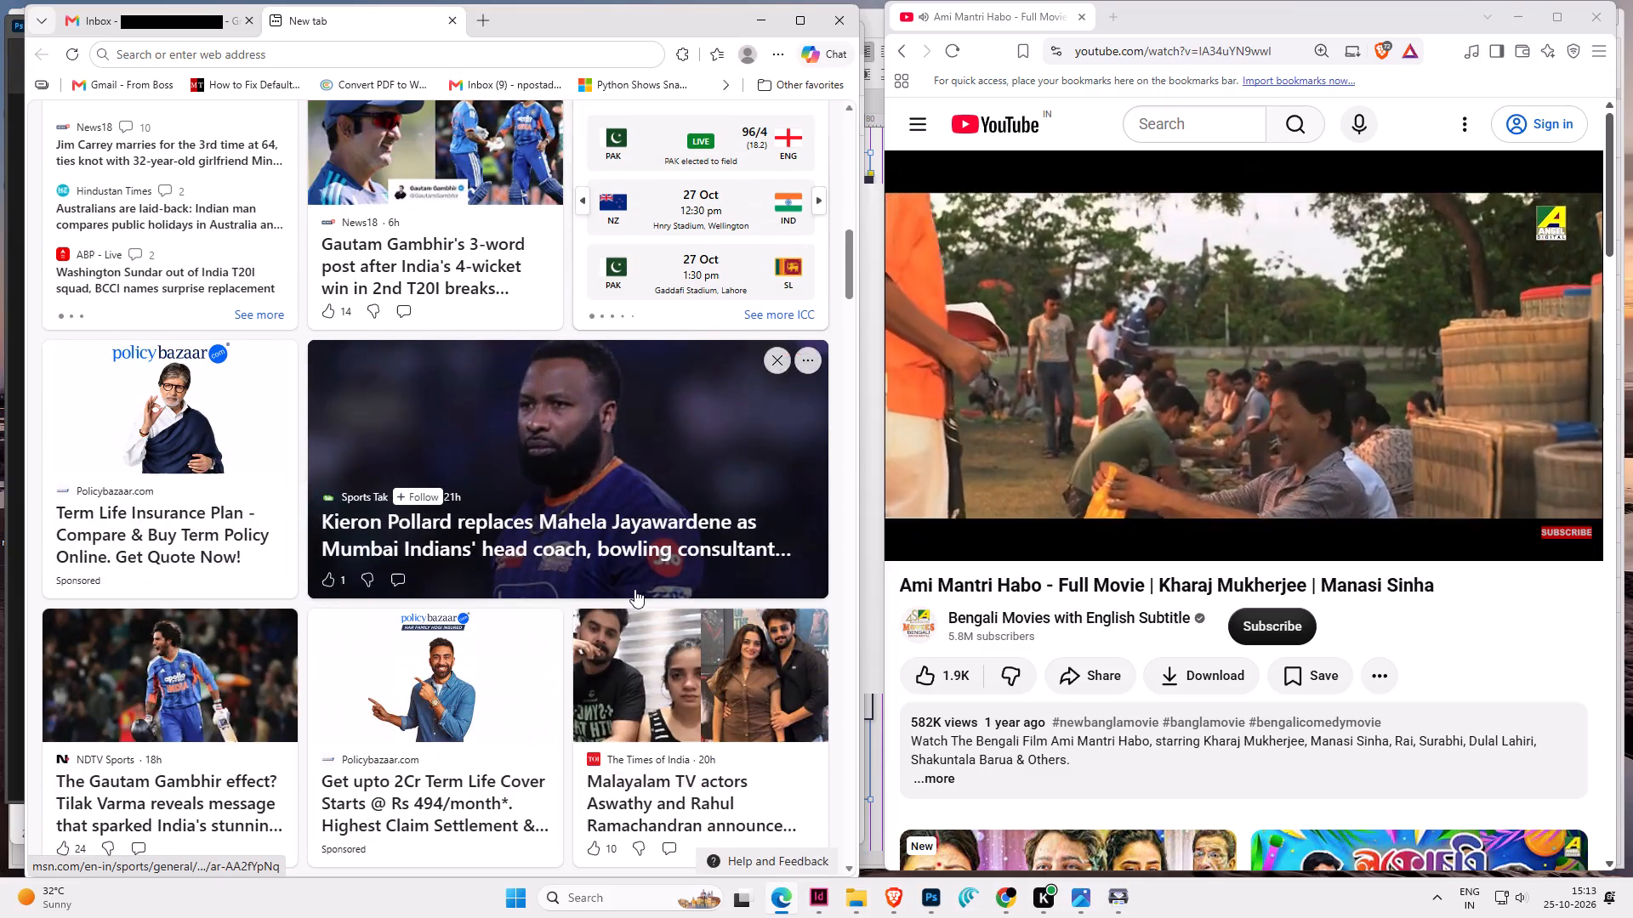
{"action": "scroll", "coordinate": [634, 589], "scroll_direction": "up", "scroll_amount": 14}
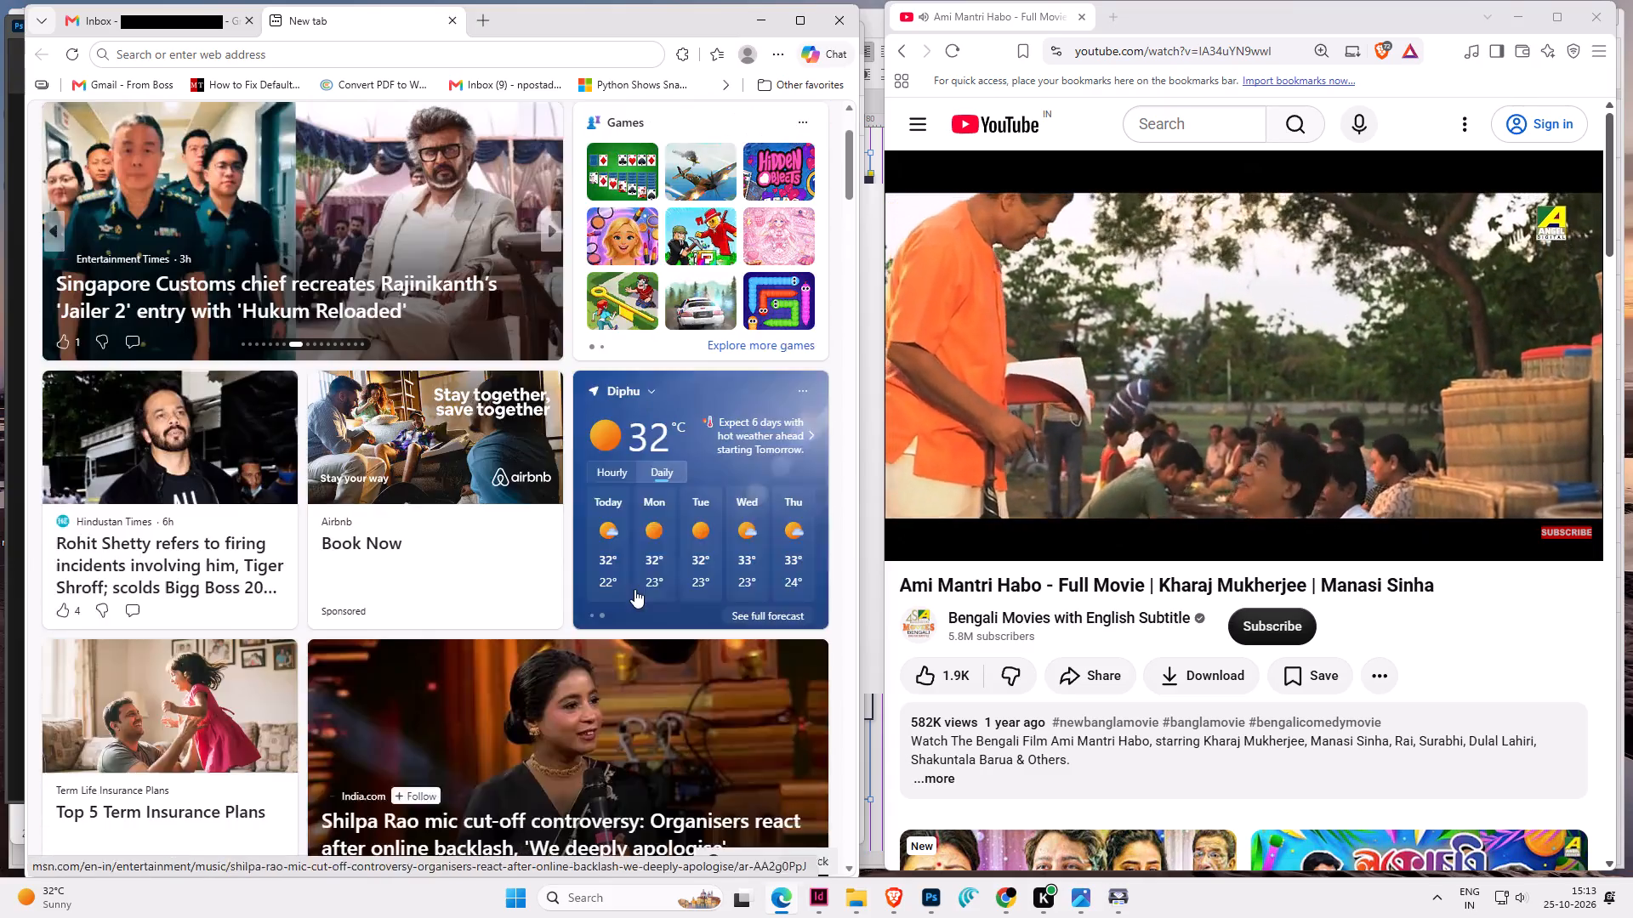
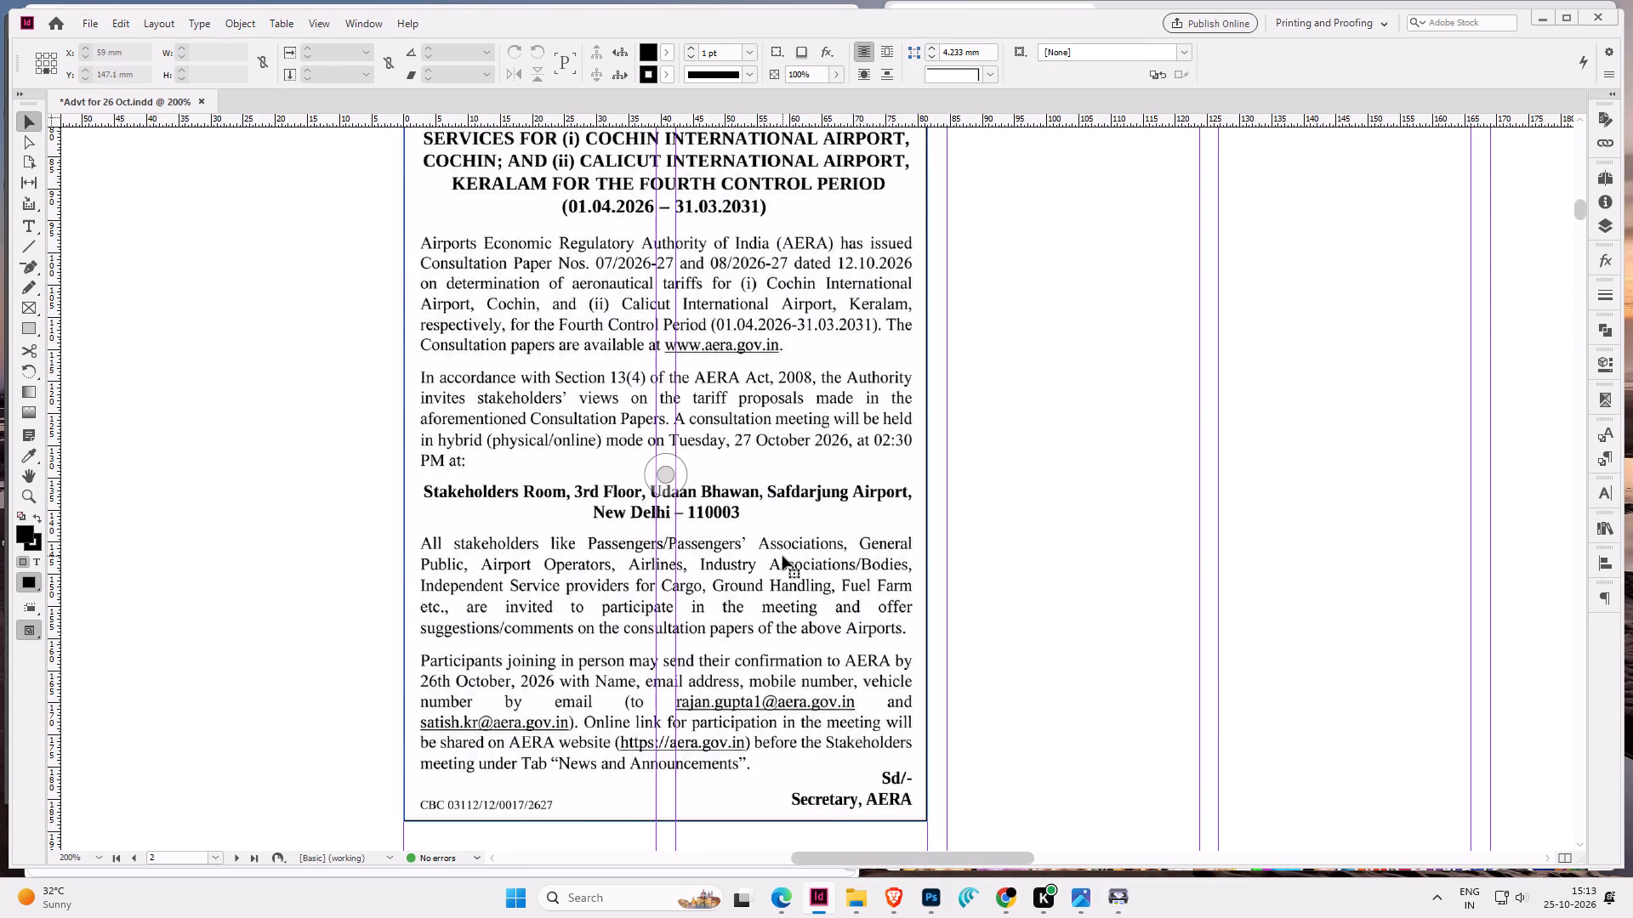
Copy the AERA public notice from the Advt for 26 Oct layout and shrink the InDesign window to sit beside the video.
{"action": "scroll", "coordinate": [782, 556], "scroll_direction": "down", "scroll_amount": 2, "text": "alt"}
{"action": "key", "text": "ctrl+c"}
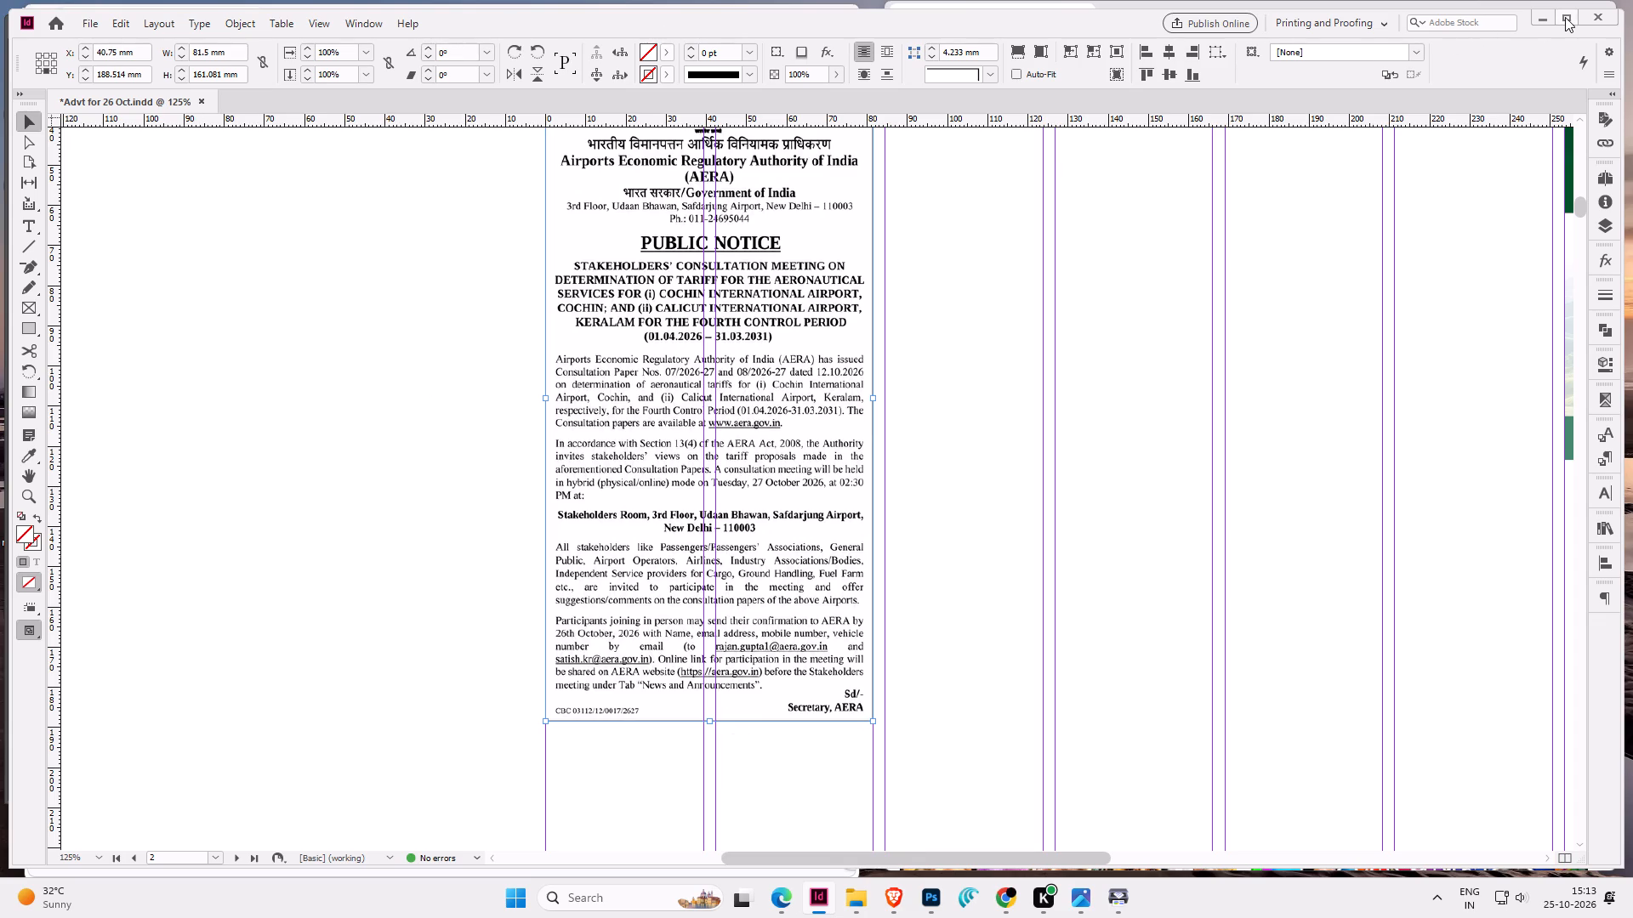
{"action": "left_click_drag", "start_coordinate": [1622, 61], "coordinate": [1078, 51]}
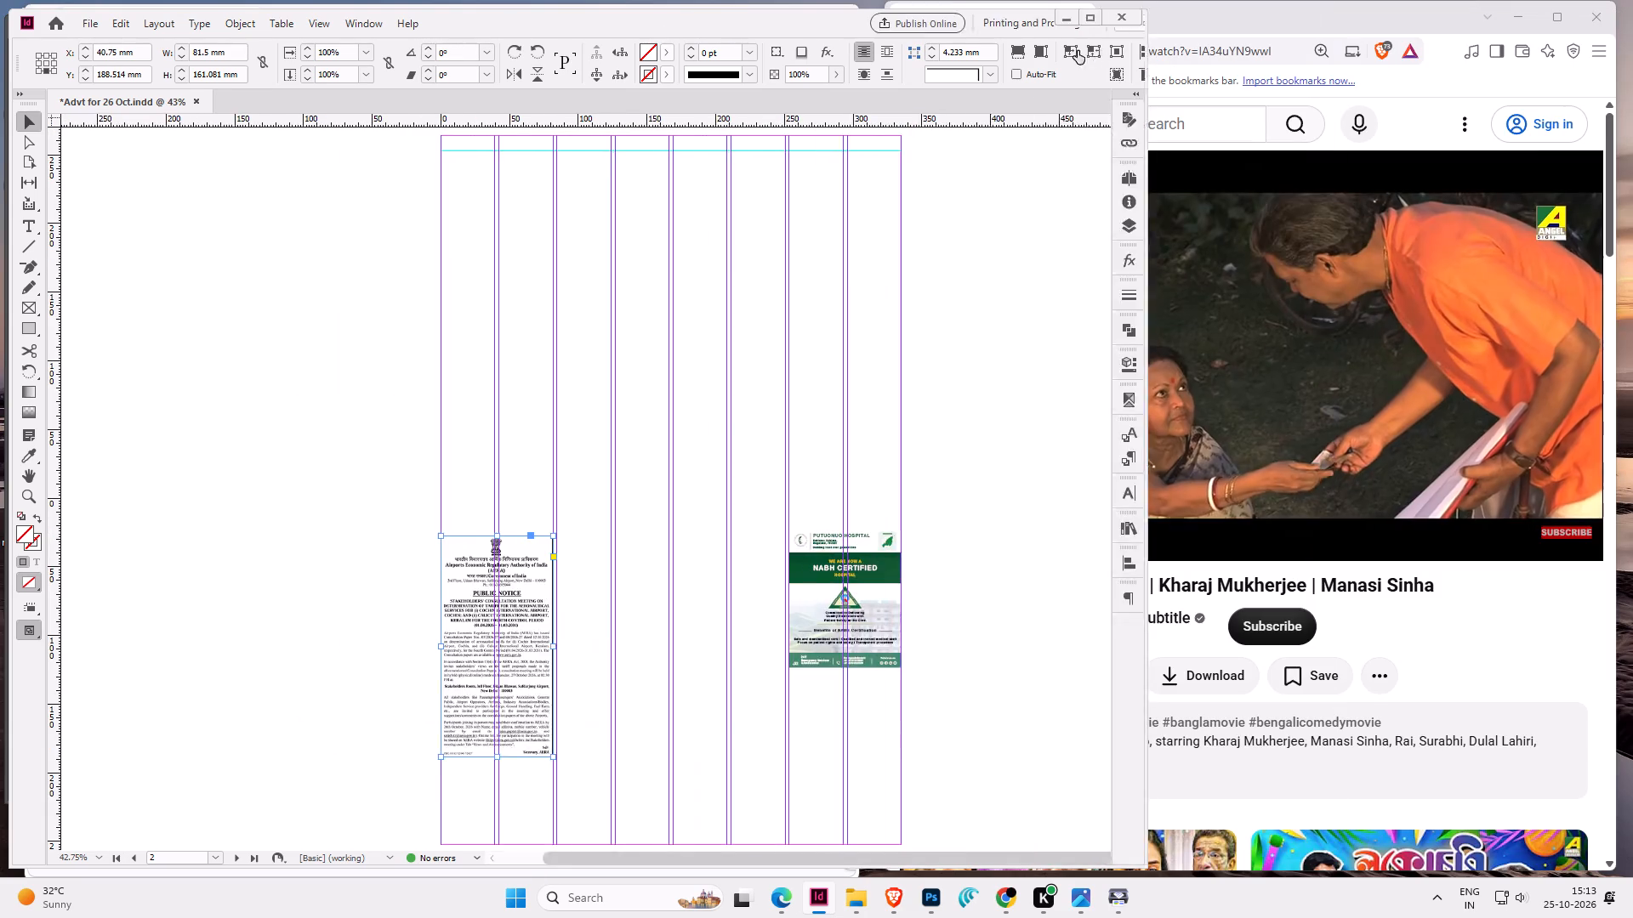
{"action": "left_click_drag", "start_coordinate": [1078, 51], "coordinate": [869, 51]}
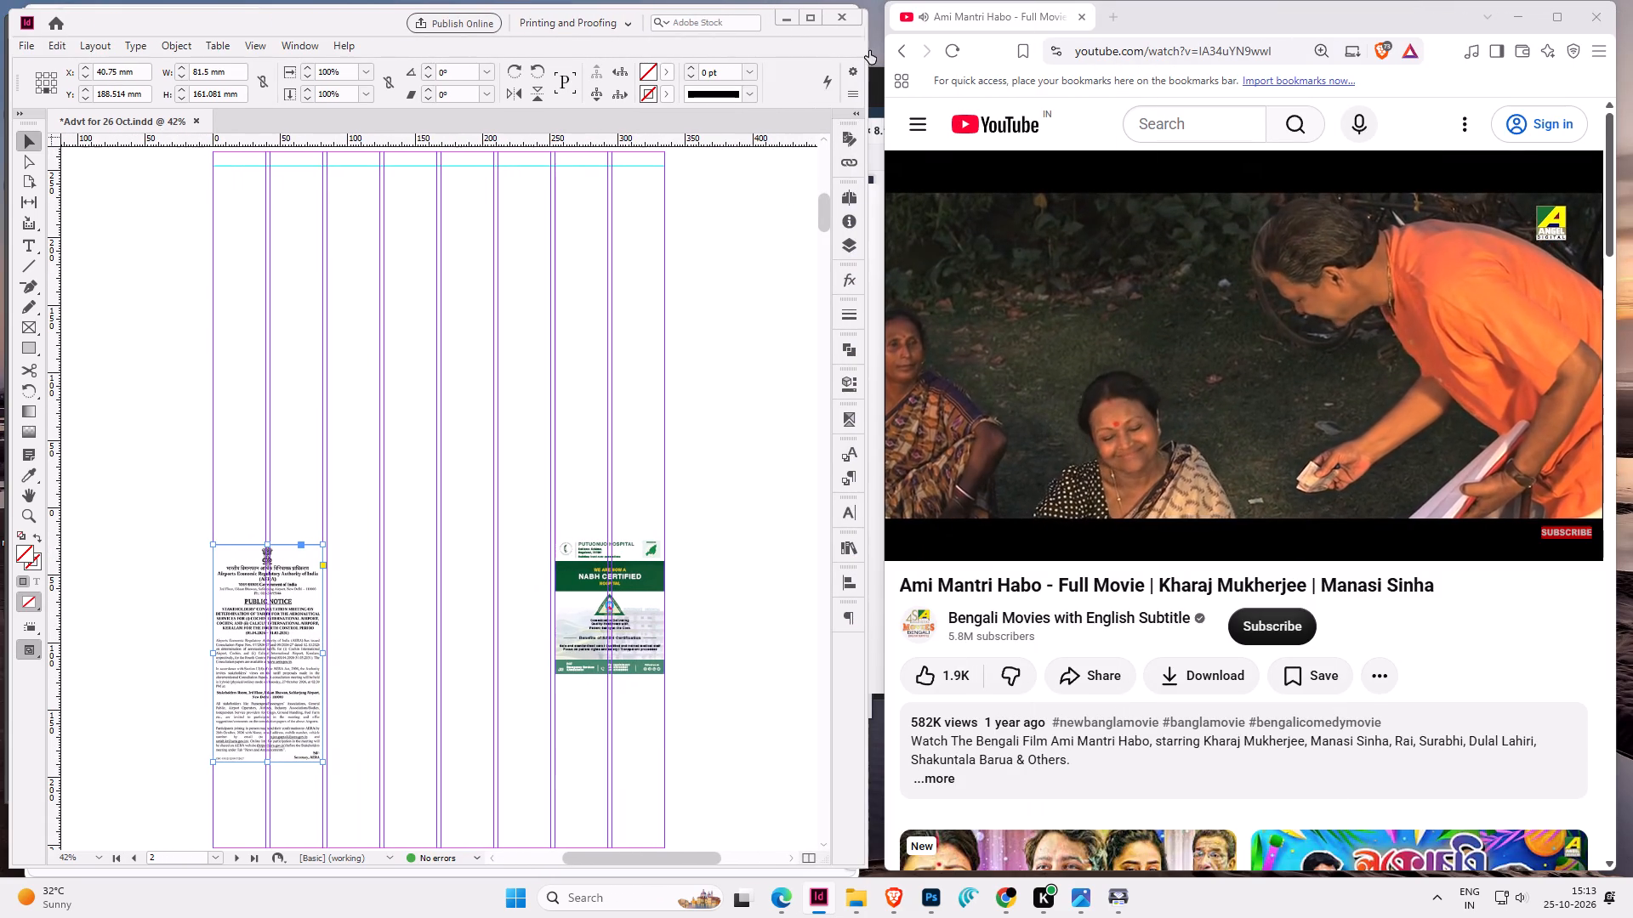
{"action": "left_click_drag", "start_coordinate": [869, 51], "coordinate": [875, 46]}
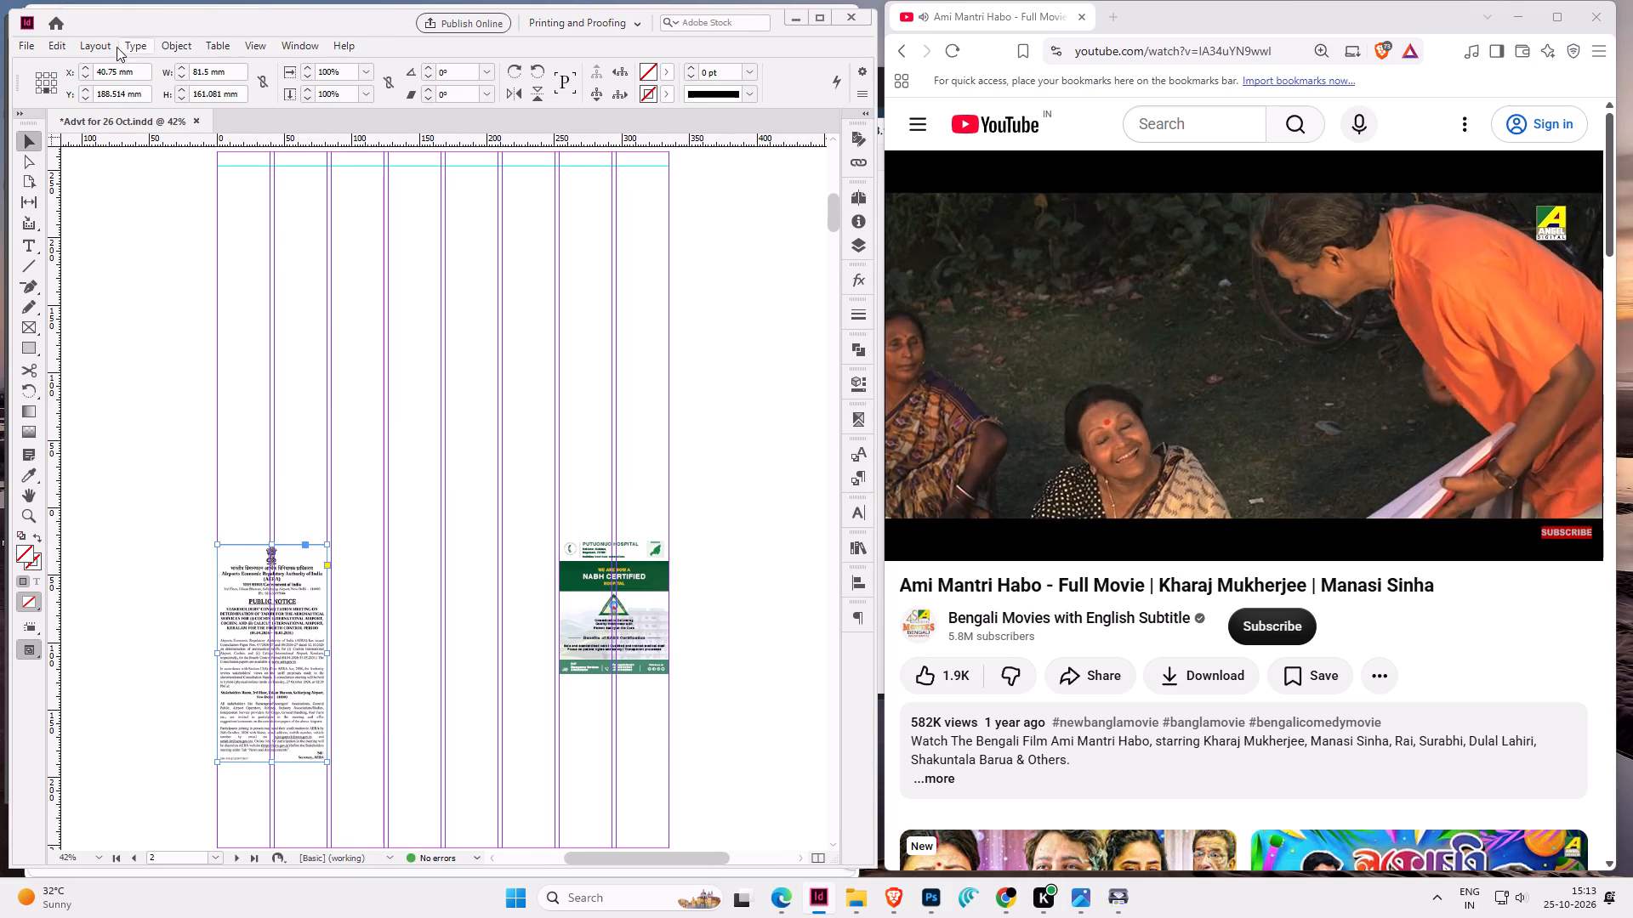
Create a new A4 print document with facing pages turned off.
{"action": "left_click", "coordinate": [29, 42]}
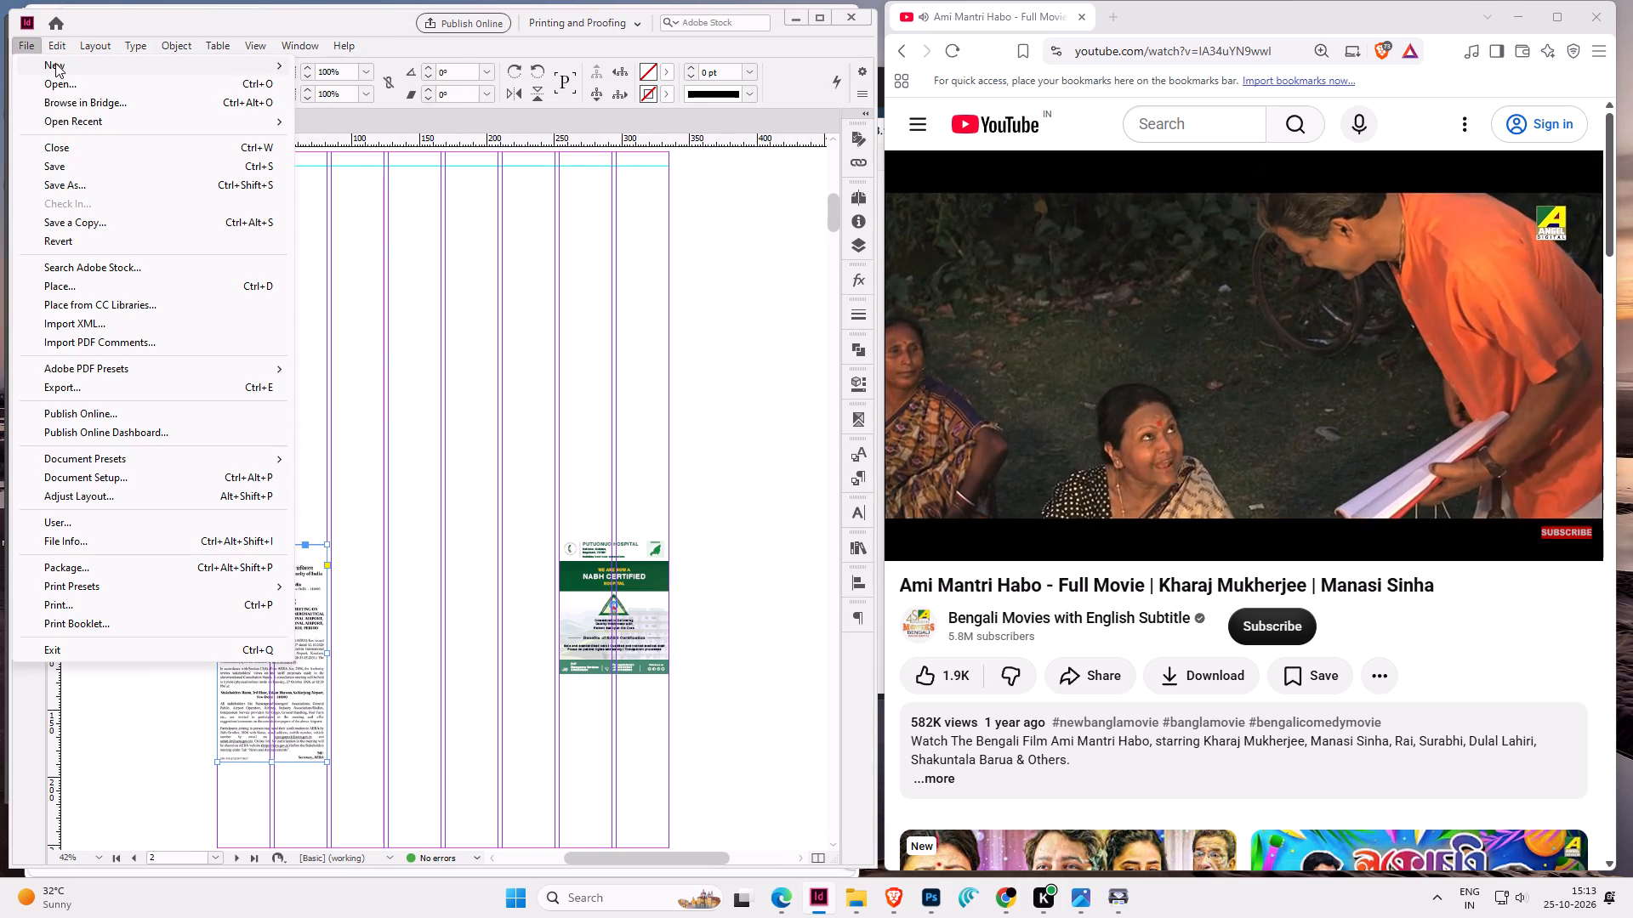
{"action": "left_click", "coordinate": [55, 63]}
{"action": "left_click", "coordinate": [341, 66]}
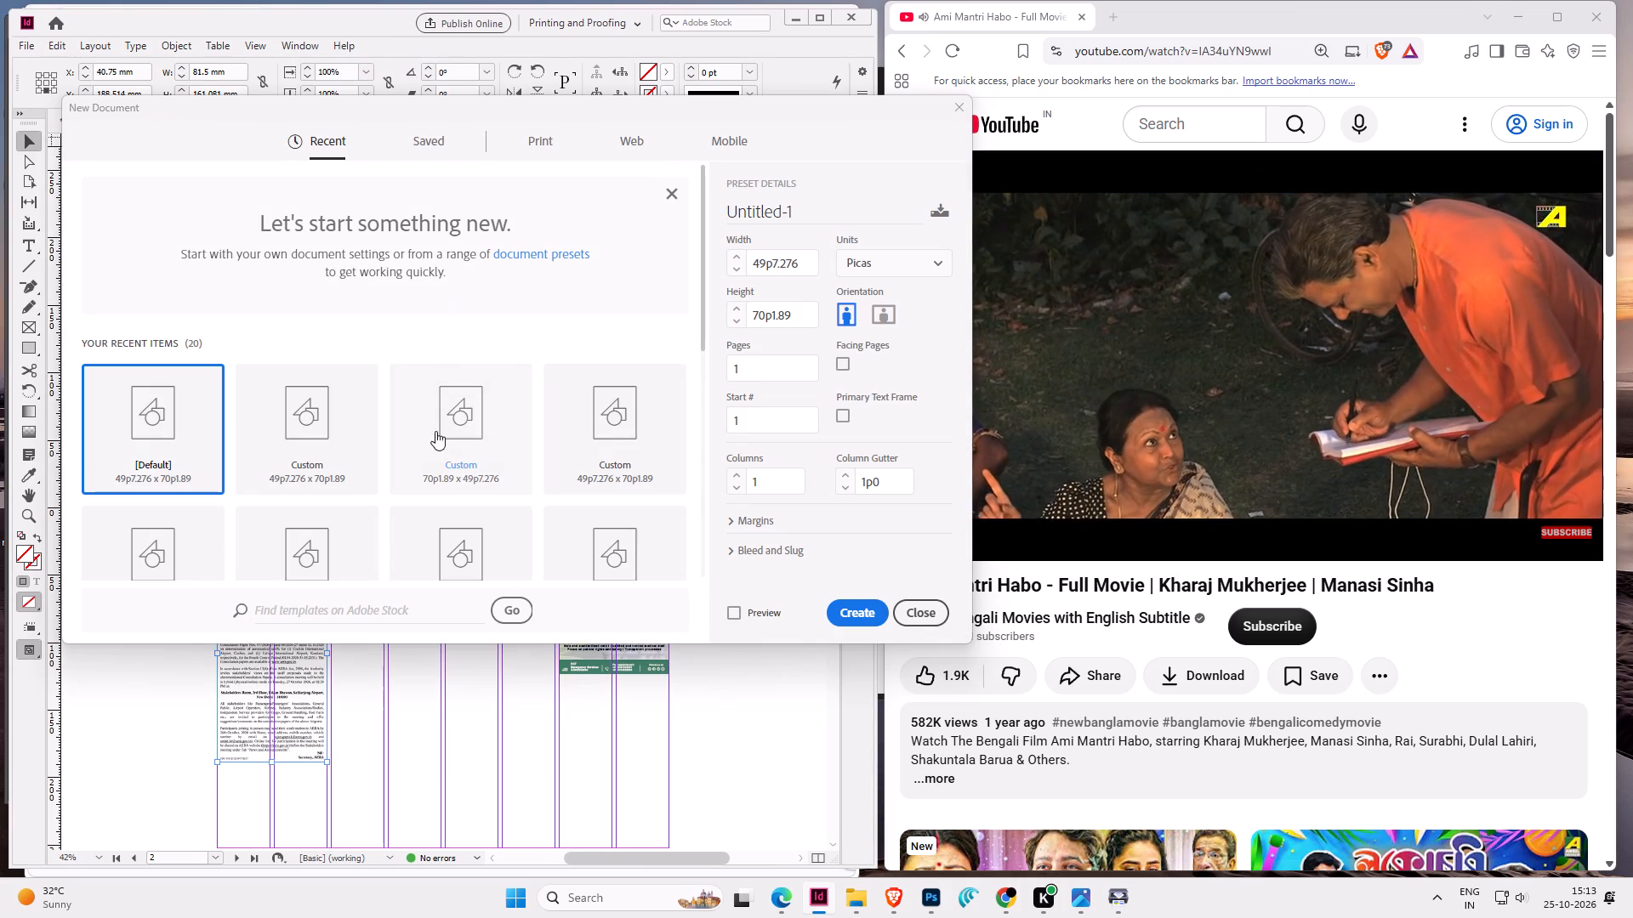
{"action": "left_click", "coordinate": [550, 140]}
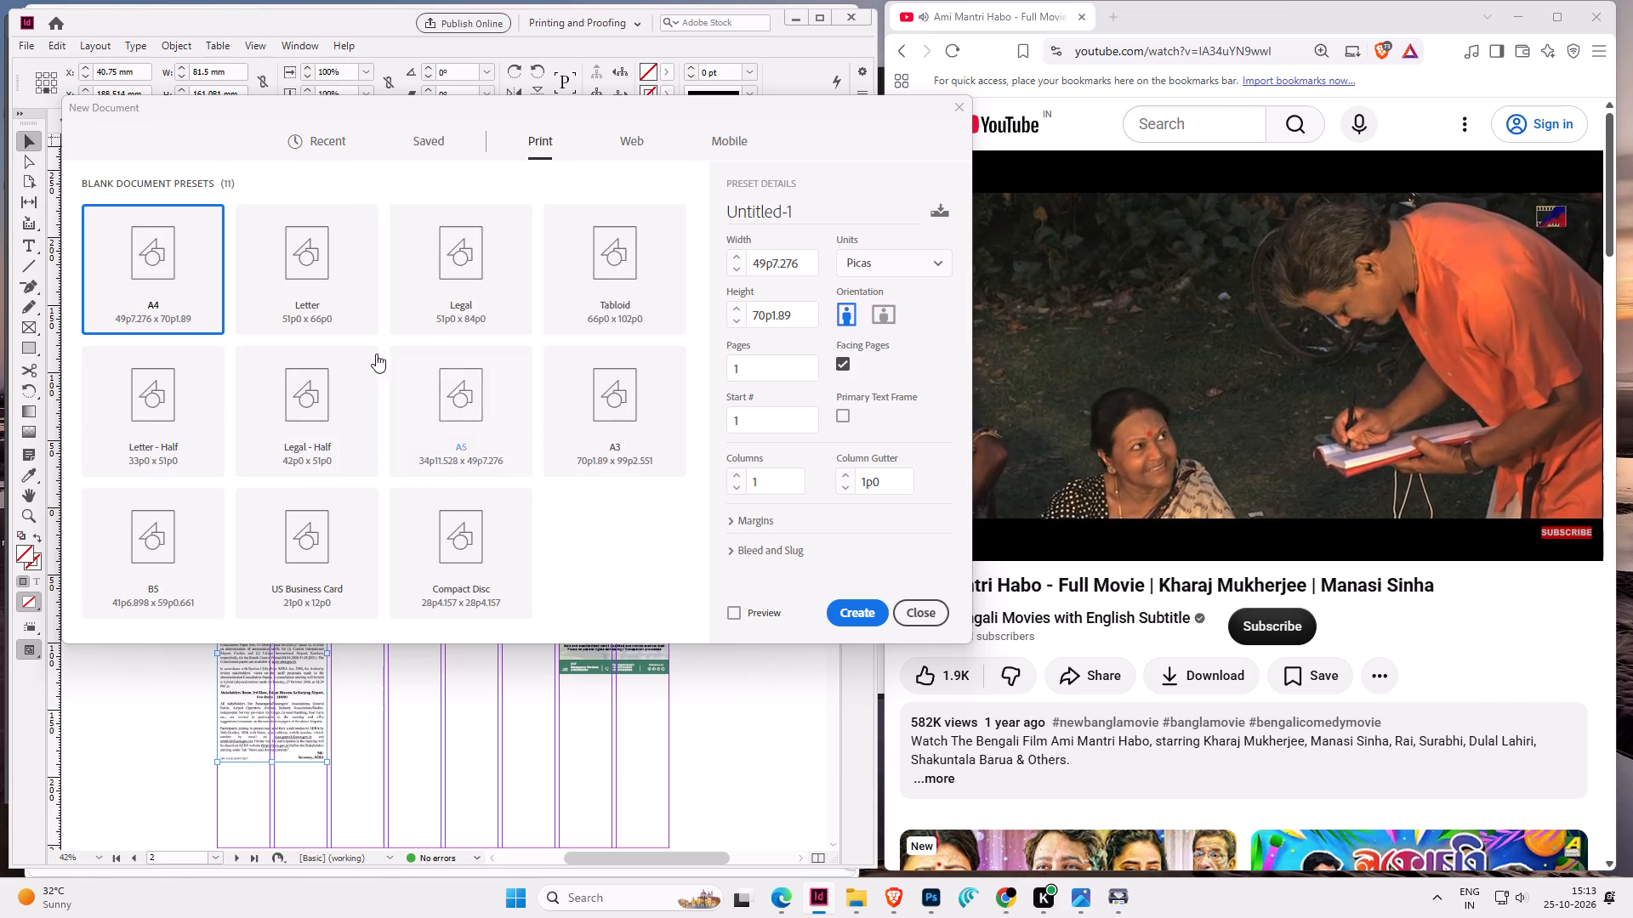
{"action": "left_click", "coordinate": [149, 269]}
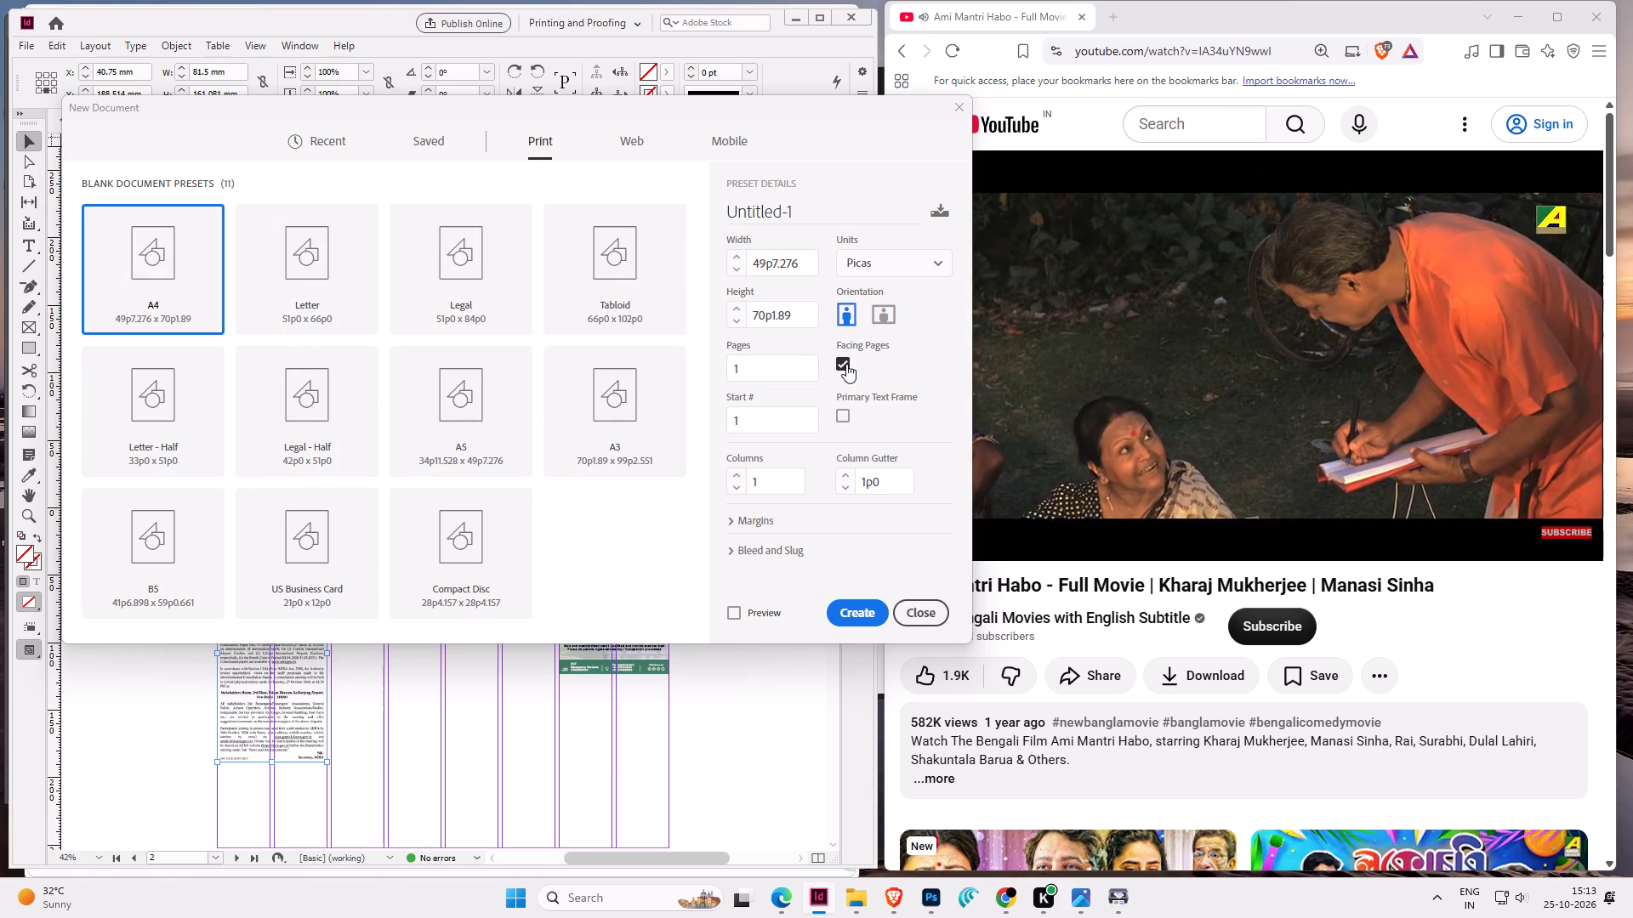
{"action": "left_click", "coordinate": [846, 364]}
{"action": "left_click", "coordinate": [862, 606]}
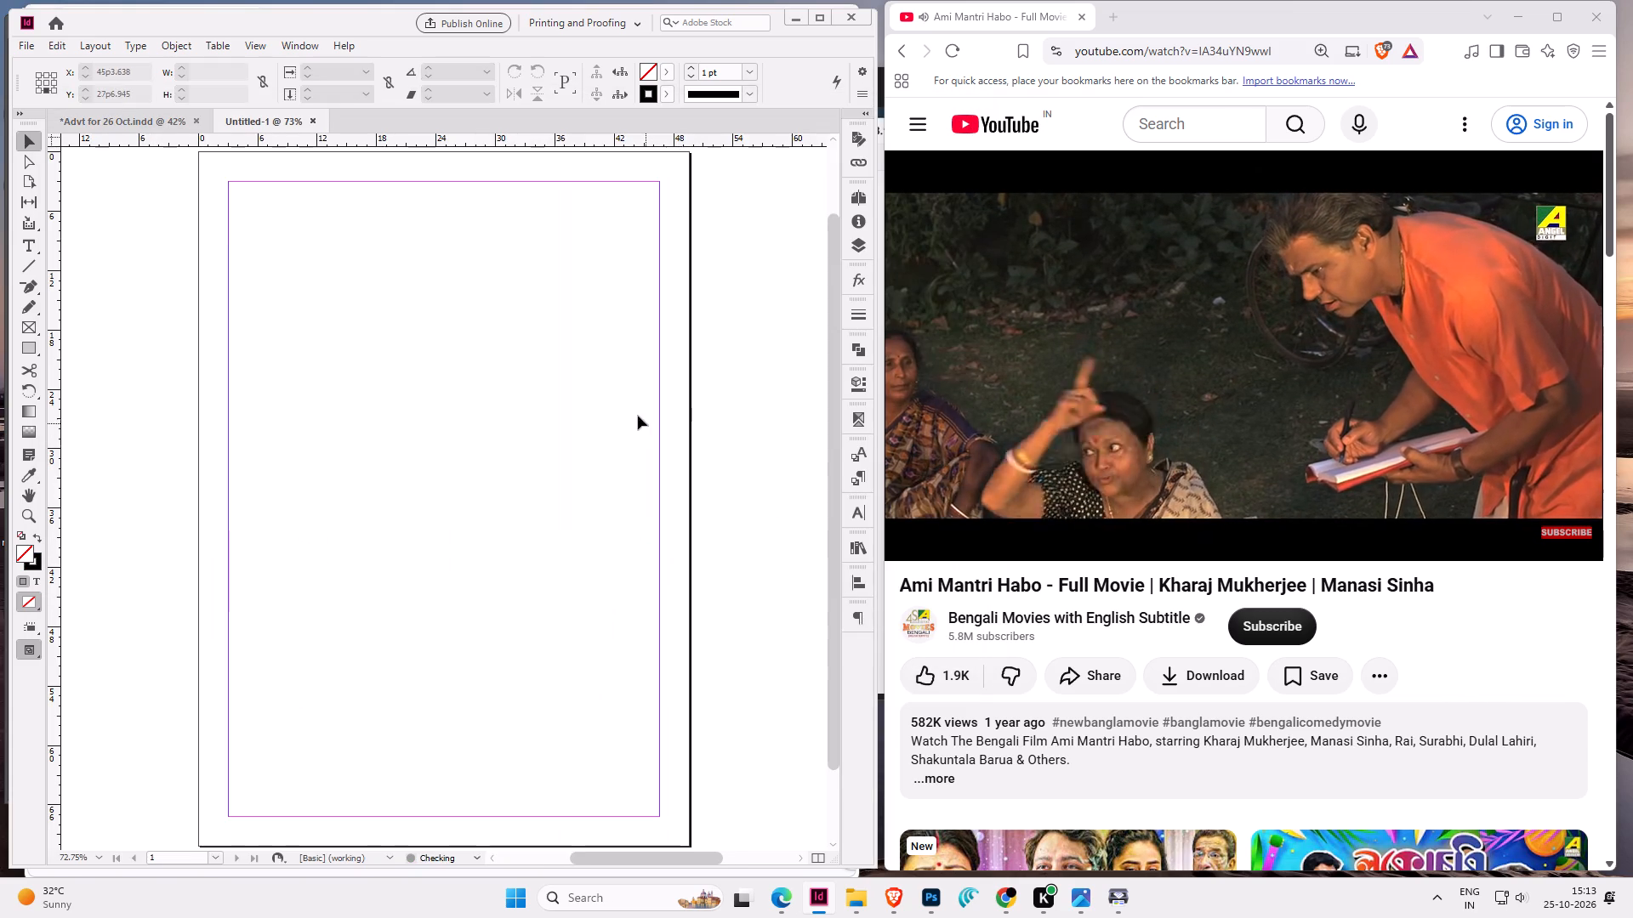
Paste the copied AERA public notice into the centre of the blank A4 page.
{"action": "left_click", "coordinate": [628, 406]}
{"action": "key", "text": "ctrl+v"}
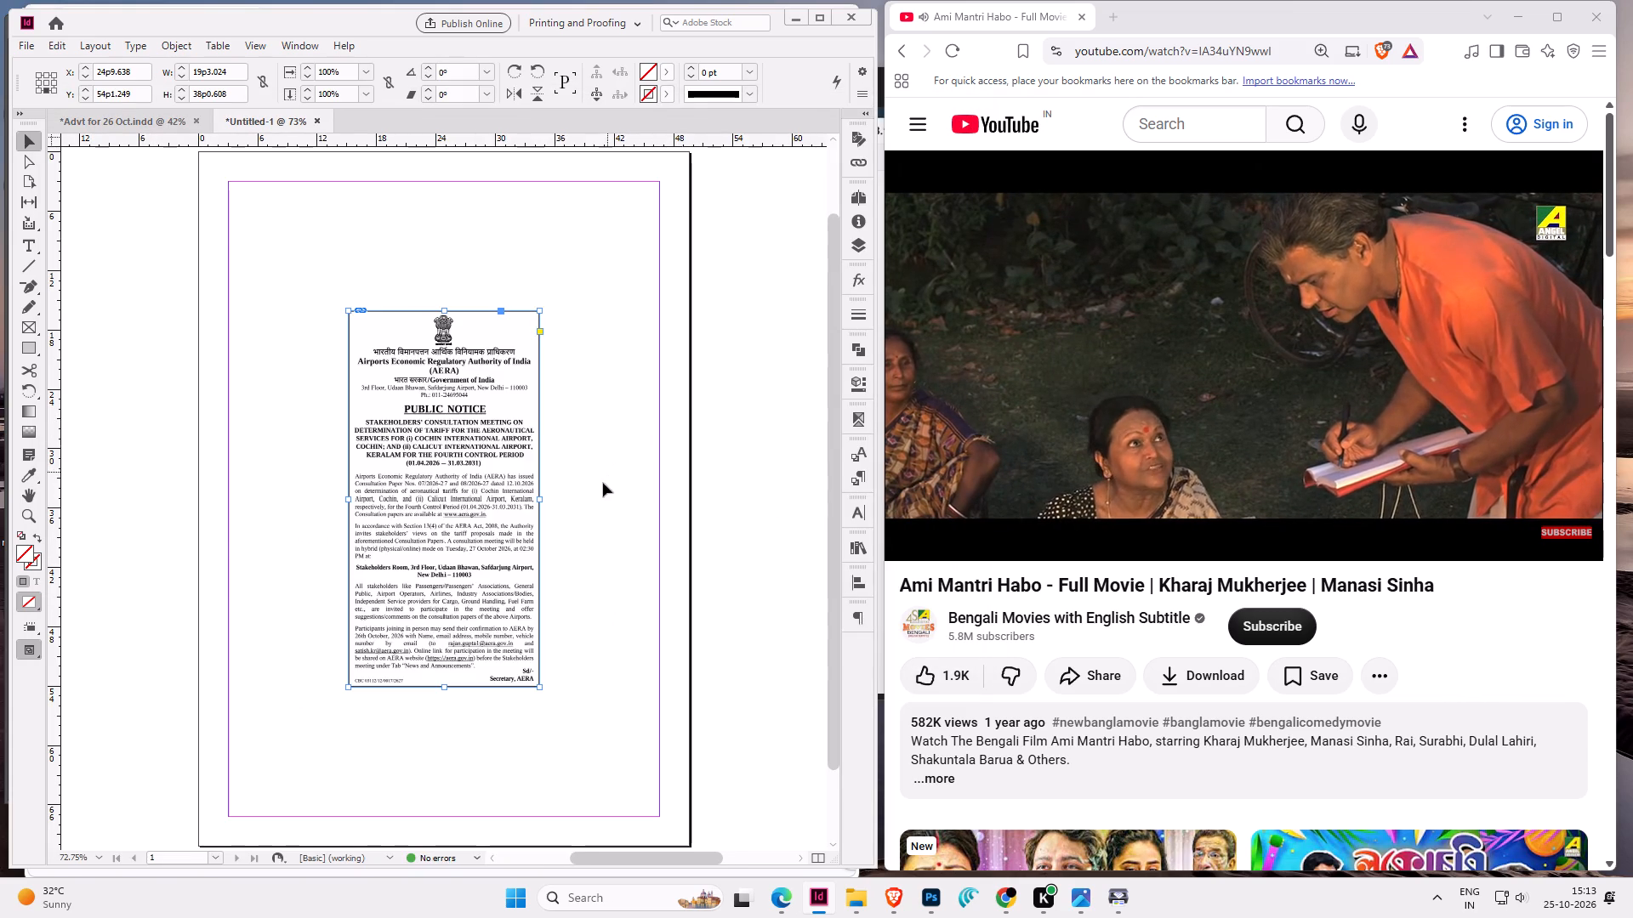
{"action": "left_click_drag", "start_coordinate": [518, 507], "coordinate": [518, 476]}
{"action": "key", "text": "ctrl+z"}
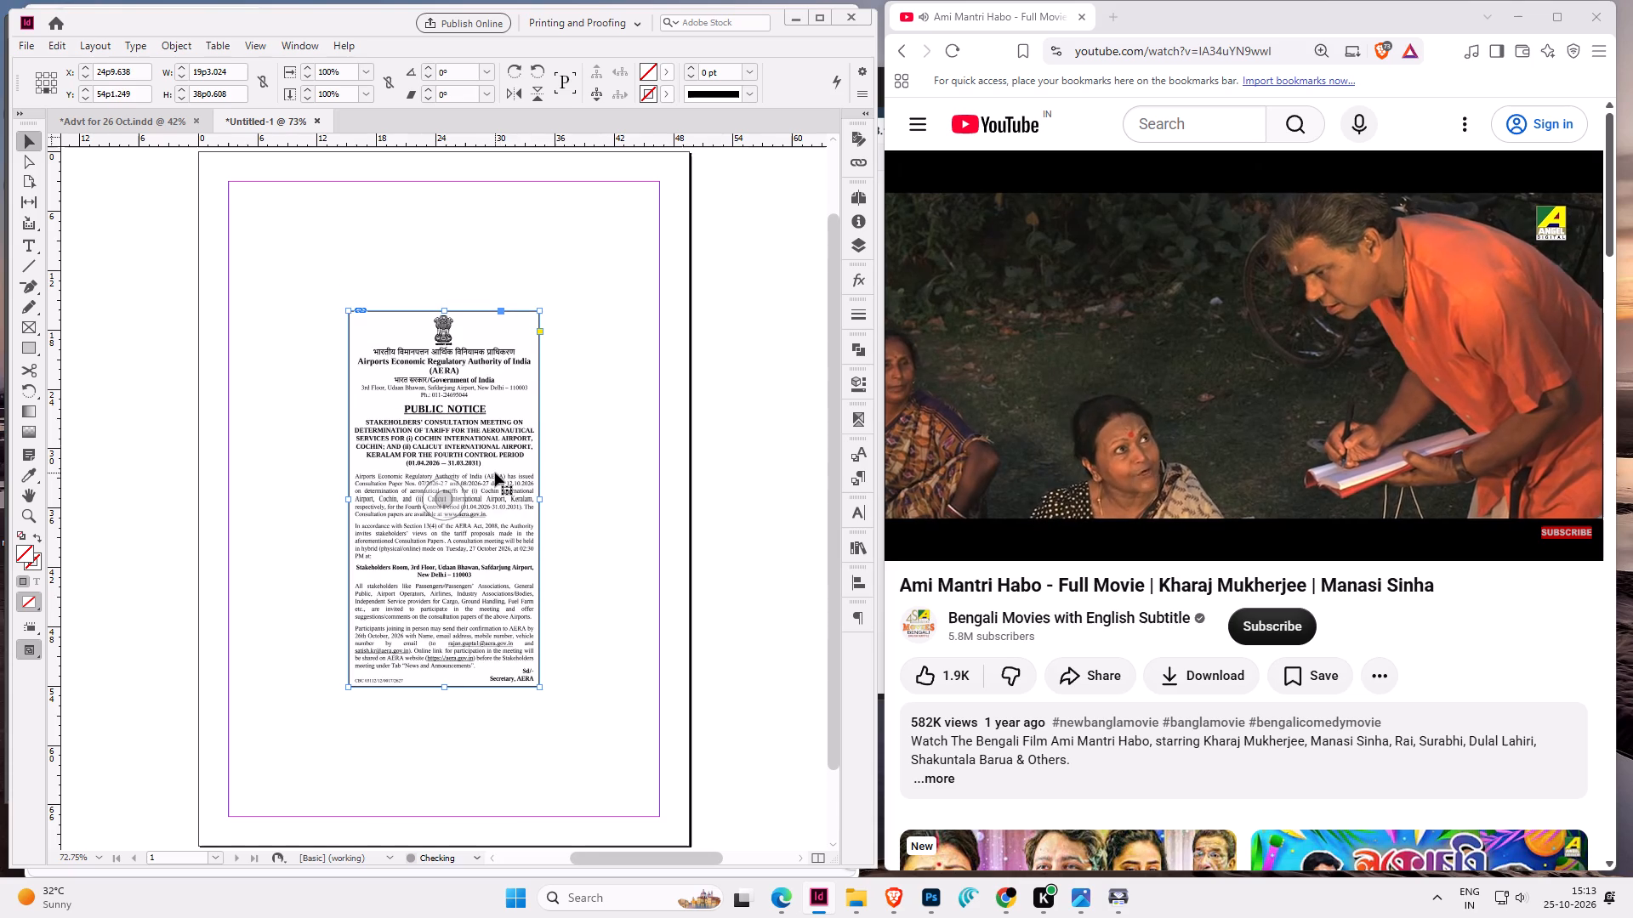
Set the document page size to 20 picas wide and 39 picas high.
{"action": "key", "text": "ctrl+alt+p"}
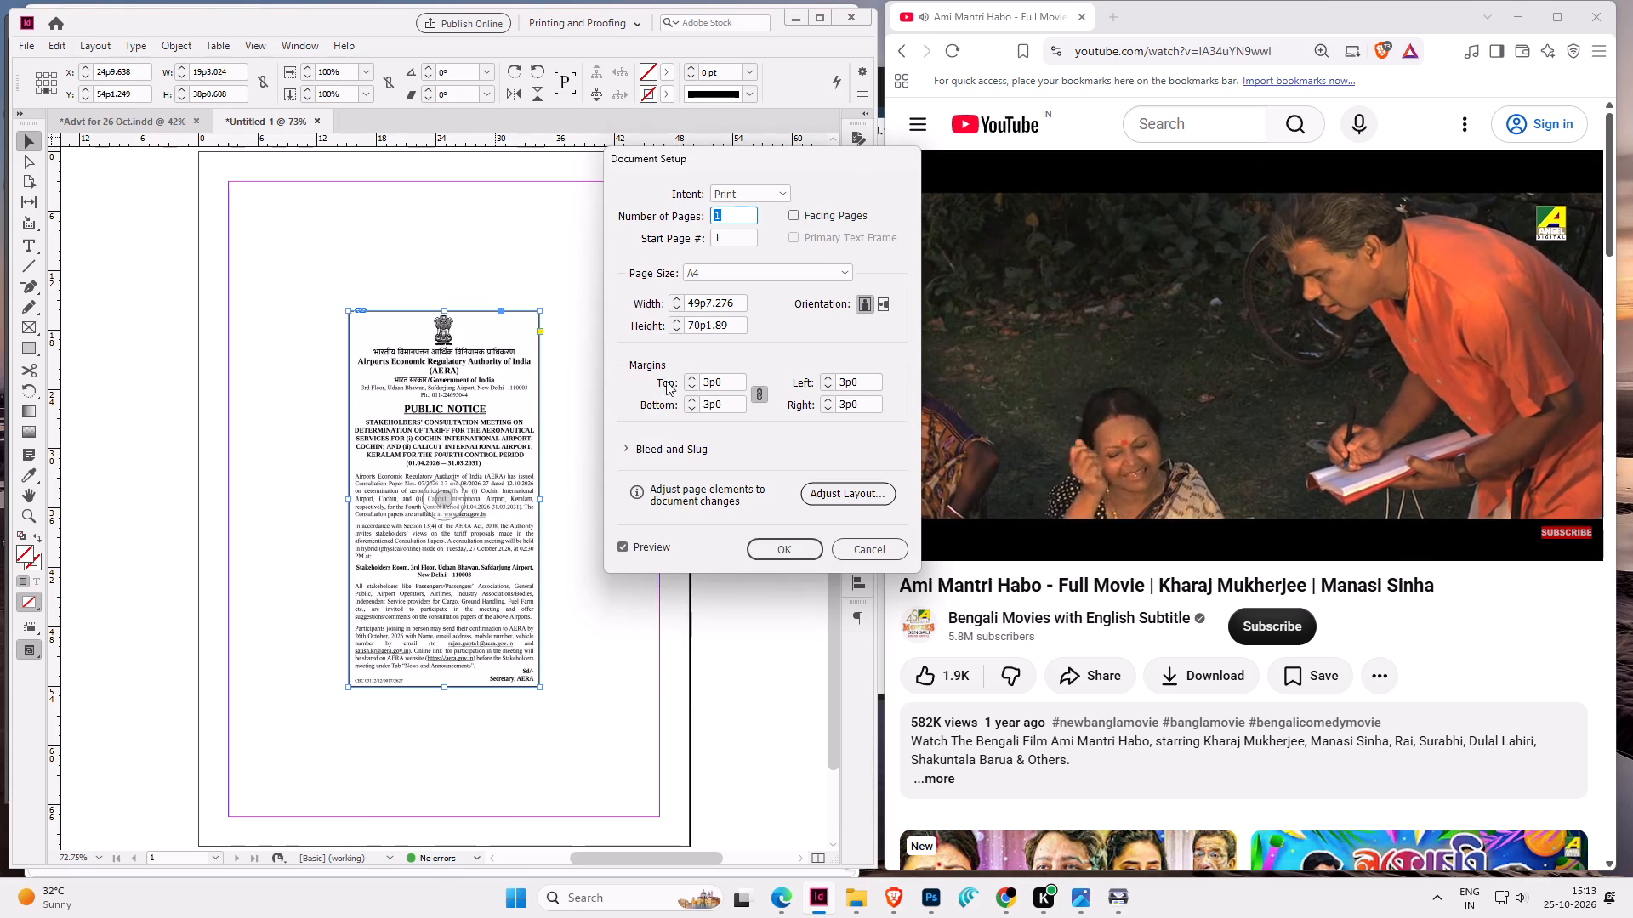
{"action": "left_click_drag", "start_coordinate": [743, 303], "coordinate": [472, 257]}
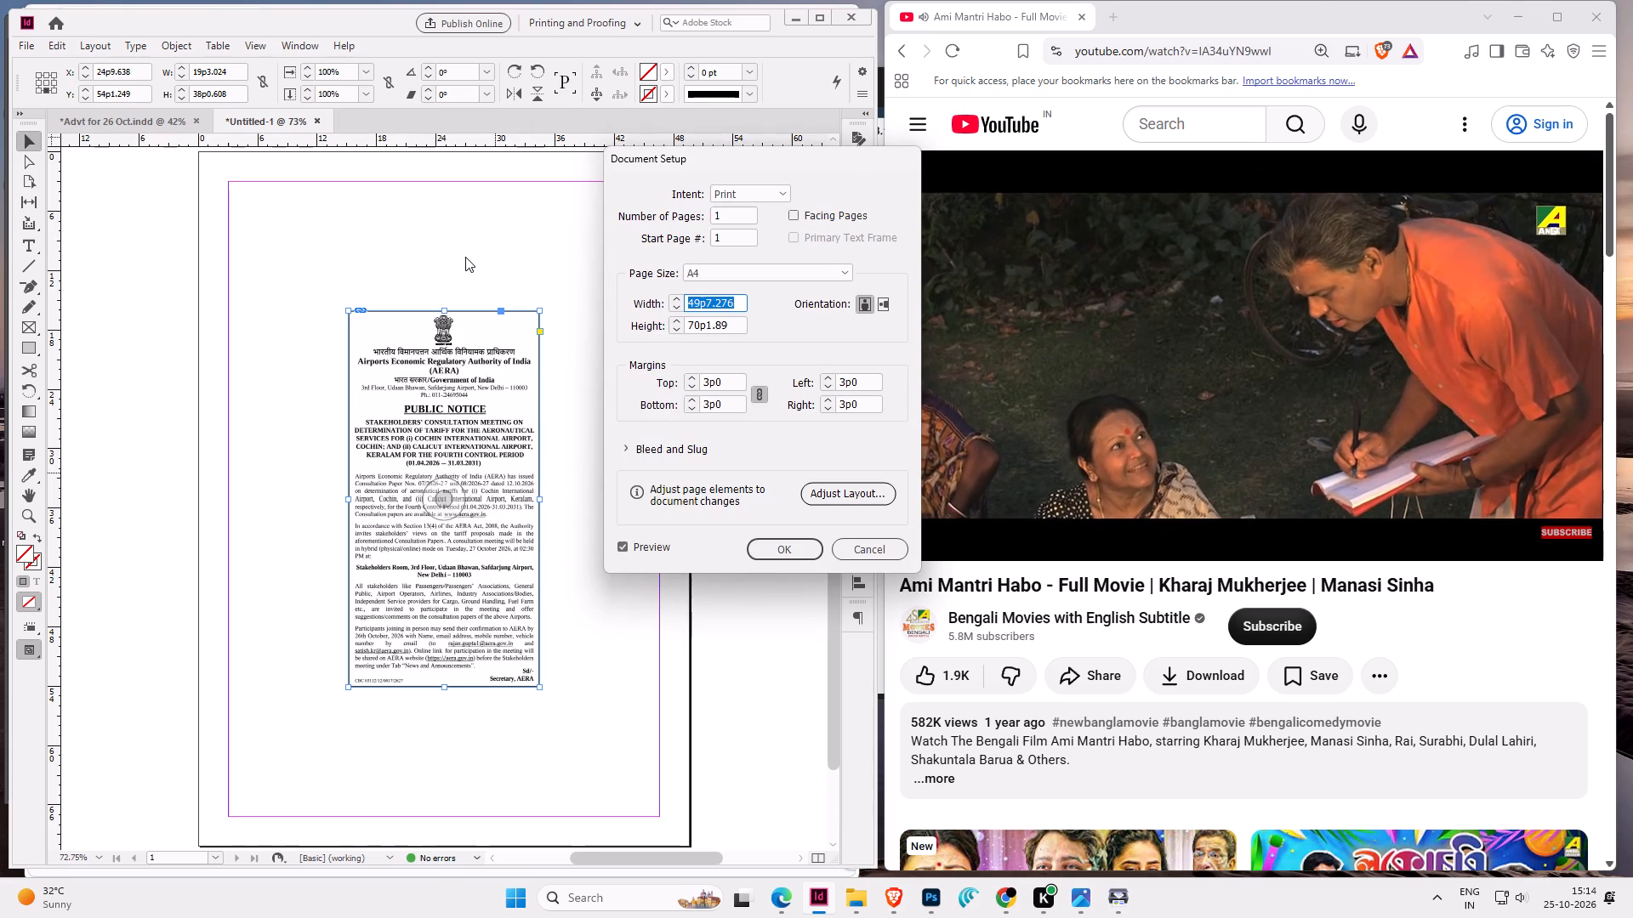
{"action": "type", "text": "20"}
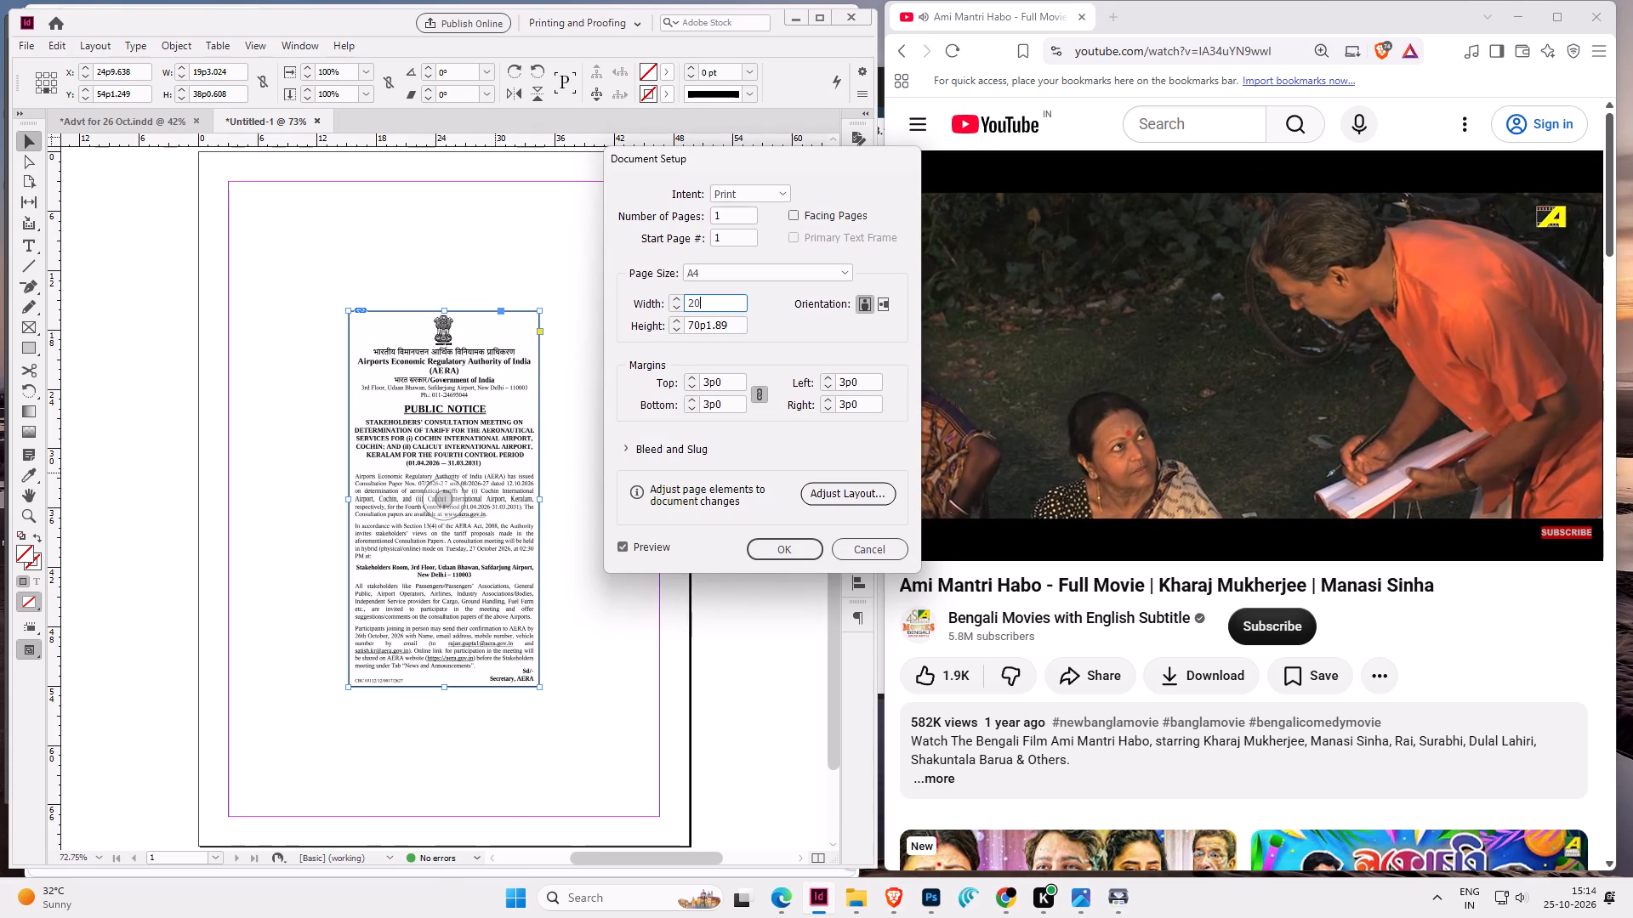
{"action": "key", "text": "Tab"}
{"action": "type", "text": "39"}
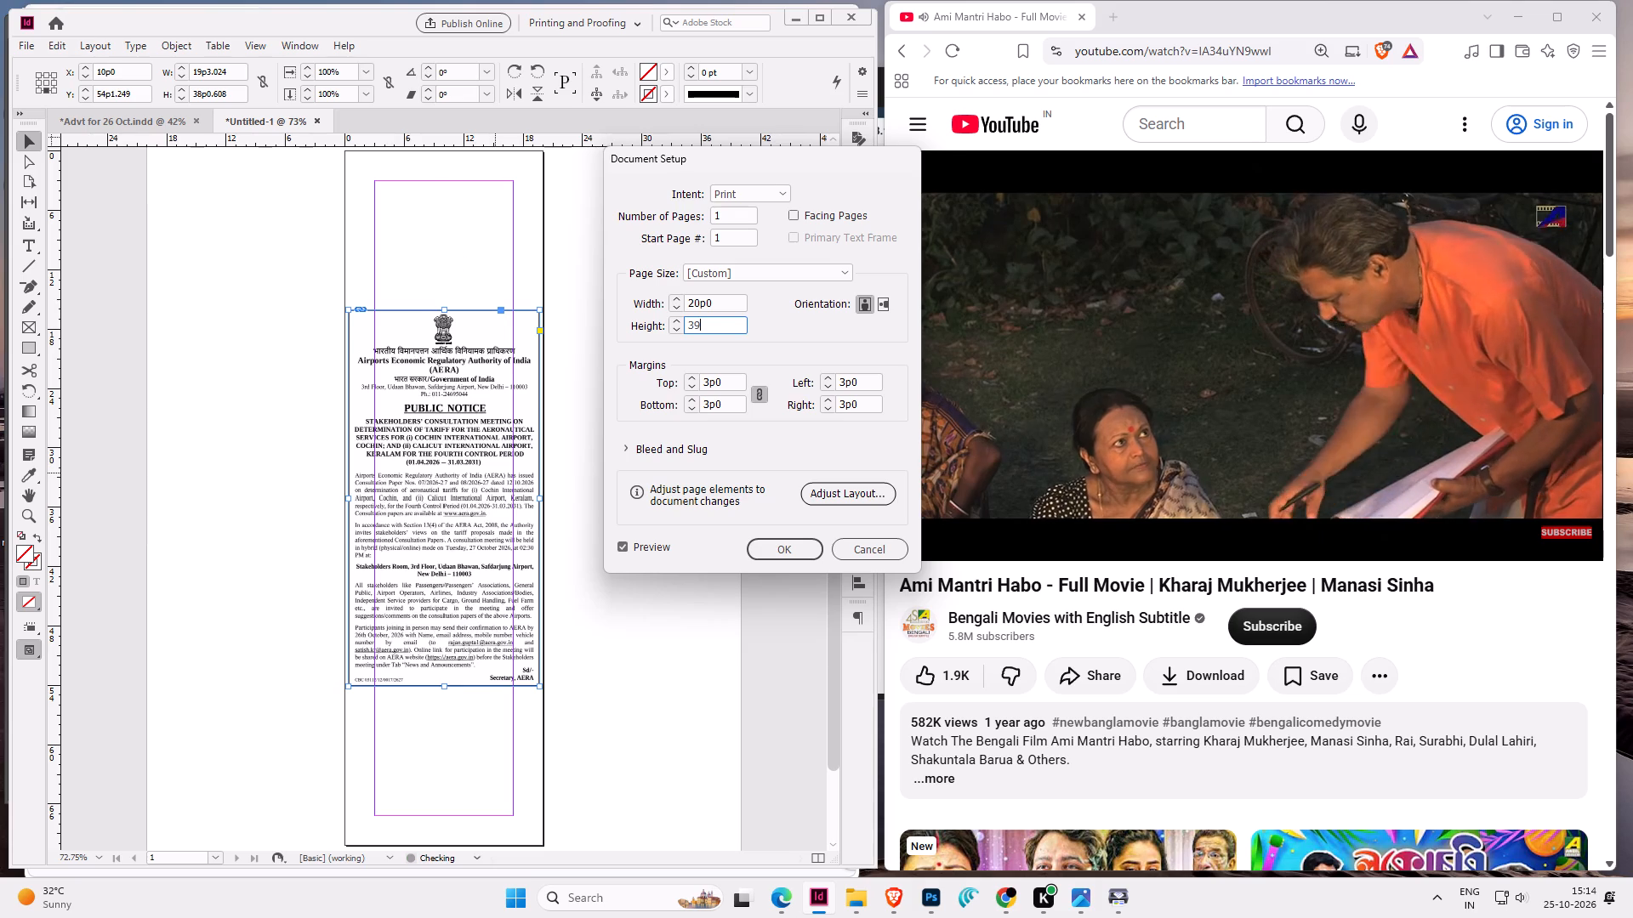
{"action": "key", "text": "Return"}
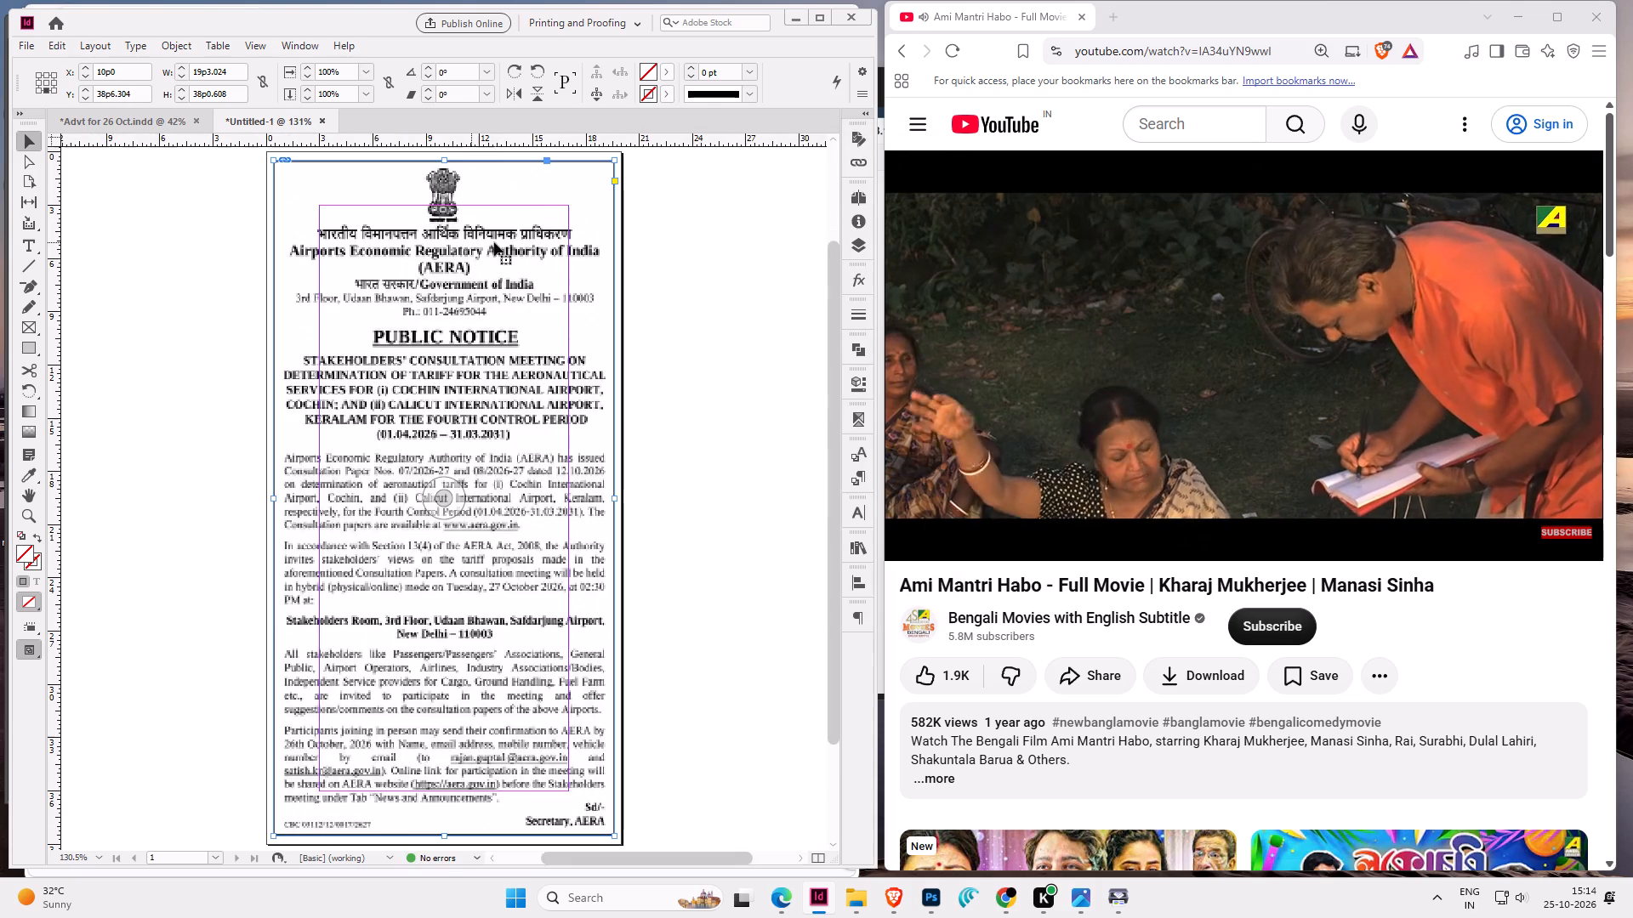
Print the notice on the KONICA MINOLTA 185en (Copy 3) with A4 paper and scale to fit.
{"action": "key", "text": "ctrl+p"}
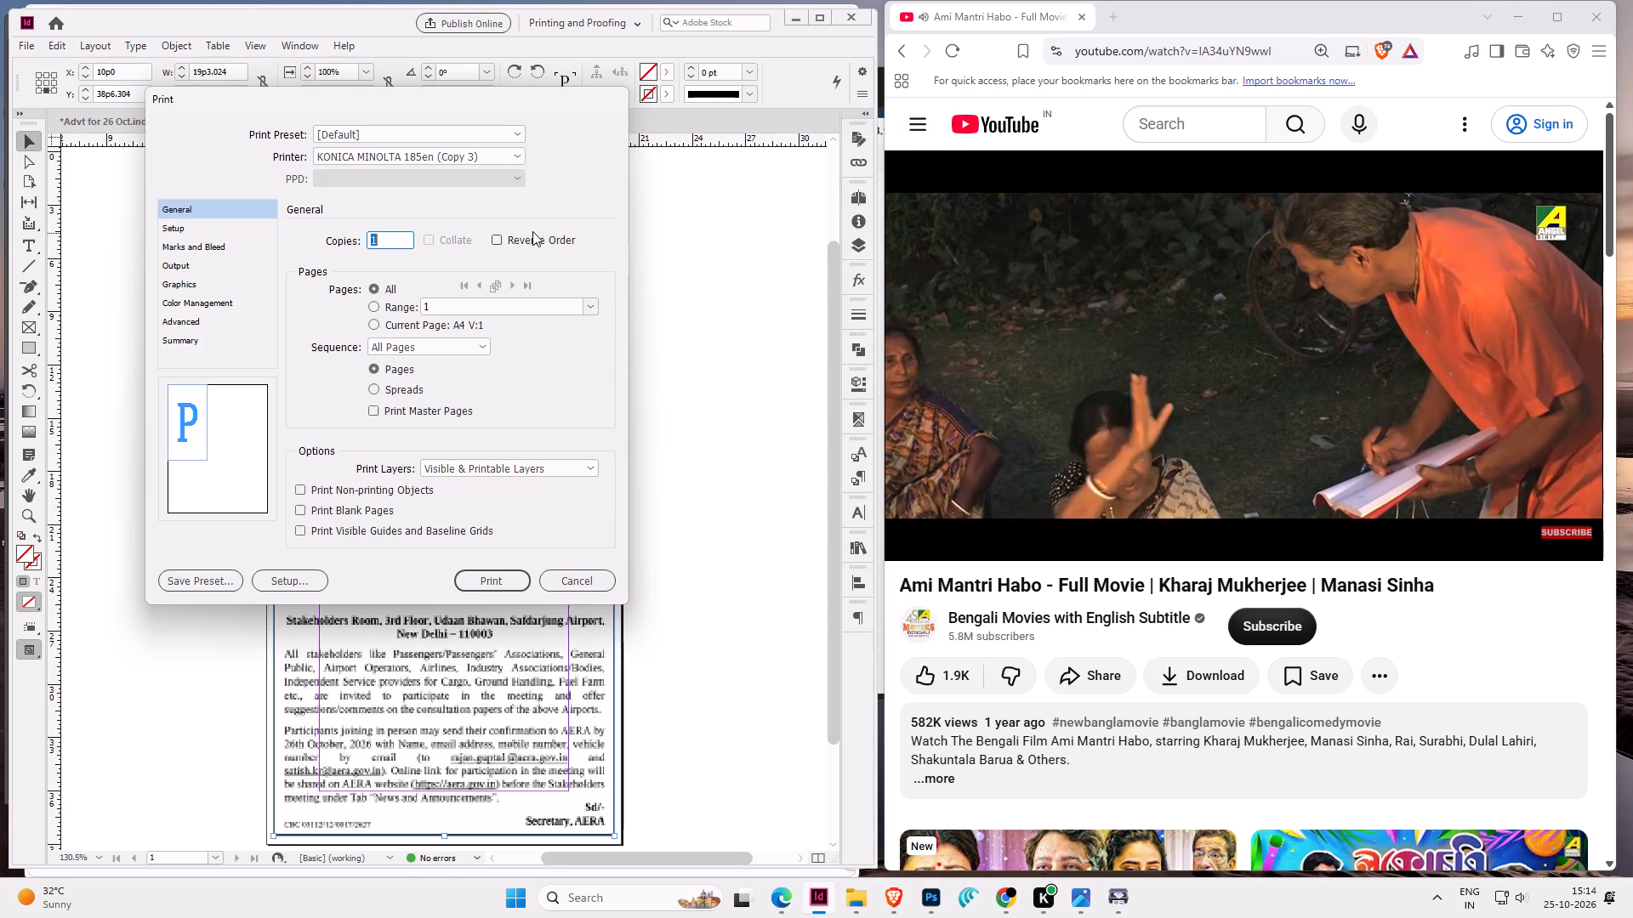
{"action": "left_click", "coordinate": [205, 233]}
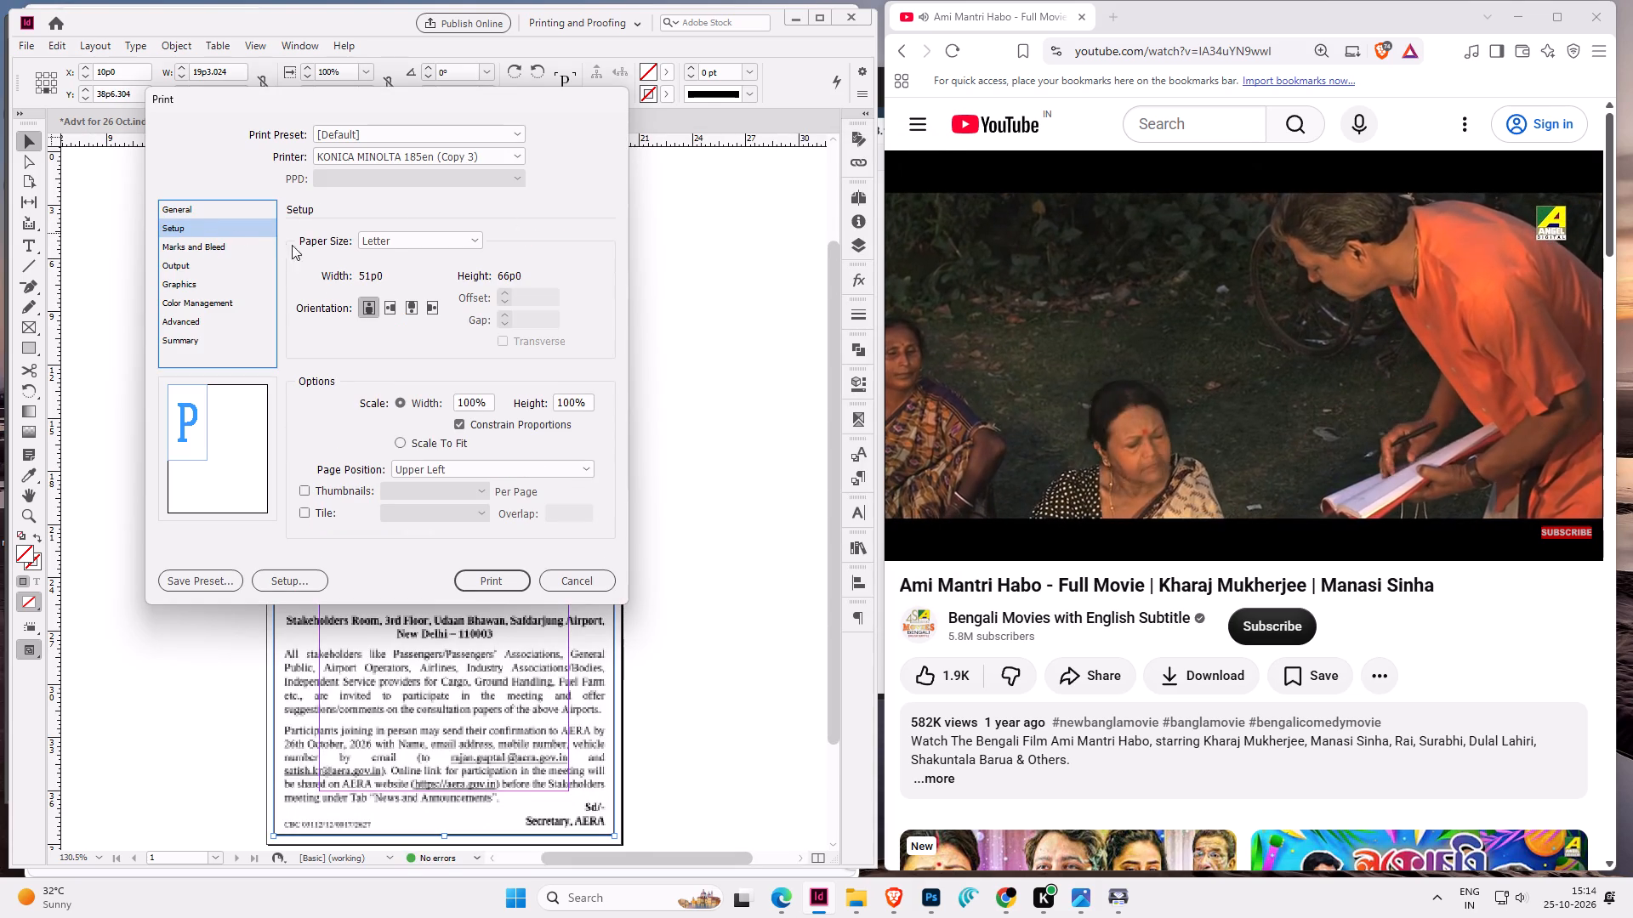
{"action": "left_click", "coordinate": [389, 249]}
{"action": "left_click", "coordinate": [412, 243]}
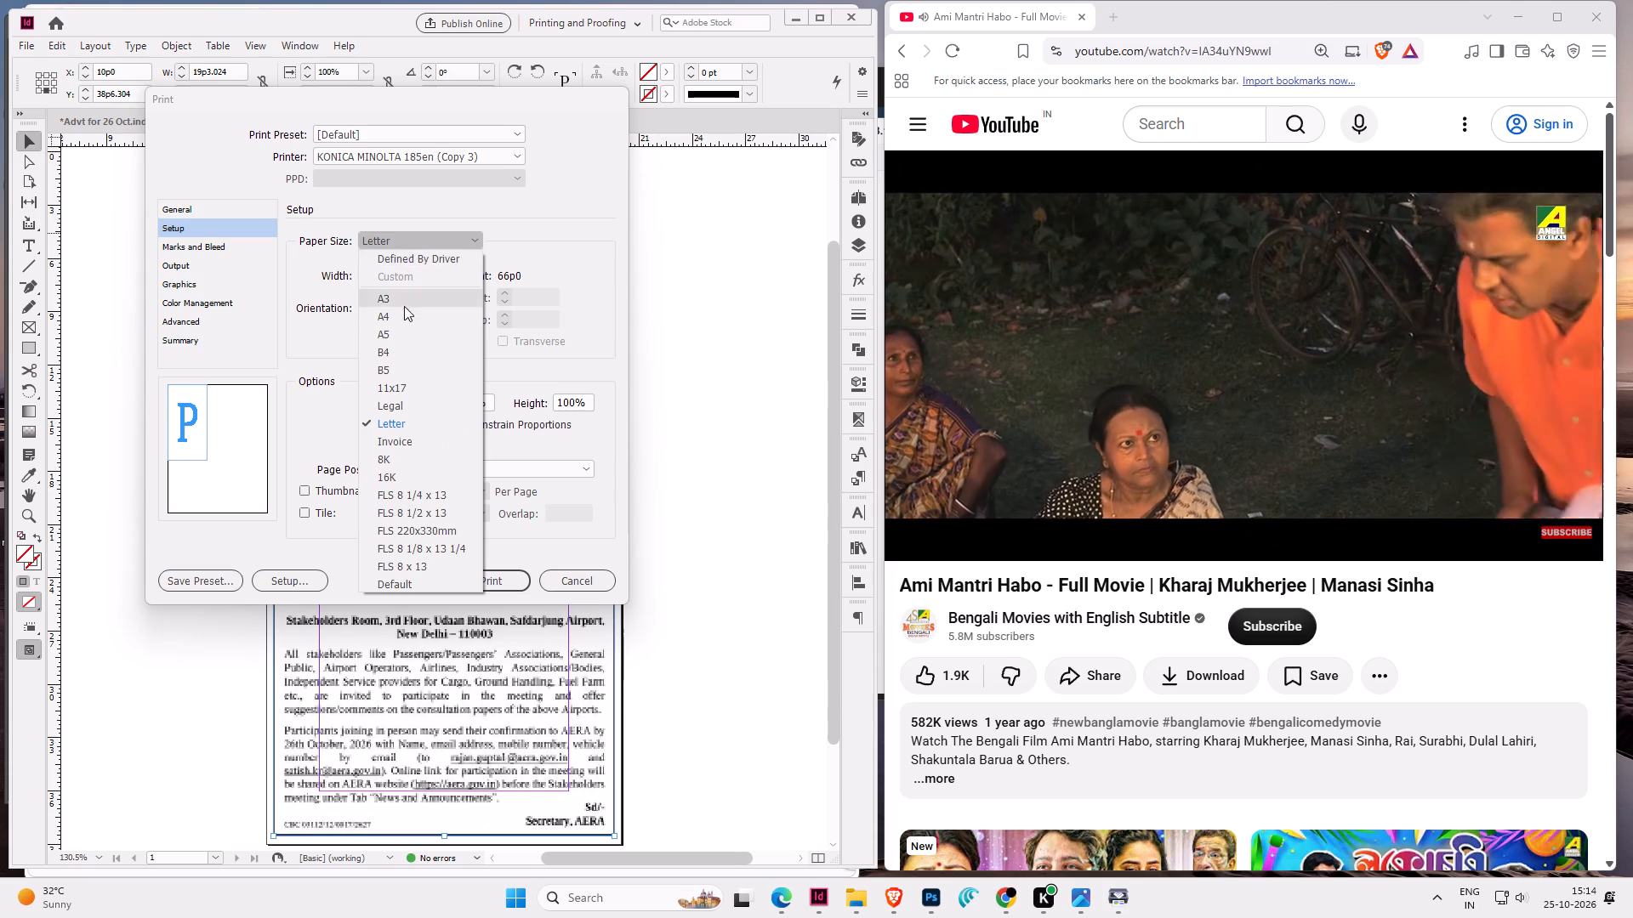
{"action": "left_click", "coordinate": [401, 315]}
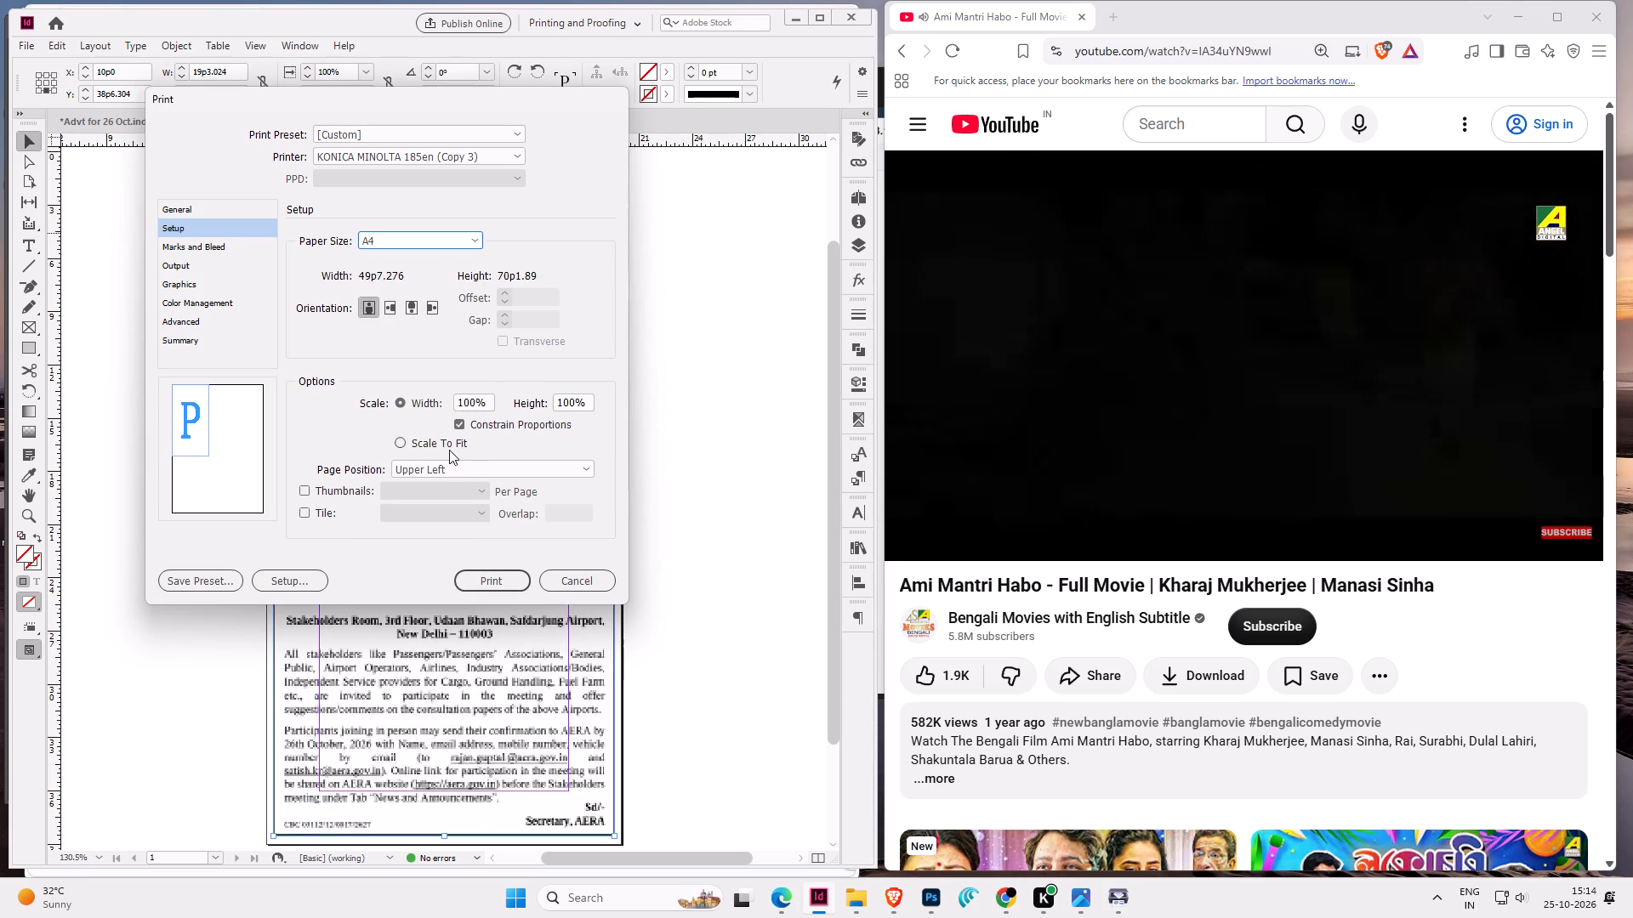
{"action": "left_click", "coordinate": [449, 447]}
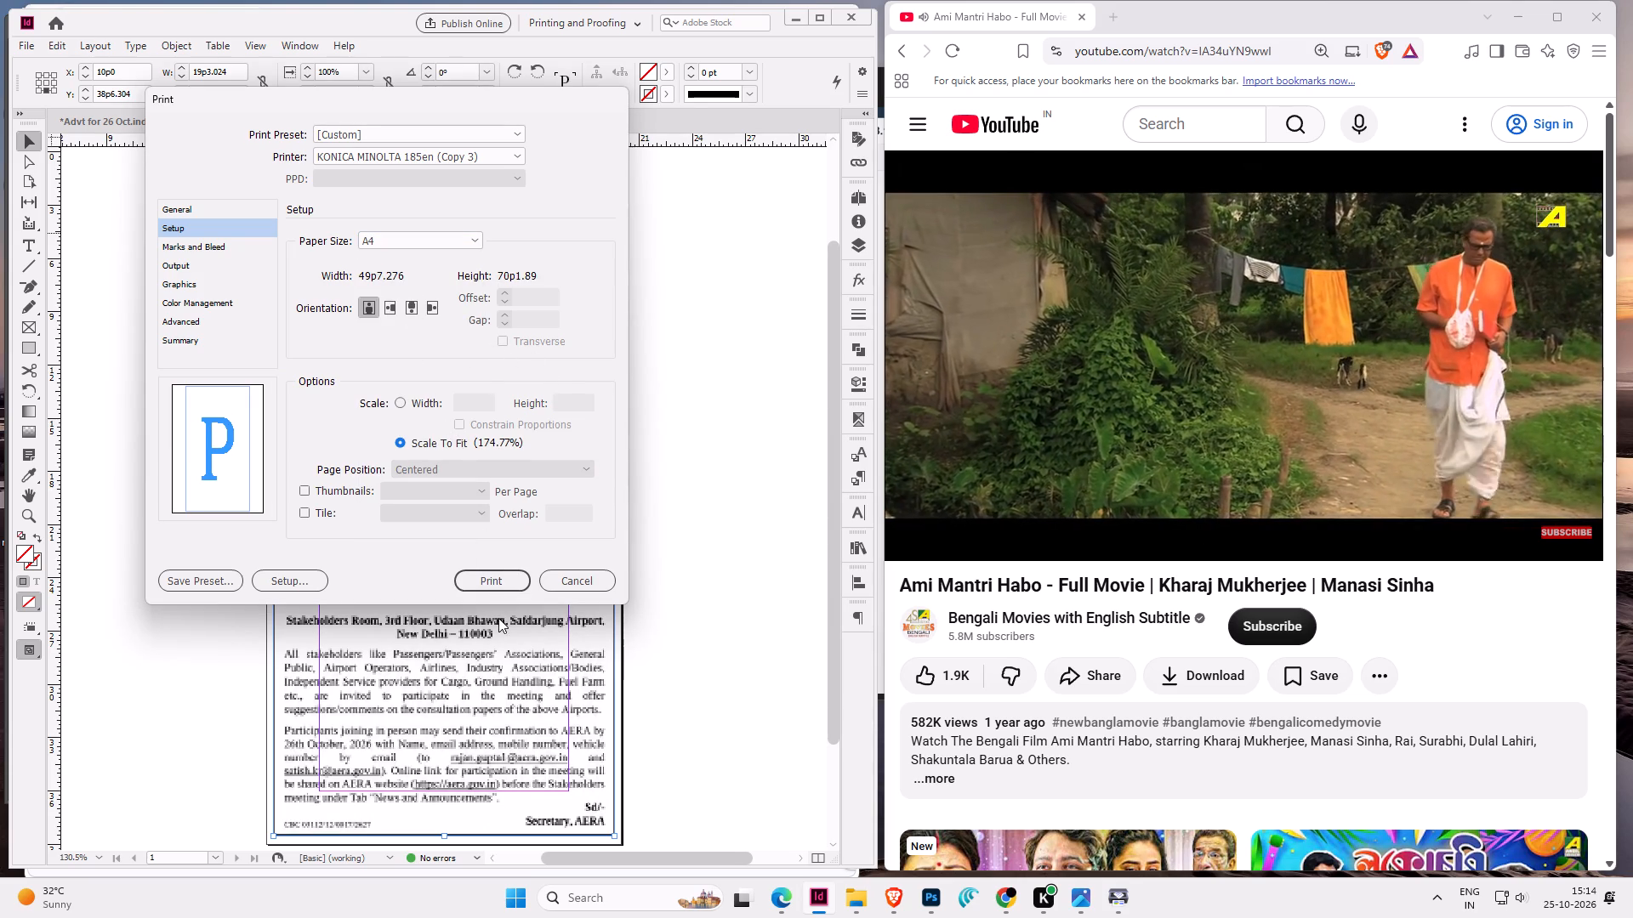
{"action": "left_click", "coordinate": [504, 583]}
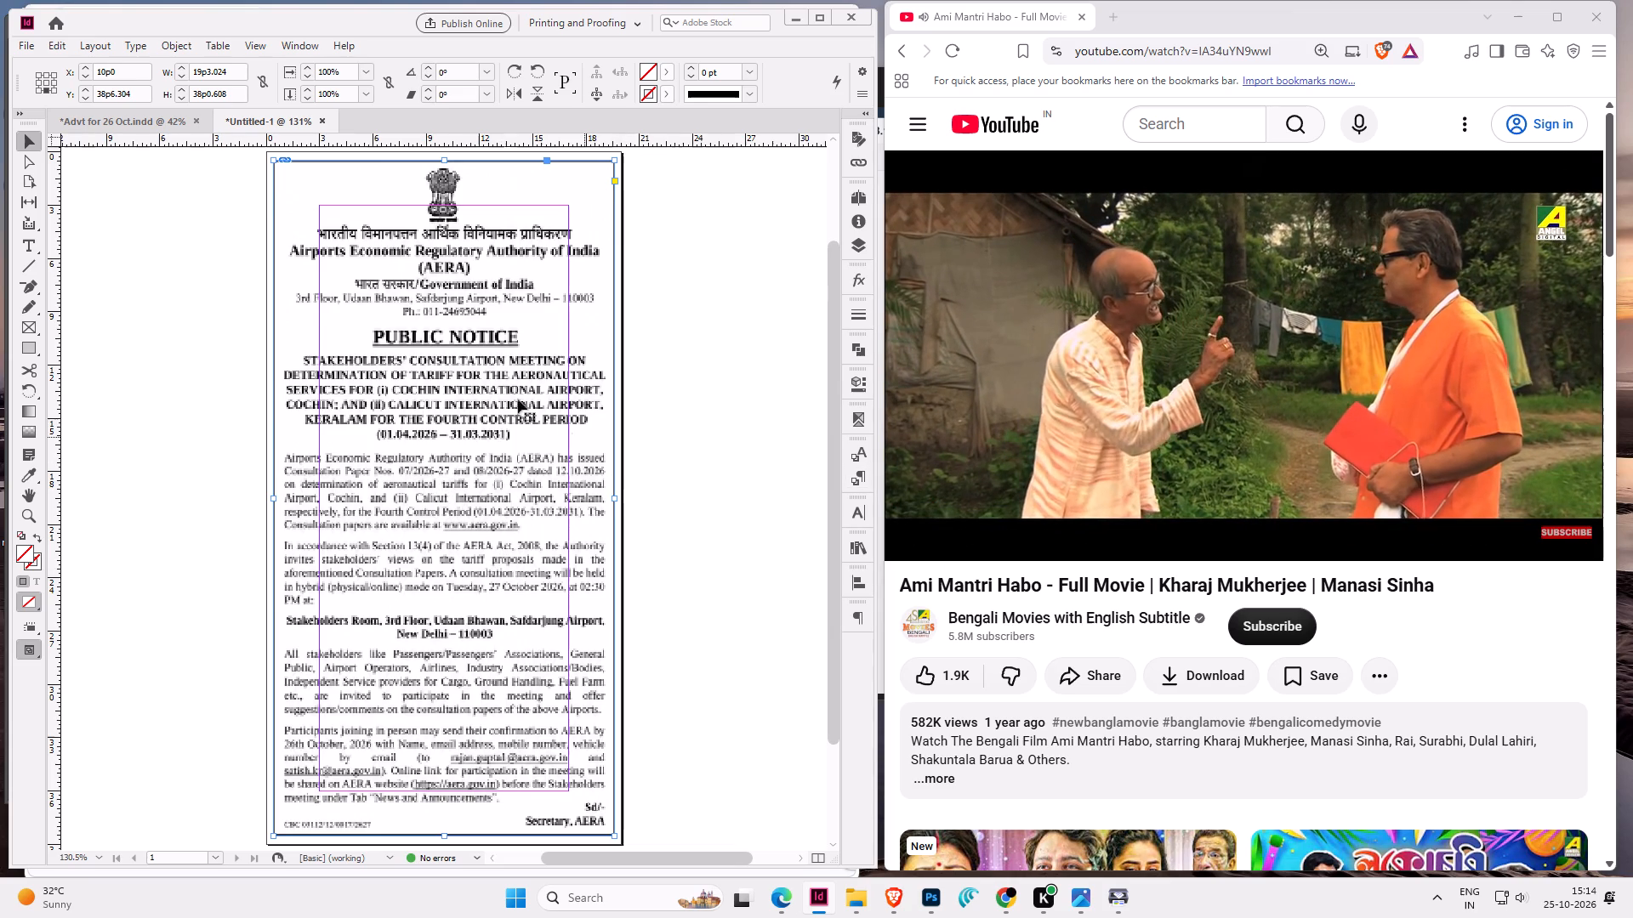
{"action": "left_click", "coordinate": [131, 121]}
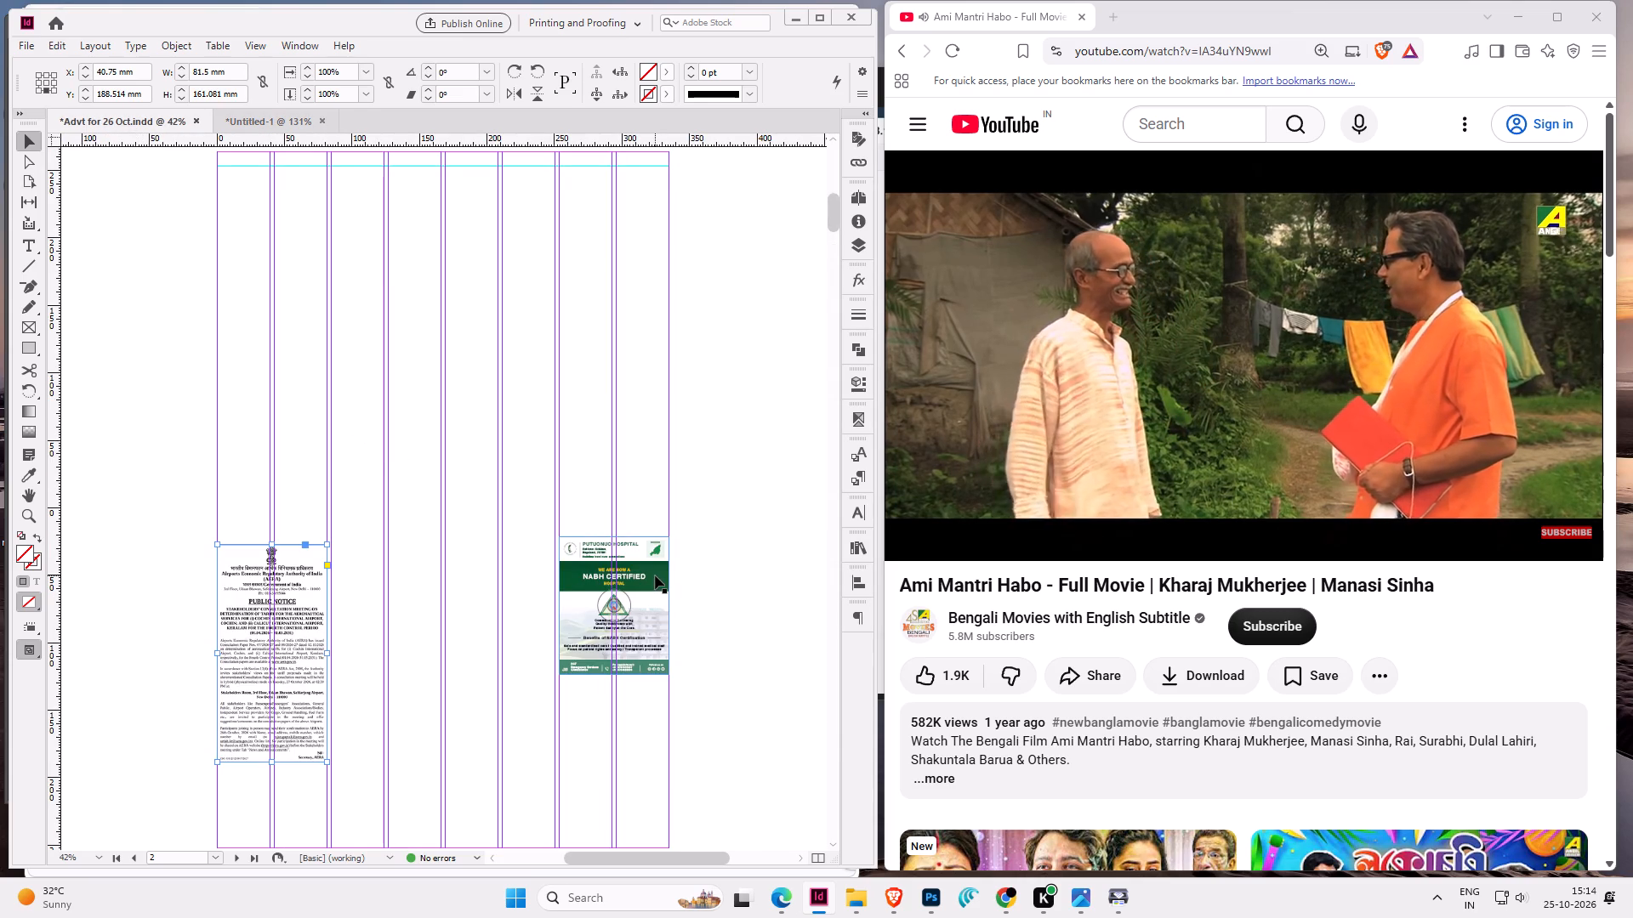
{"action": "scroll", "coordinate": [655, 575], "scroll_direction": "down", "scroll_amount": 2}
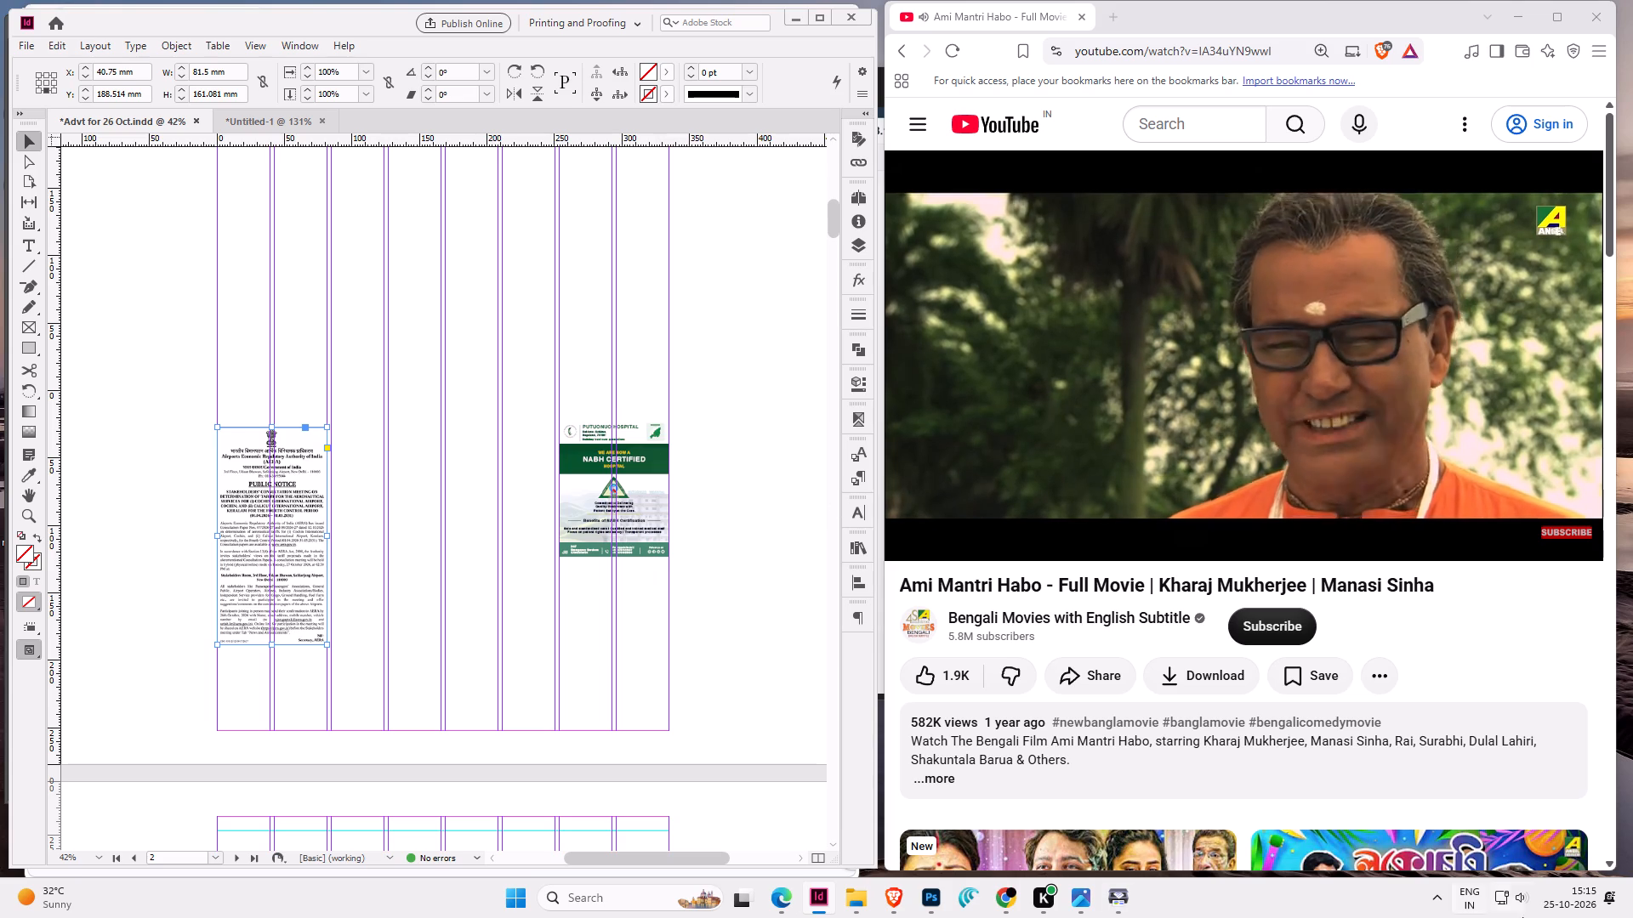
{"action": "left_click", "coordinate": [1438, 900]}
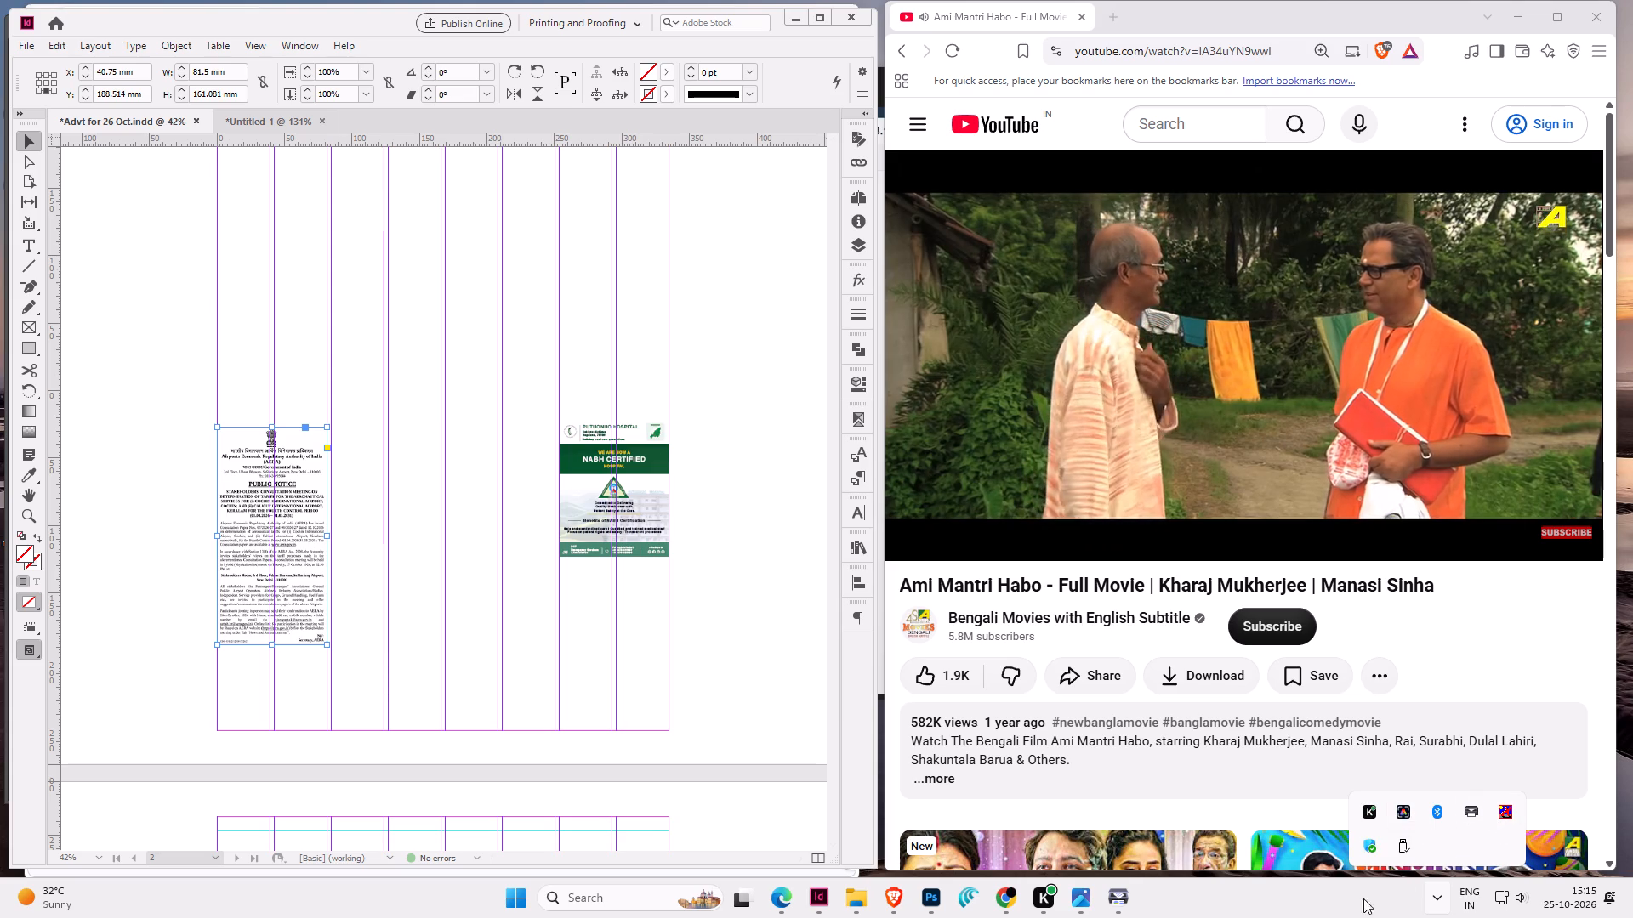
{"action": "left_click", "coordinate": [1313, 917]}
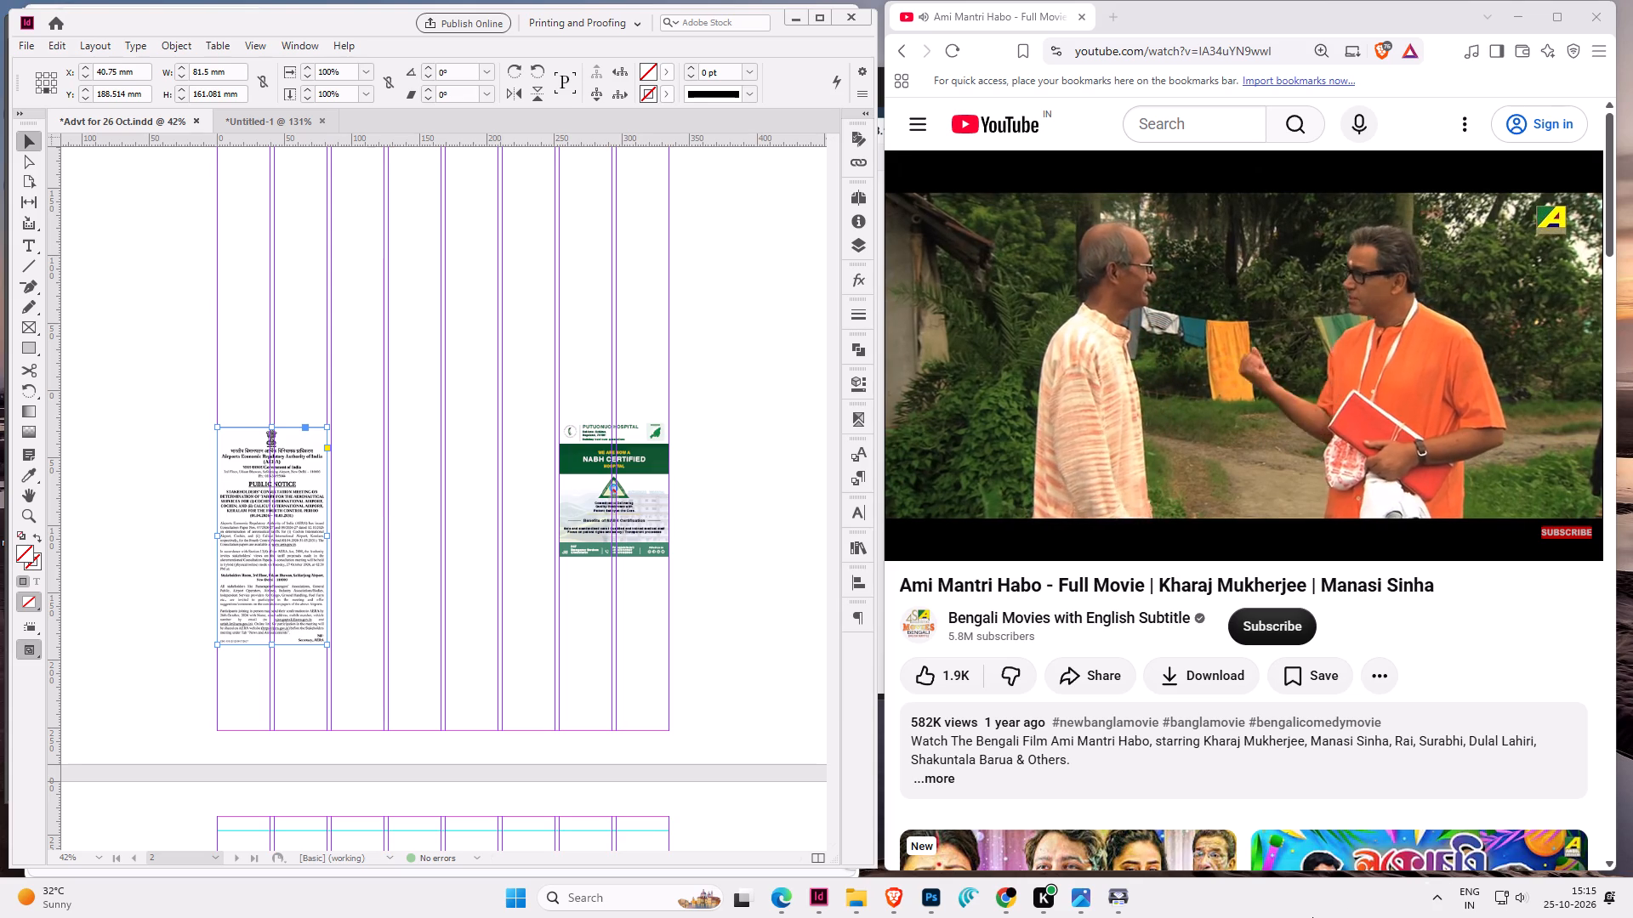
Print the AERA notice in Untitled-1 again on the KONICA MINOLTA 185en (Copy 3) with the same settings.
{"action": "left_click", "coordinate": [814, 898]}
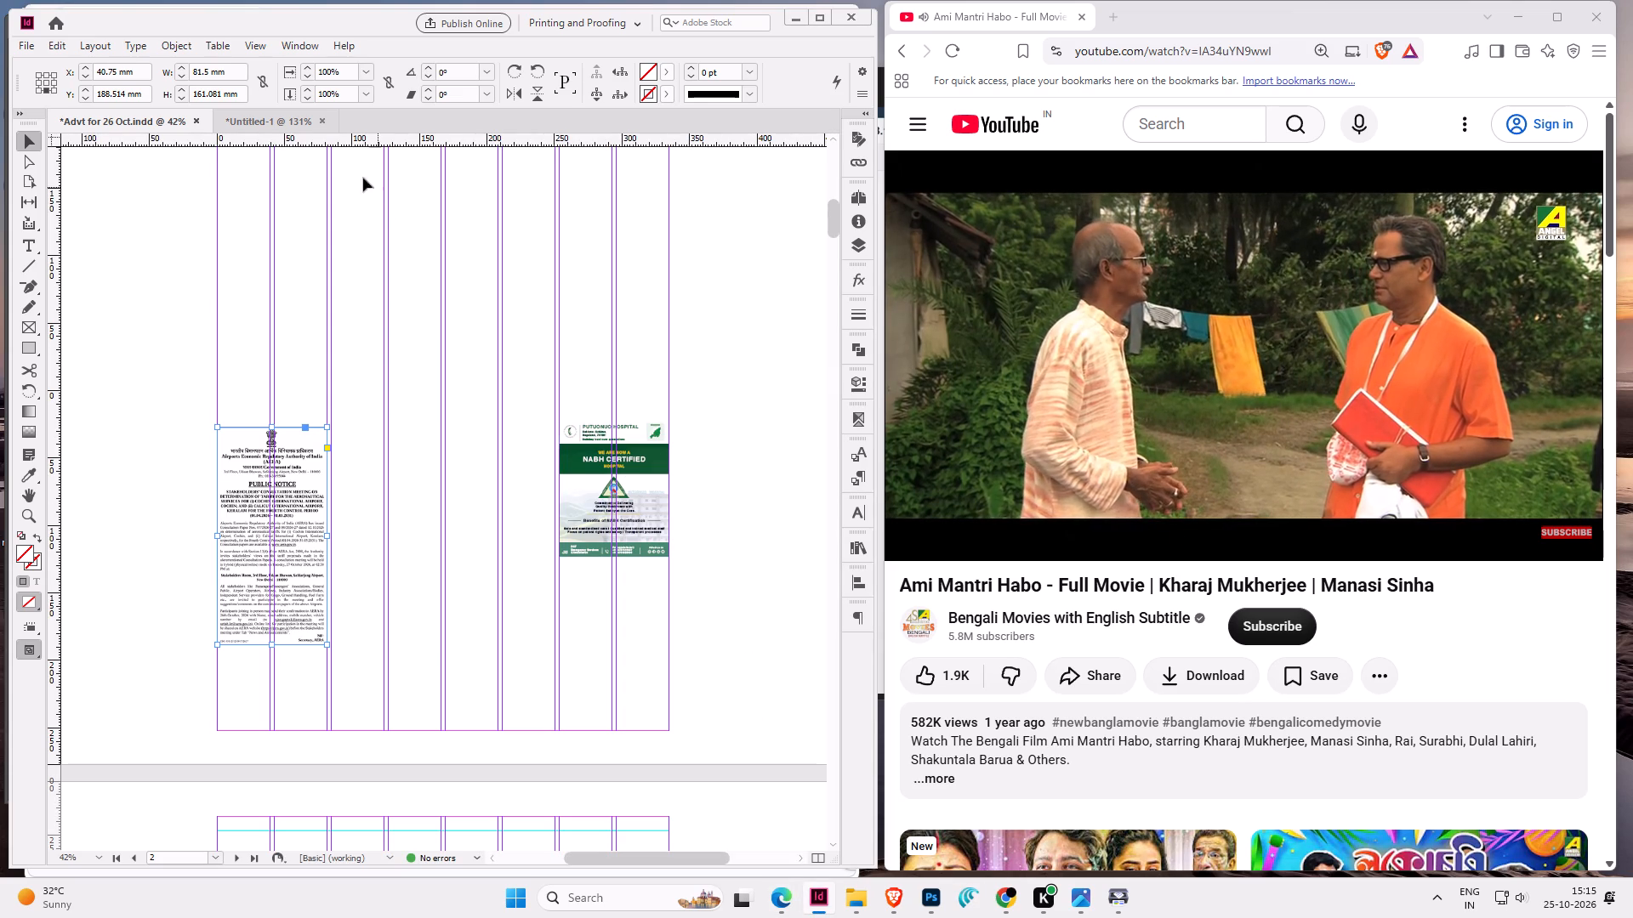
{"action": "left_click", "coordinate": [285, 122]}
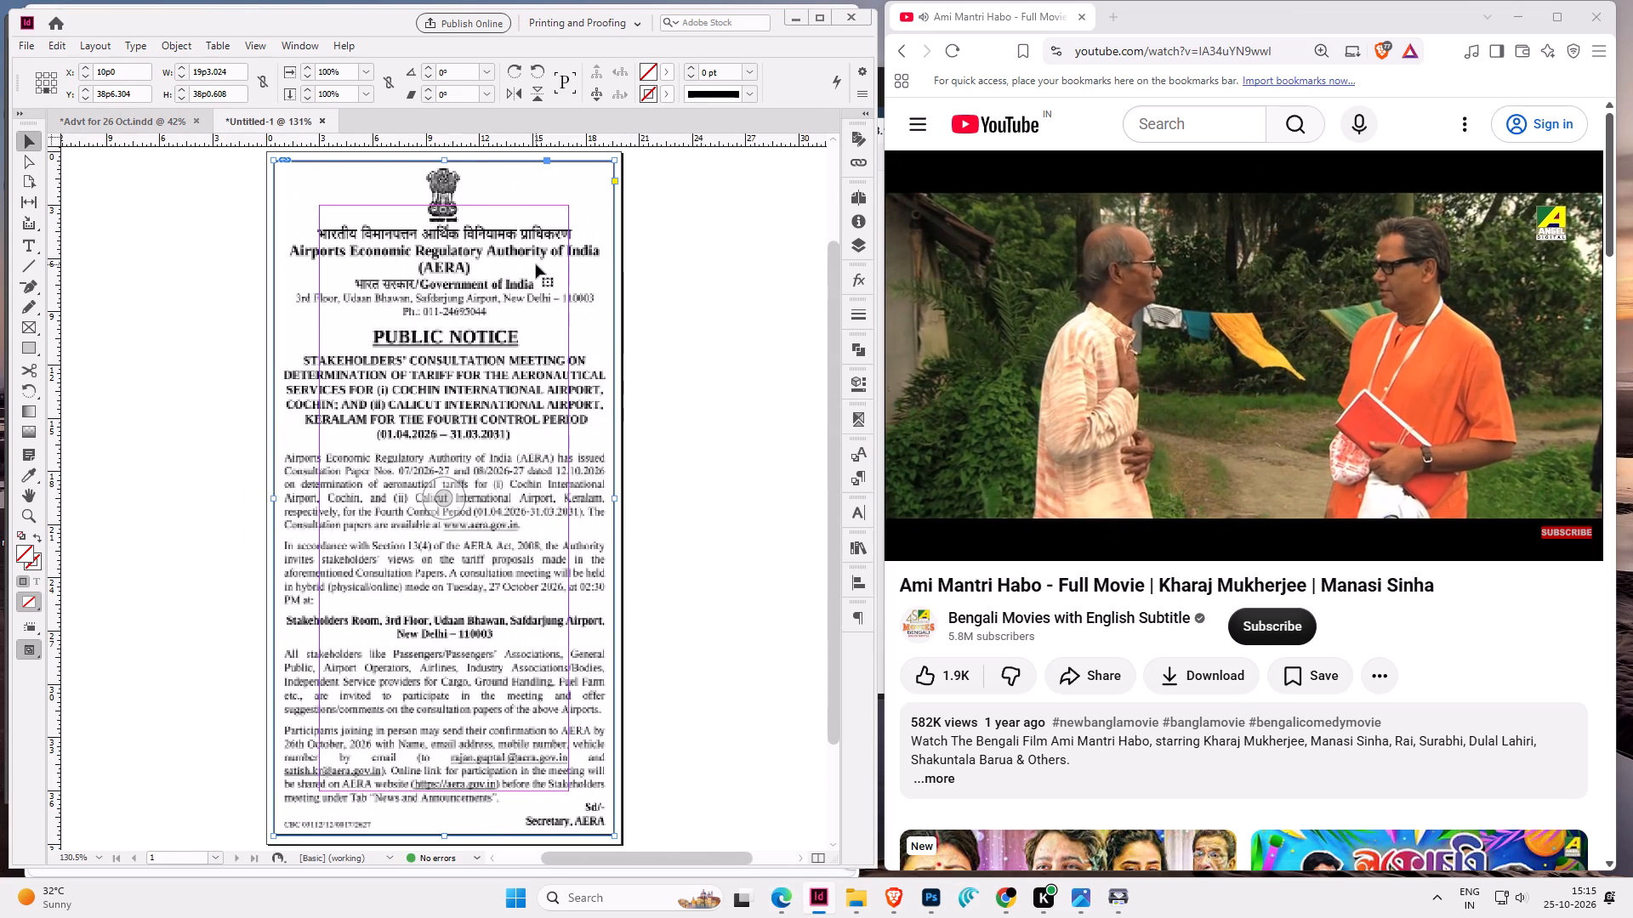
{"action": "key", "text": "ctrl+p"}
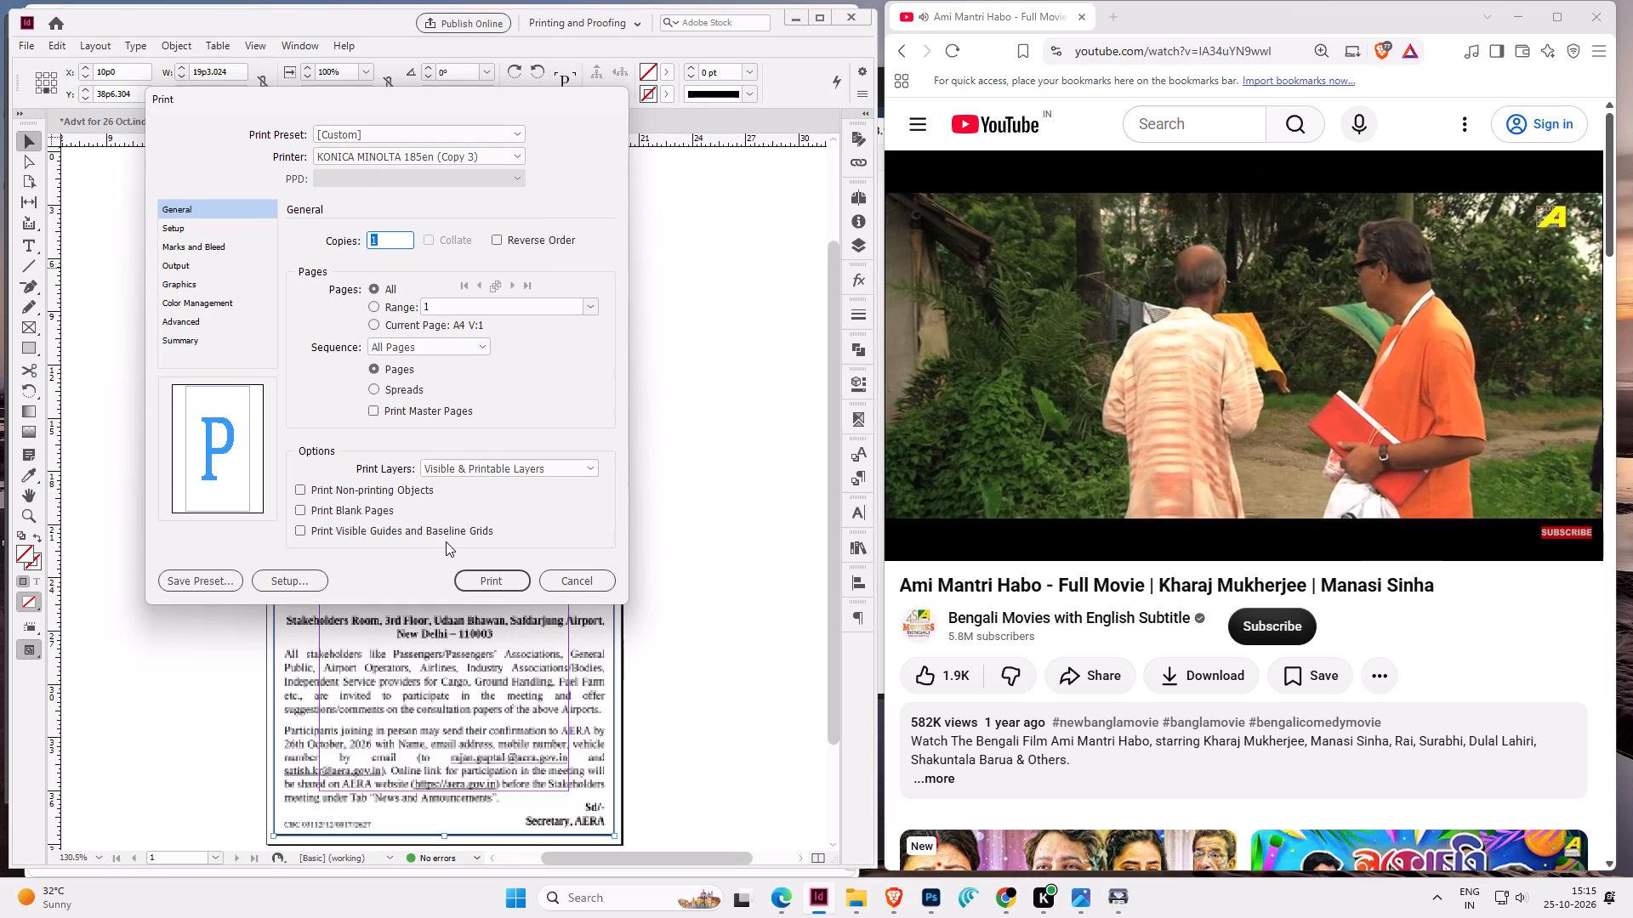
{"action": "left_click", "coordinate": [494, 586]}
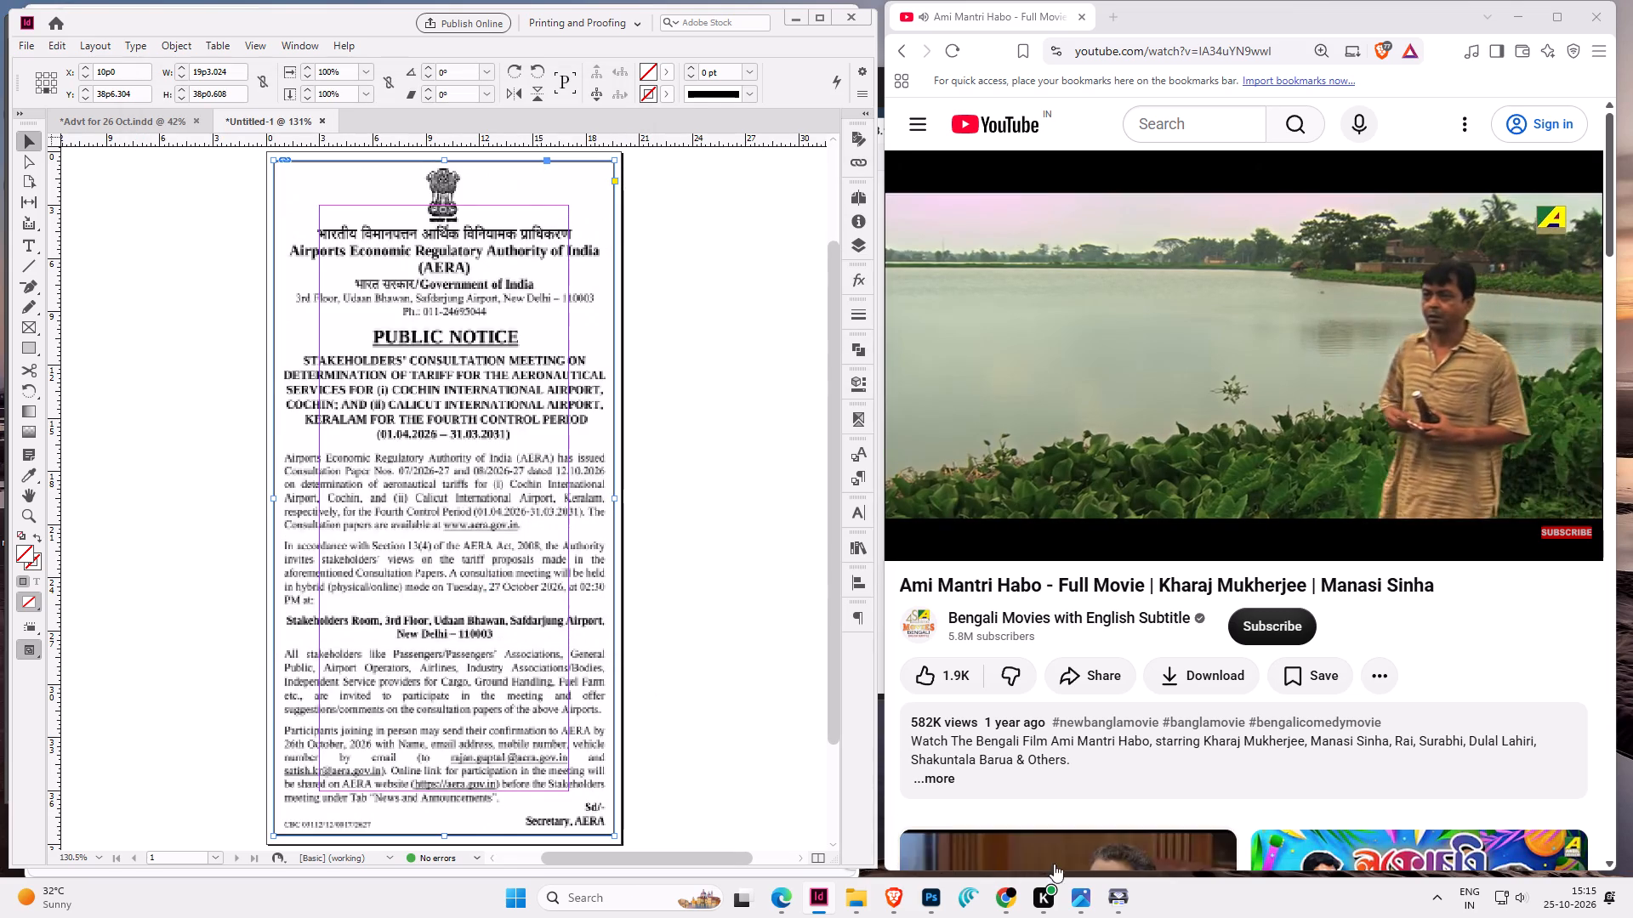
Bring up Brother iPrint&Scan and close it.
{"action": "left_click", "coordinate": [1112, 895]}
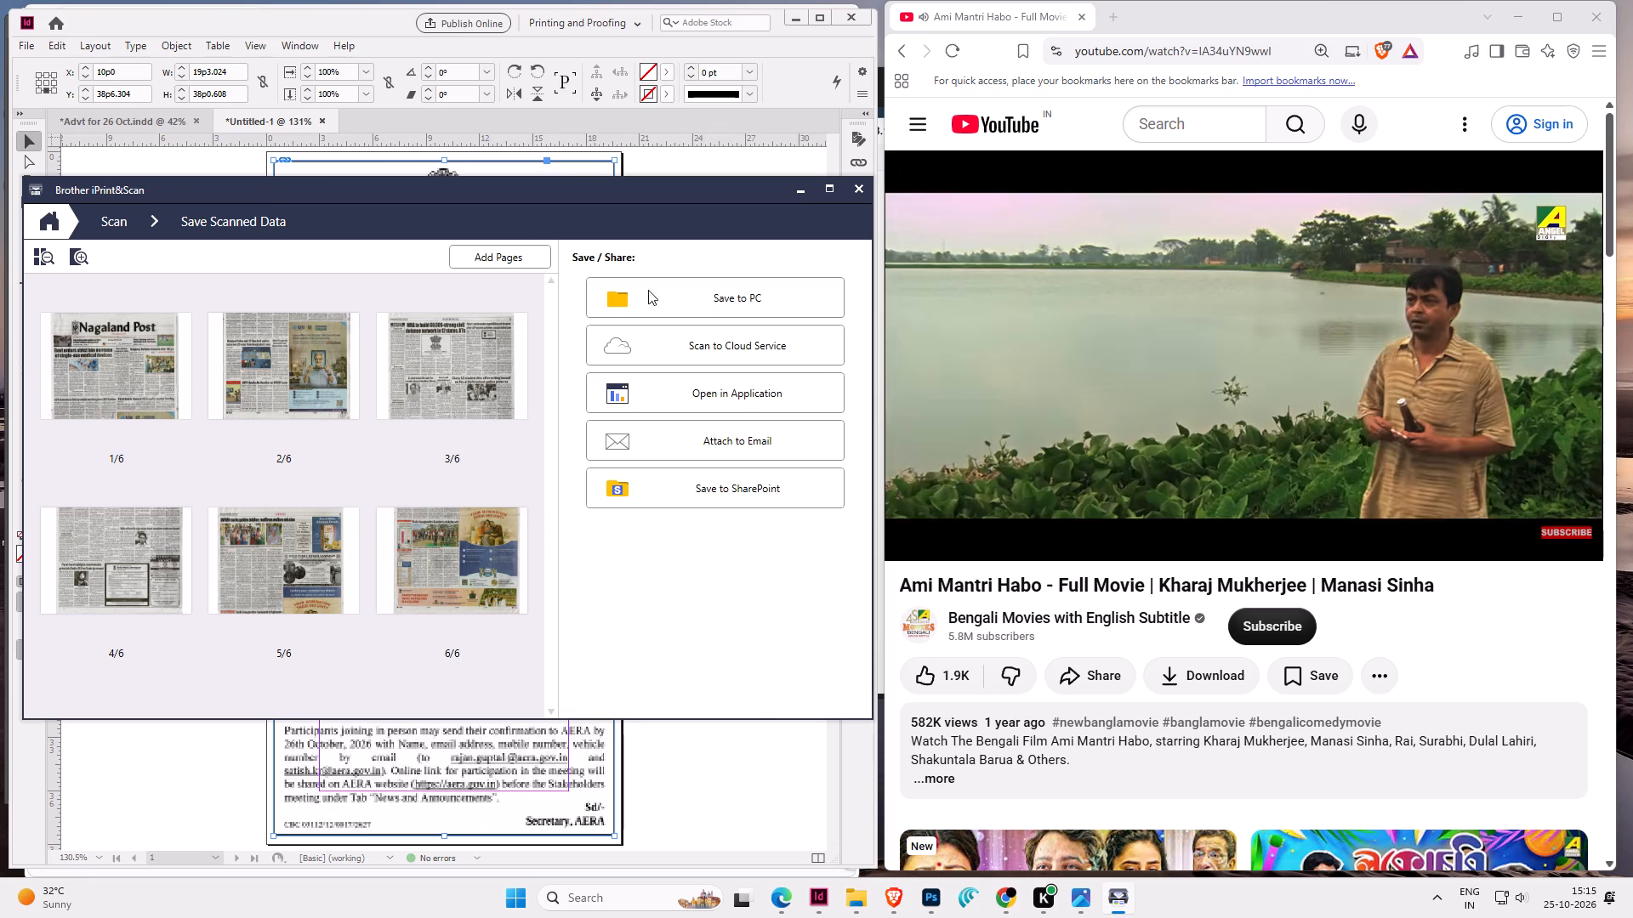
{"action": "left_click", "coordinate": [856, 188]}
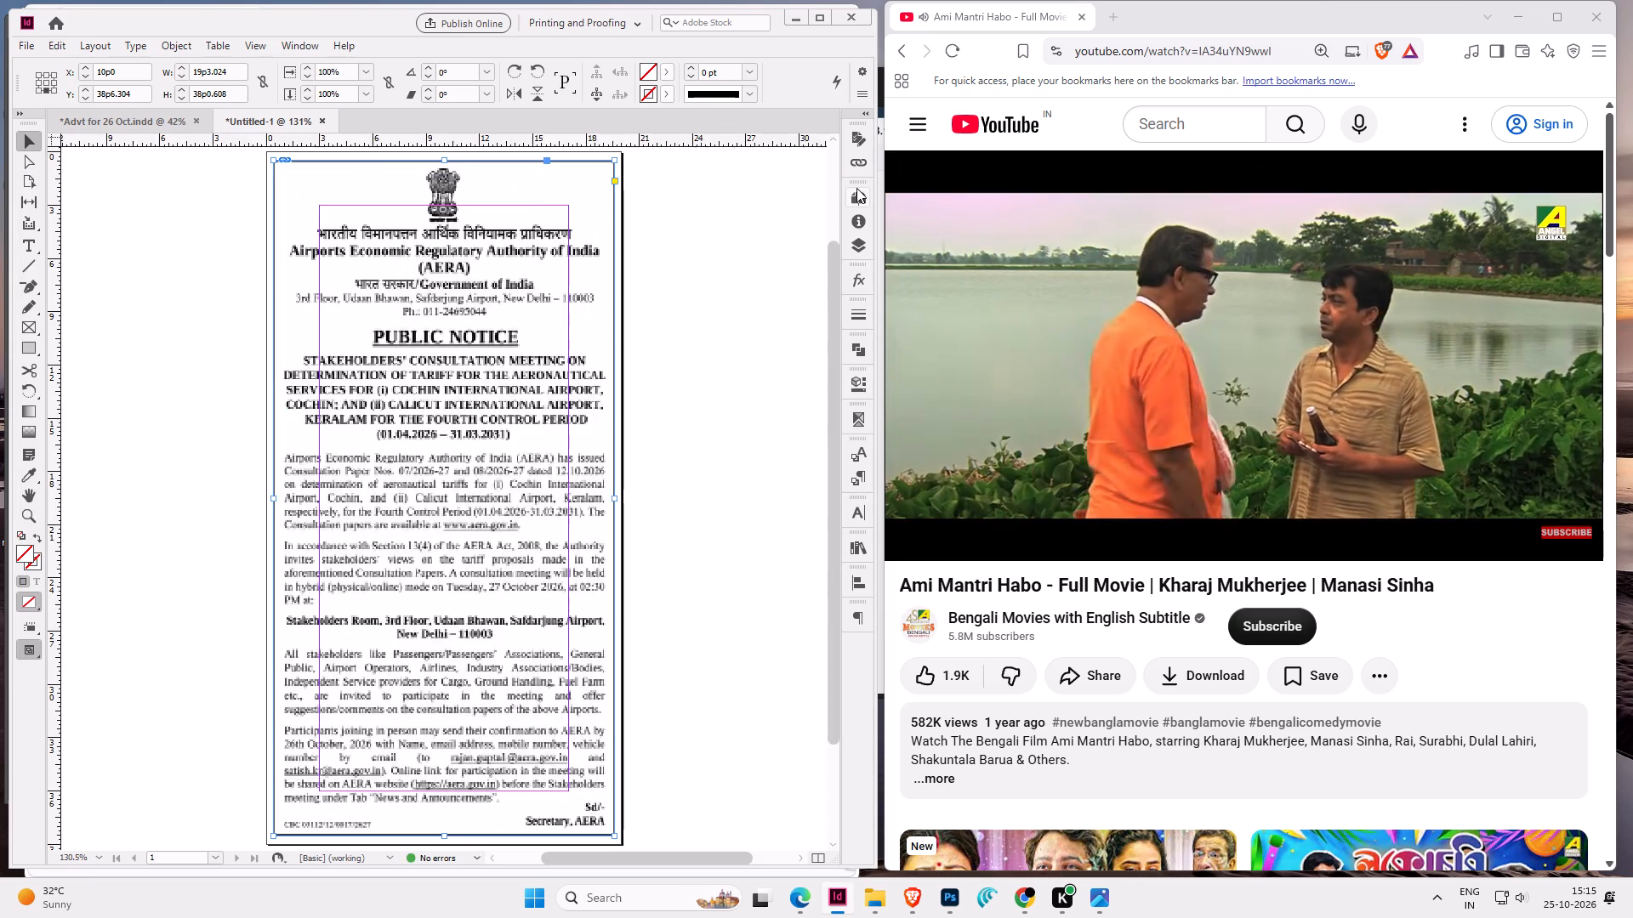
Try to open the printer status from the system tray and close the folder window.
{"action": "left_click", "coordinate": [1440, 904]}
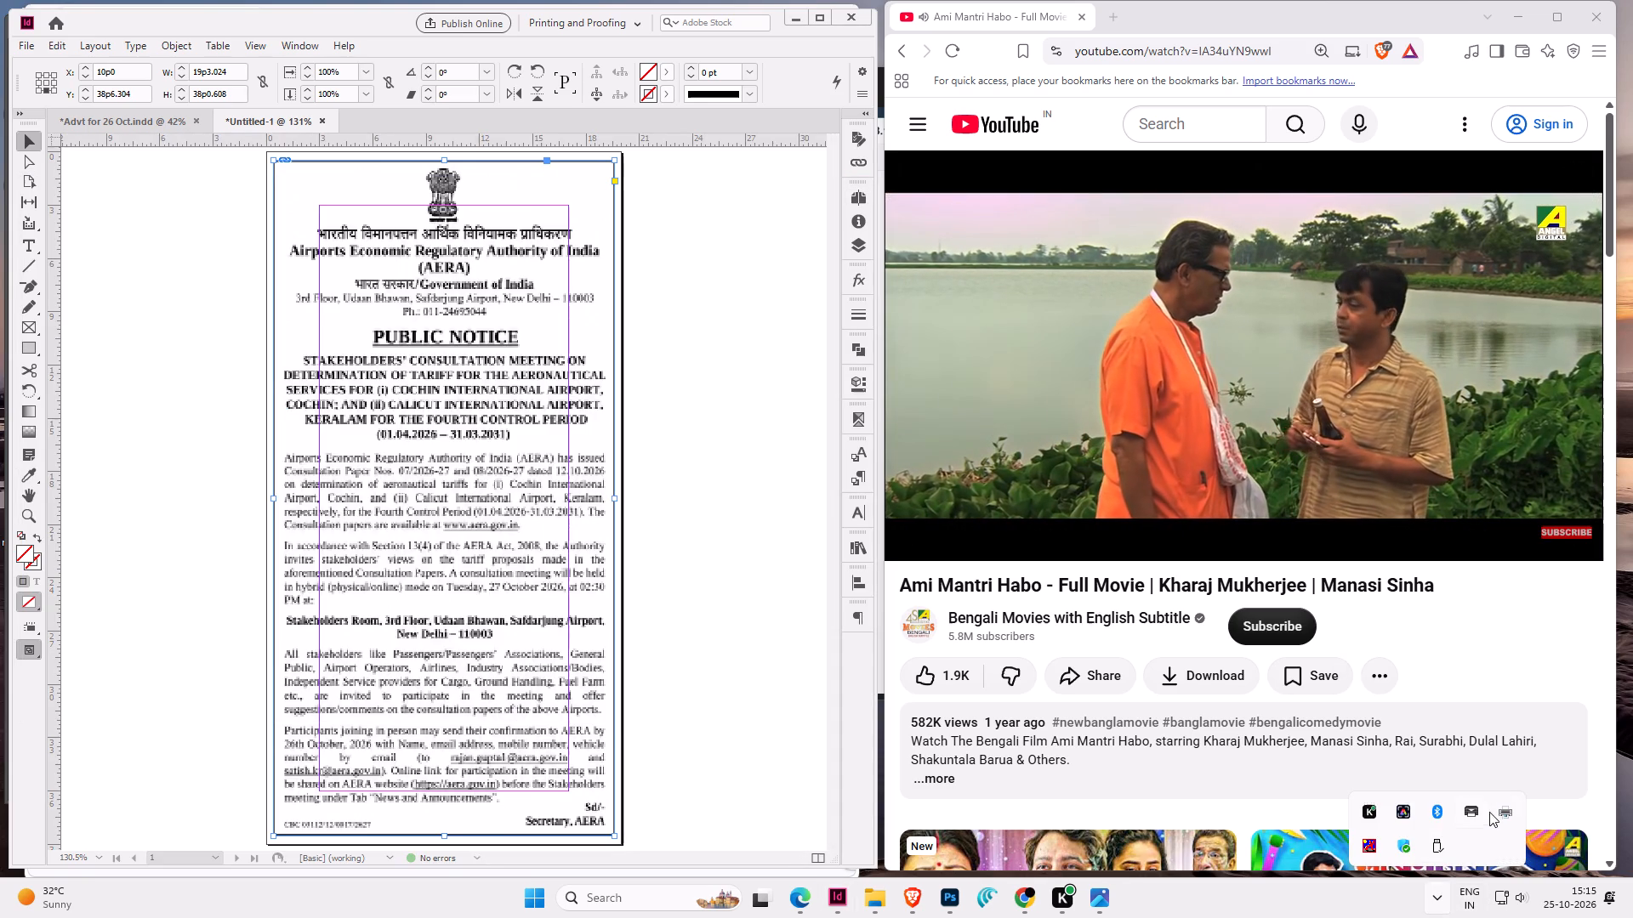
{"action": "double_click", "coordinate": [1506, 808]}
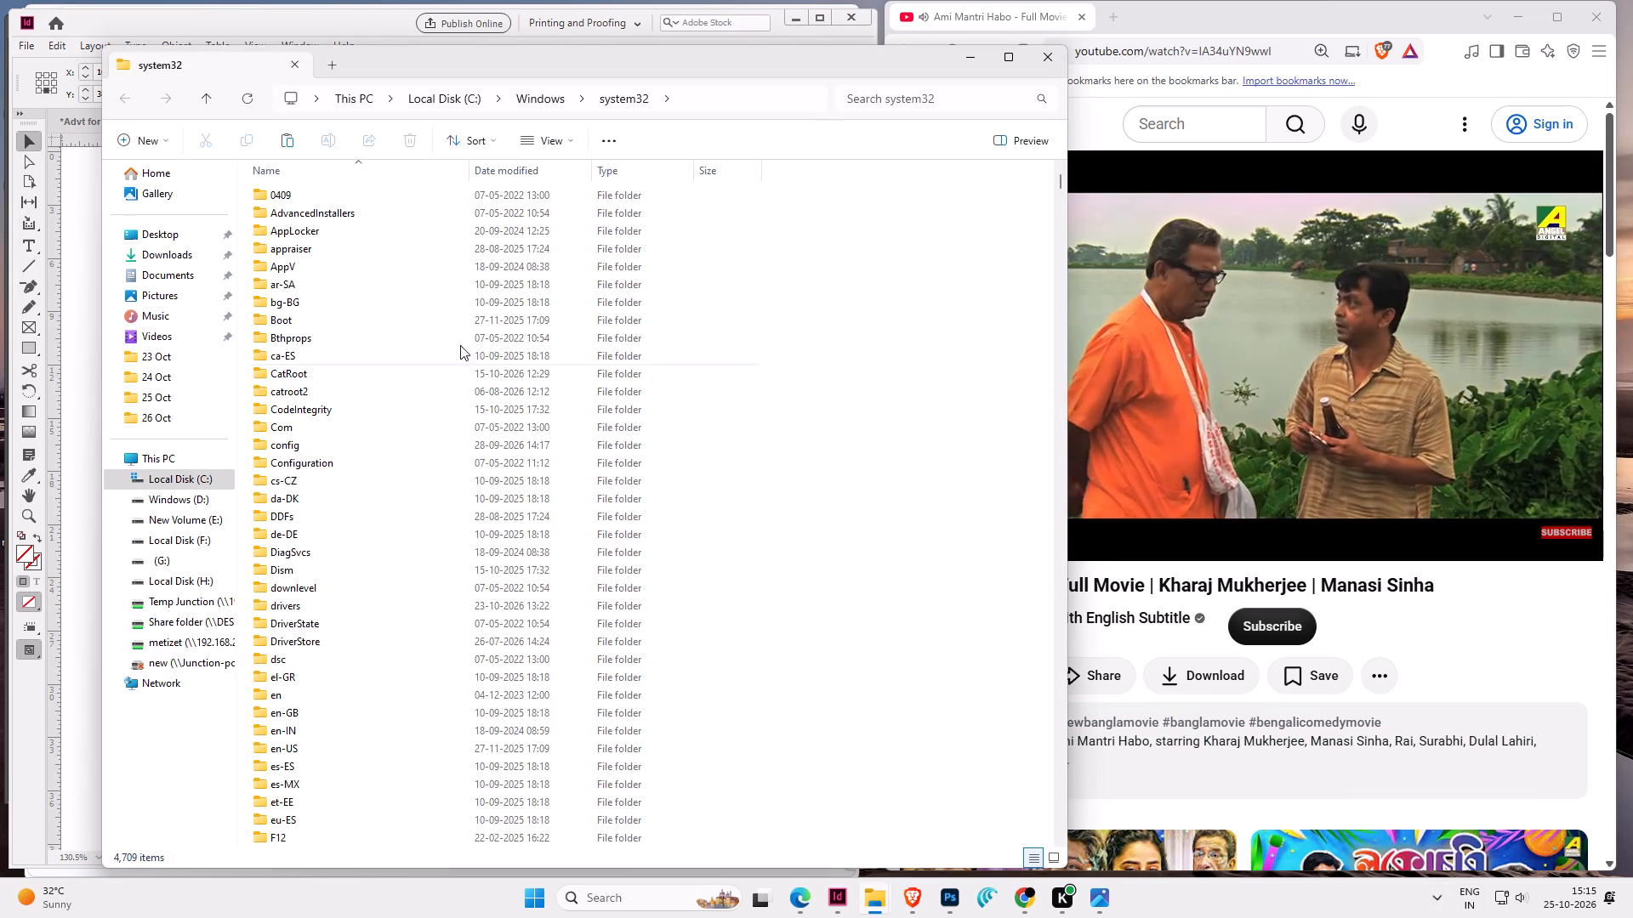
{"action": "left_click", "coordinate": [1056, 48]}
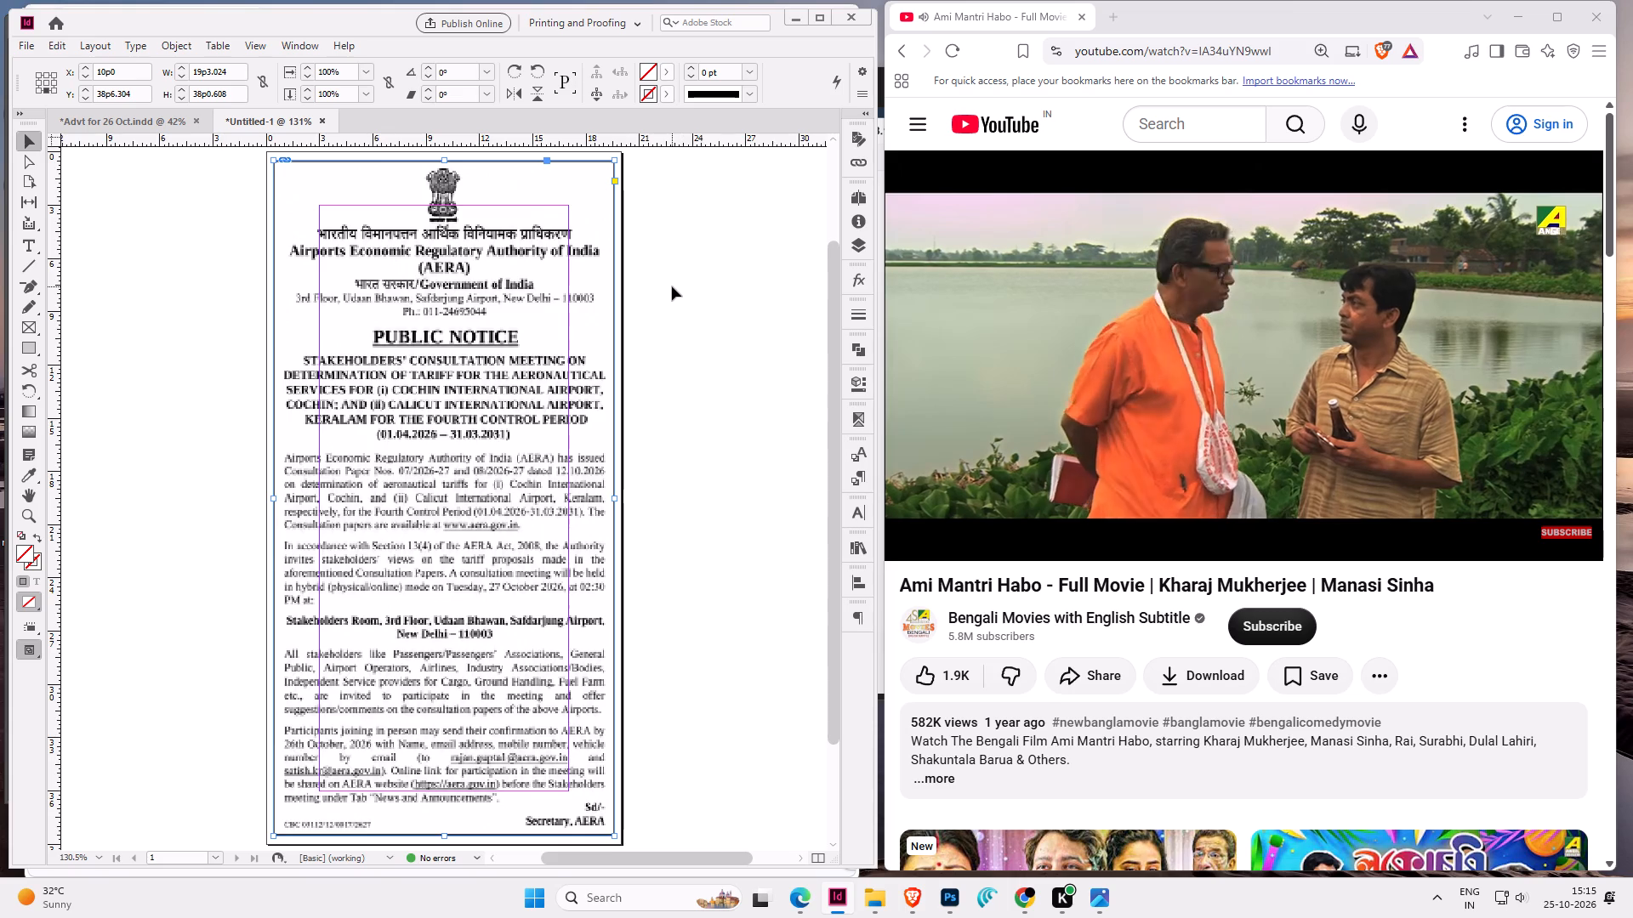